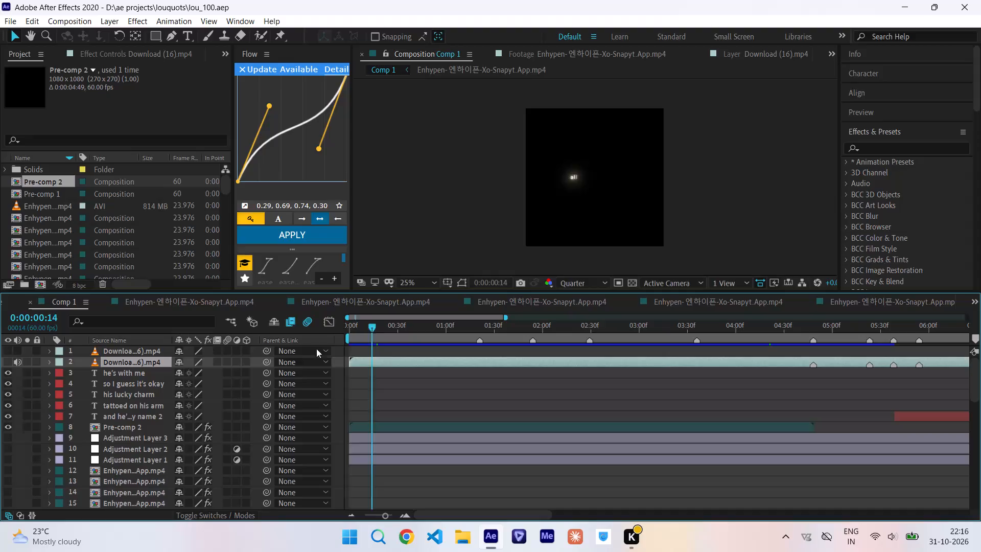
# Play back and scrub Comp 1 from its start through the "and he's got my name" lyric to review the text timing.
pyautogui.press('space')
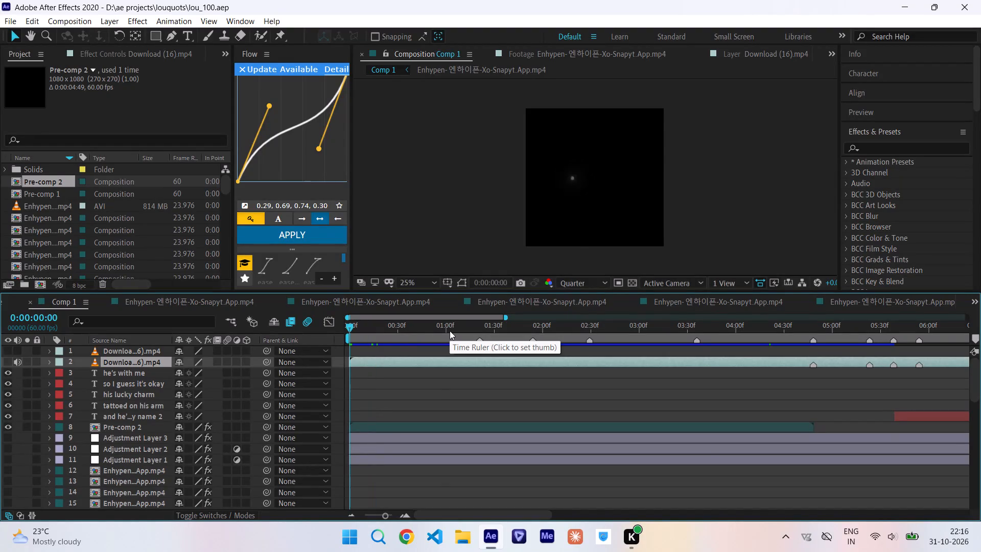
pyautogui.hscroll(3, 650, 409)
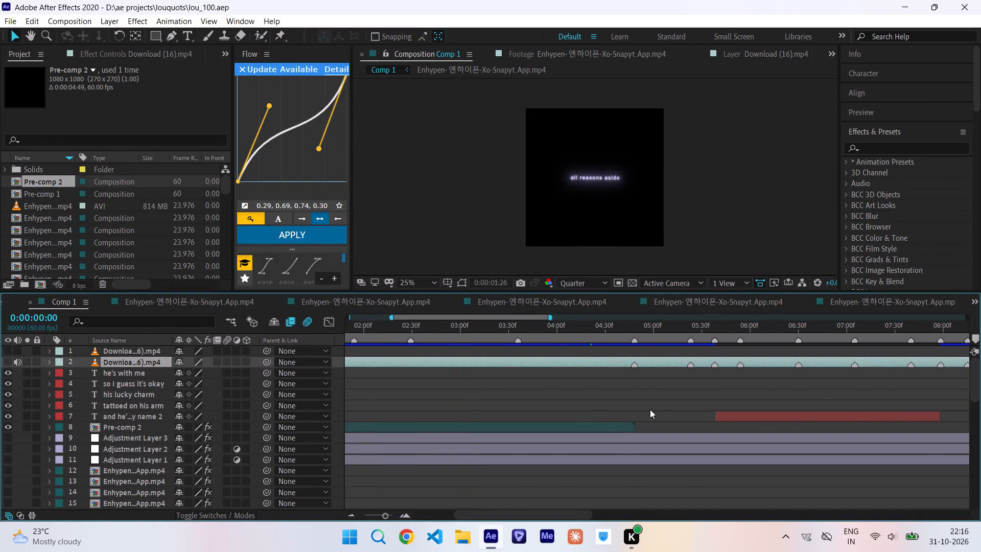
pyautogui.hscroll(3, 650, 409)
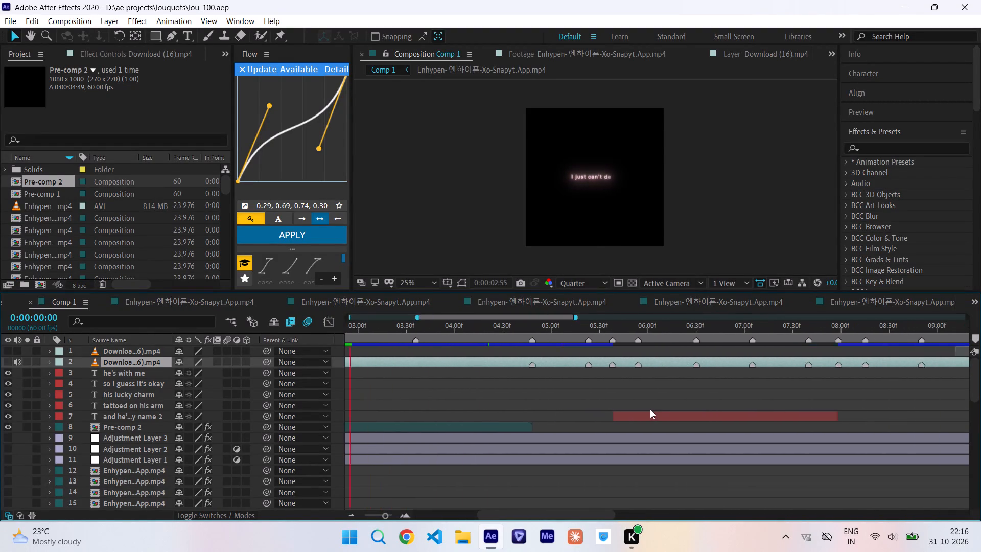
pyautogui.hscroll(-1, 650, 409)
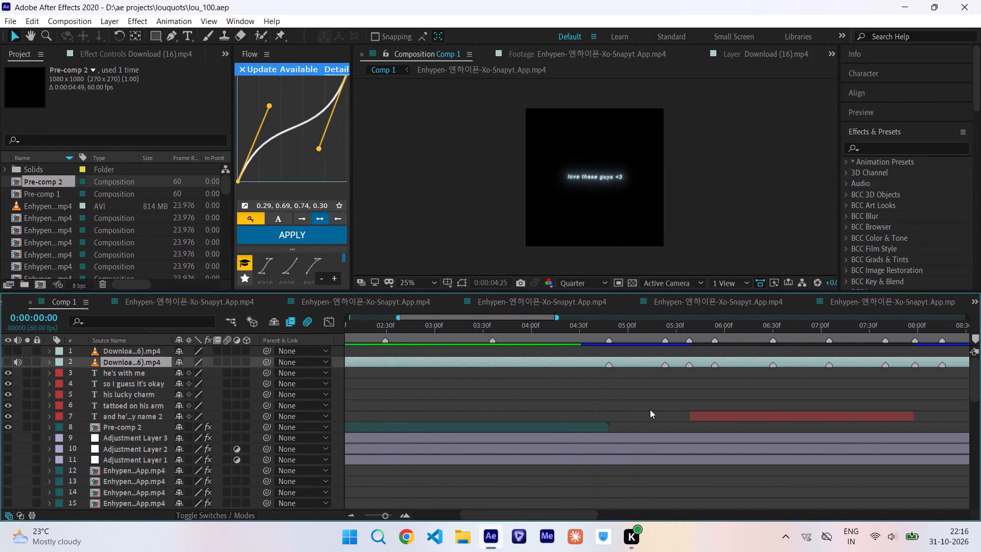
pyautogui.hscroll(-1, 650, 409)
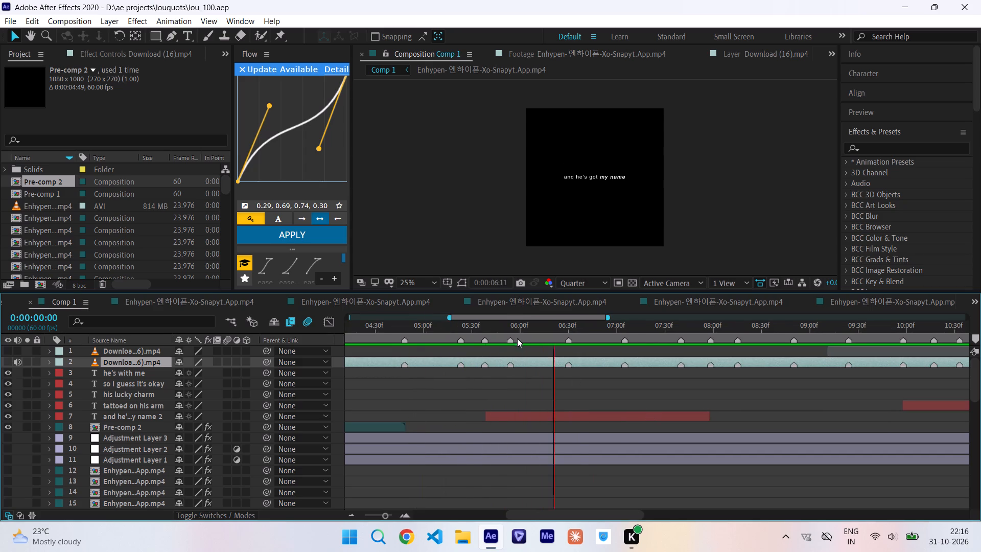
pyautogui.moveTo(571, 330); pyautogui.dragTo(478, 338)
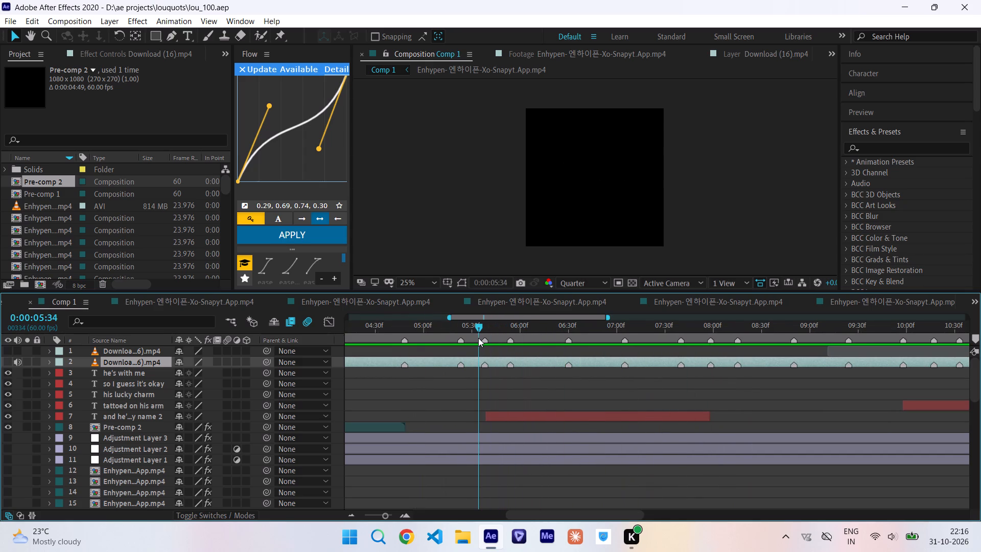
pyautogui.moveTo(478, 338); pyautogui.dragTo(478, 338)
pyautogui.press('space')
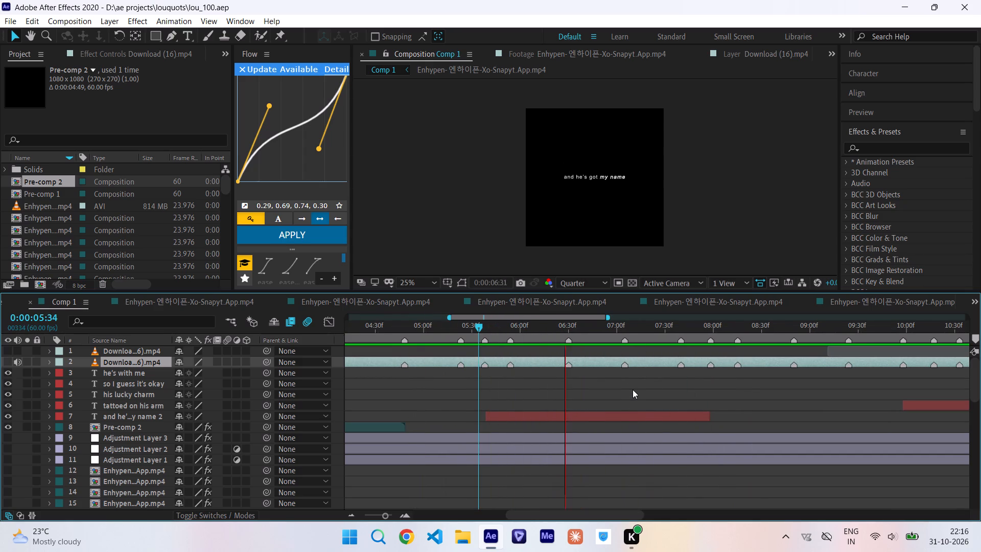
pyautogui.hscroll(3, 633, 389)
pyautogui.hscroll(-2, 633, 389)
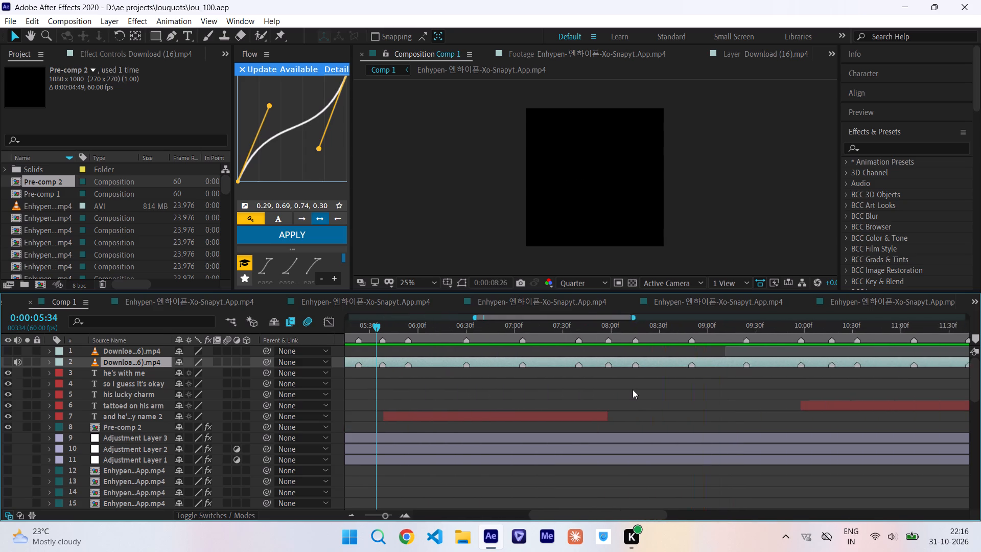
pyautogui.moveTo(479, 329); pyautogui.dragTo(502, 331)
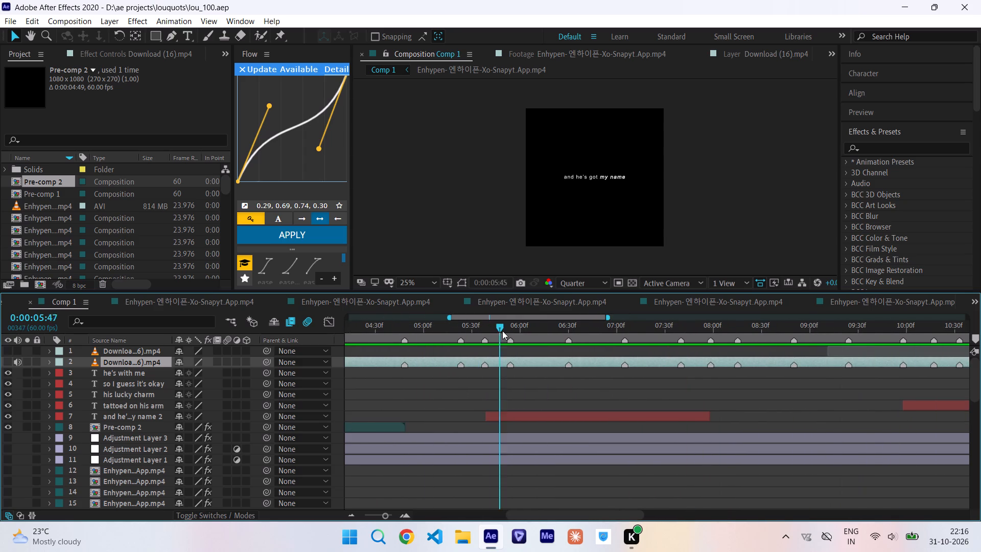
pyautogui.moveTo(502, 331); pyautogui.dragTo(389, 366)
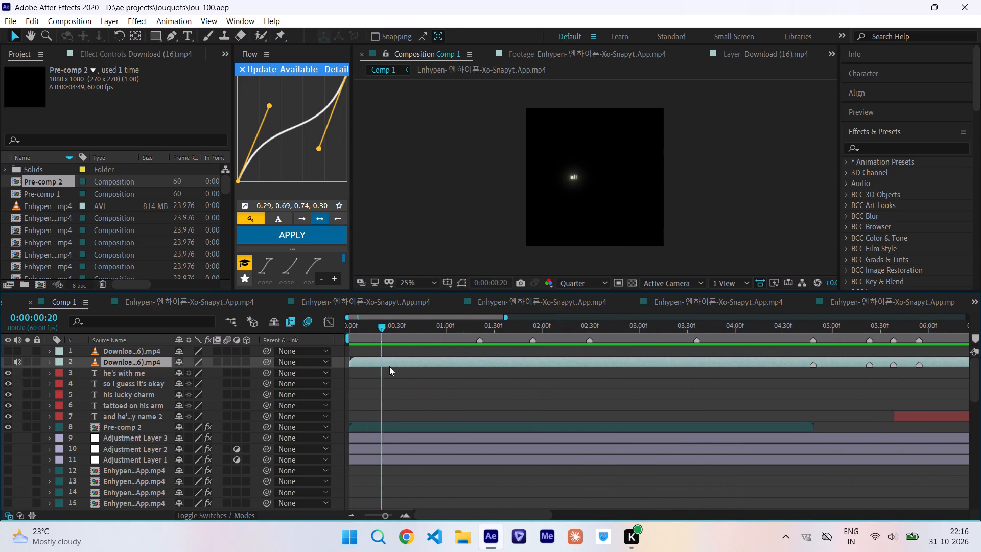
pyautogui.moveTo(389, 366); pyautogui.dragTo(630, 388)
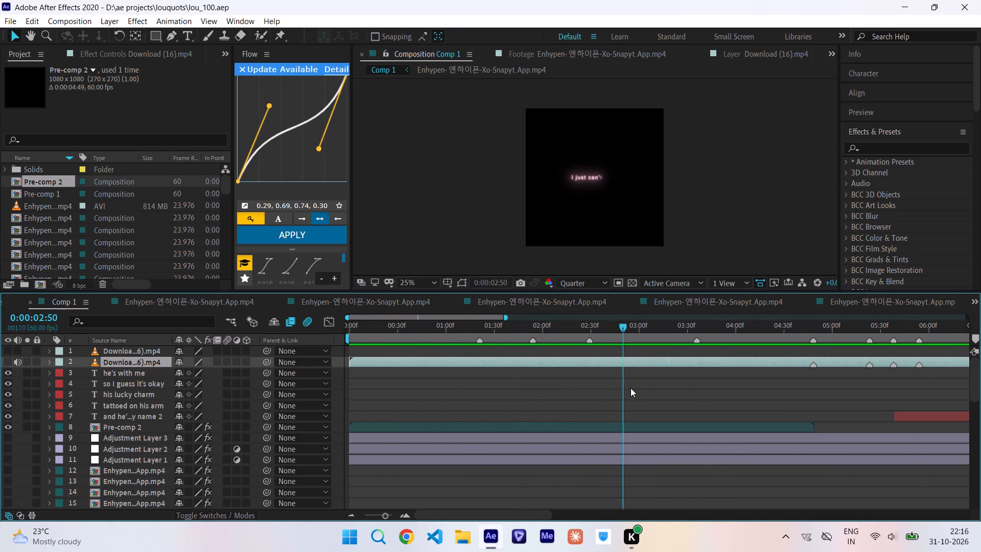
pyautogui.moveTo(630, 388); pyautogui.dragTo(673, 390)
# Replay the "and he's got my name" text layer from its in point to check when each word is sung.
pyautogui.hscroll(-2, 673, 390)
pyautogui.click(659, 416)
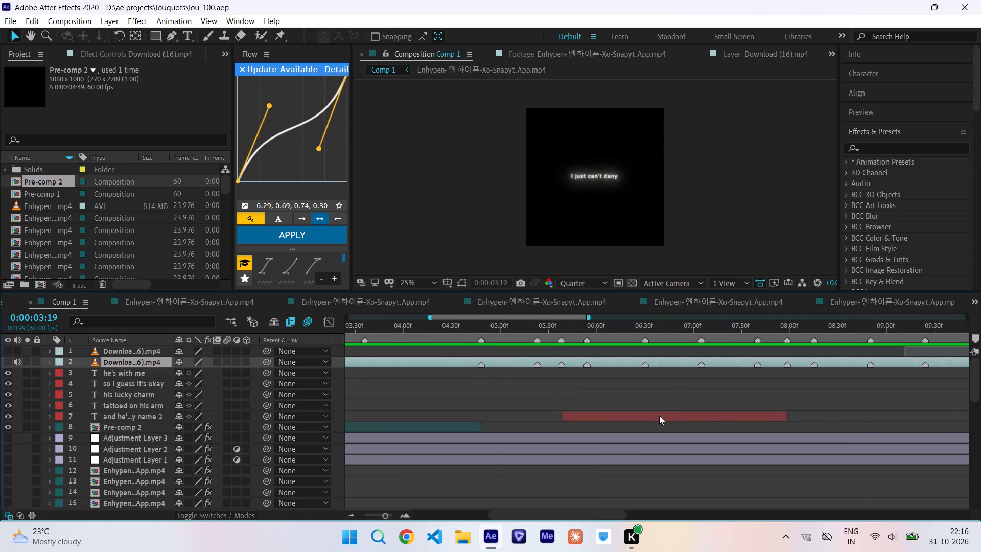
pyautogui.press('i')
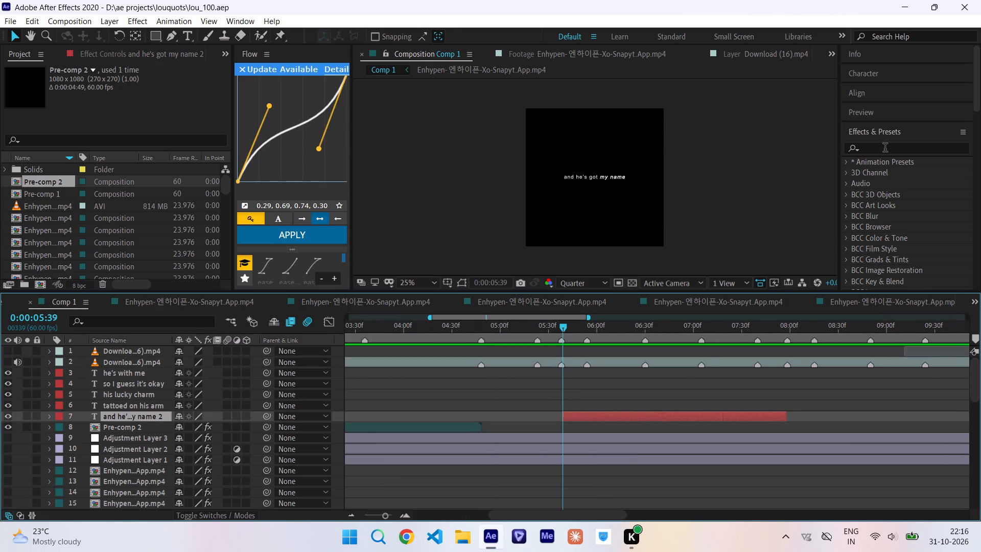
pyautogui.press('space')
pyautogui.click(560, 325)
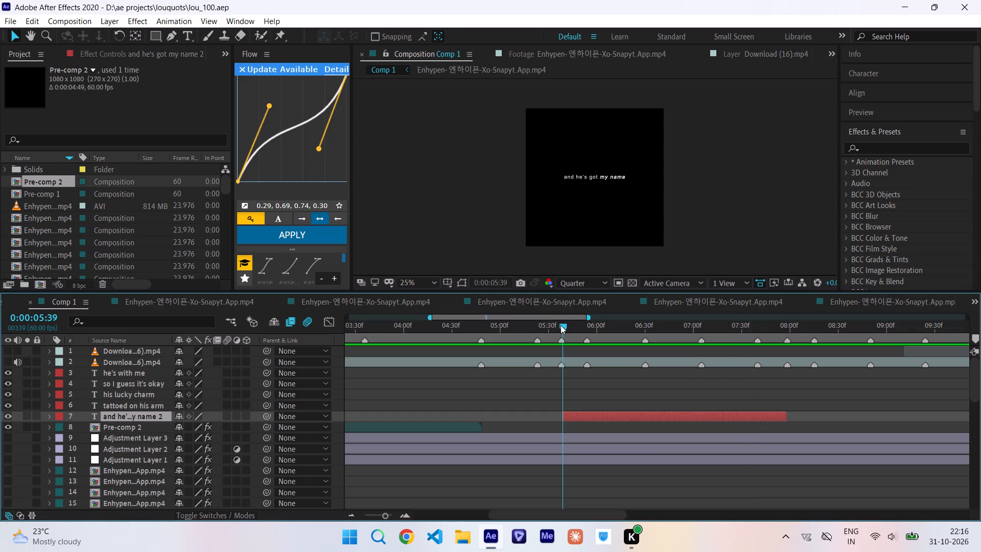
pyautogui.press('space')
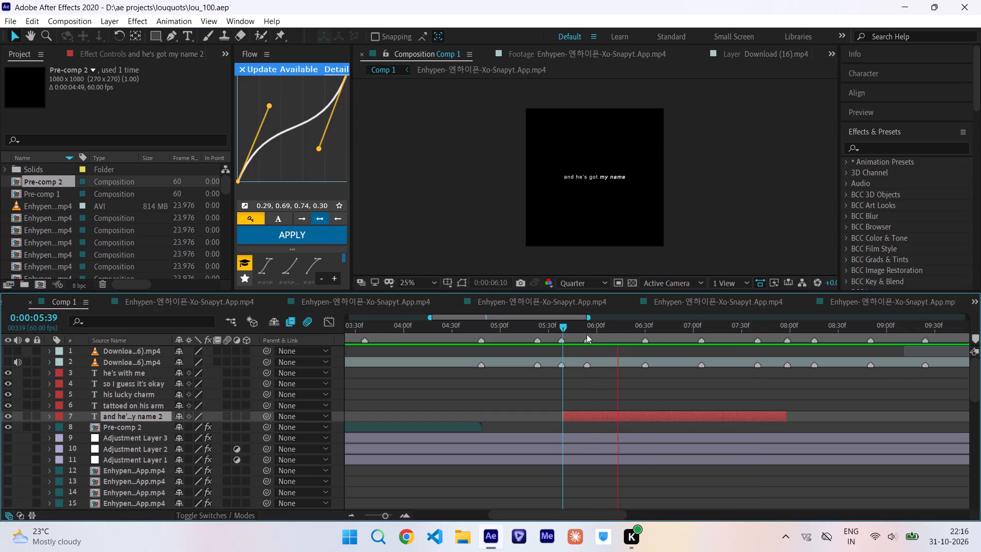
pyautogui.click(576, 328)
pyautogui.press('space')
pyautogui.click(576, 328)
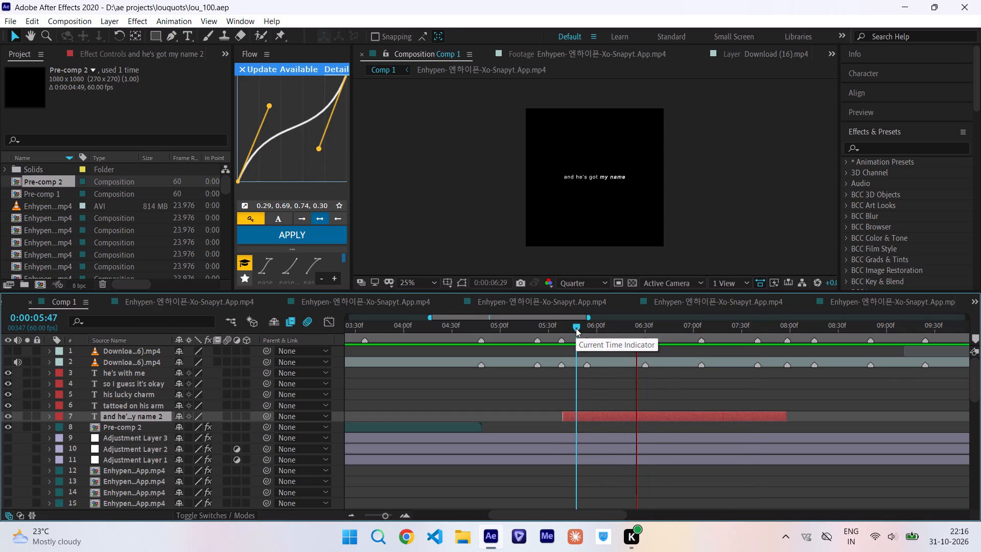
pyautogui.moveTo(576, 328); pyautogui.dragTo(562, 328)
pyautogui.press('space')
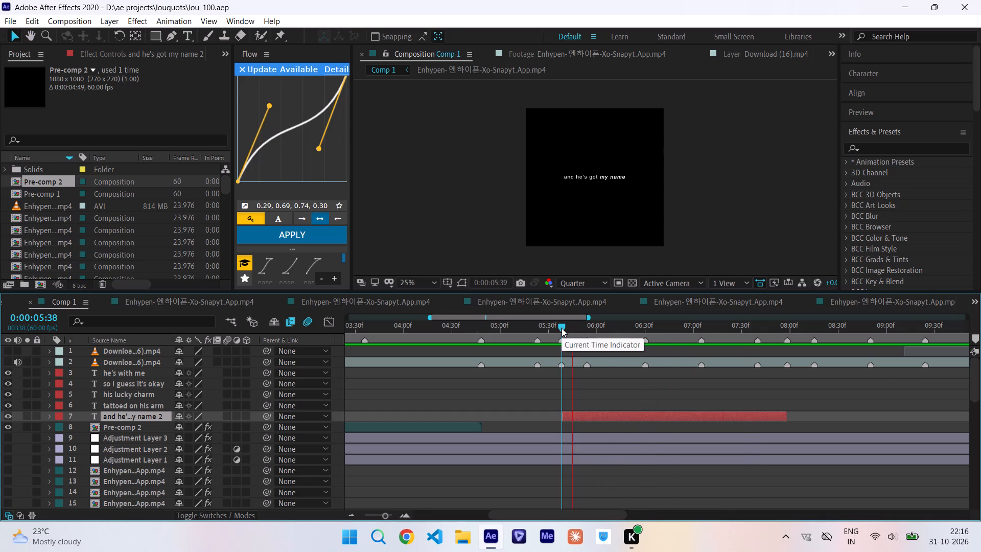
pyautogui.click(568, 329)
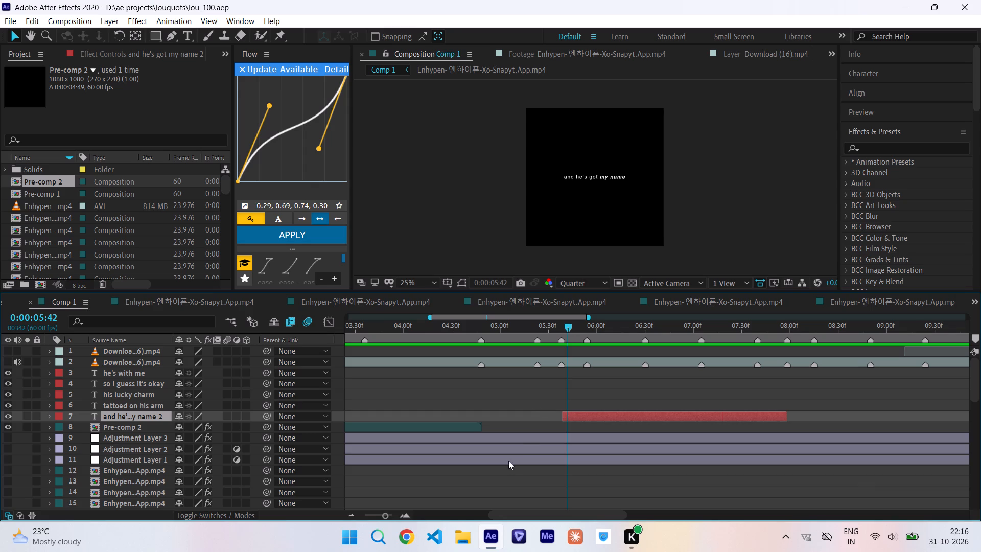
# Split the "and he's got my name" text layer at the marker at 0:00:05:54.
pyautogui.click(405, 518)
pyautogui.click(405, 518)
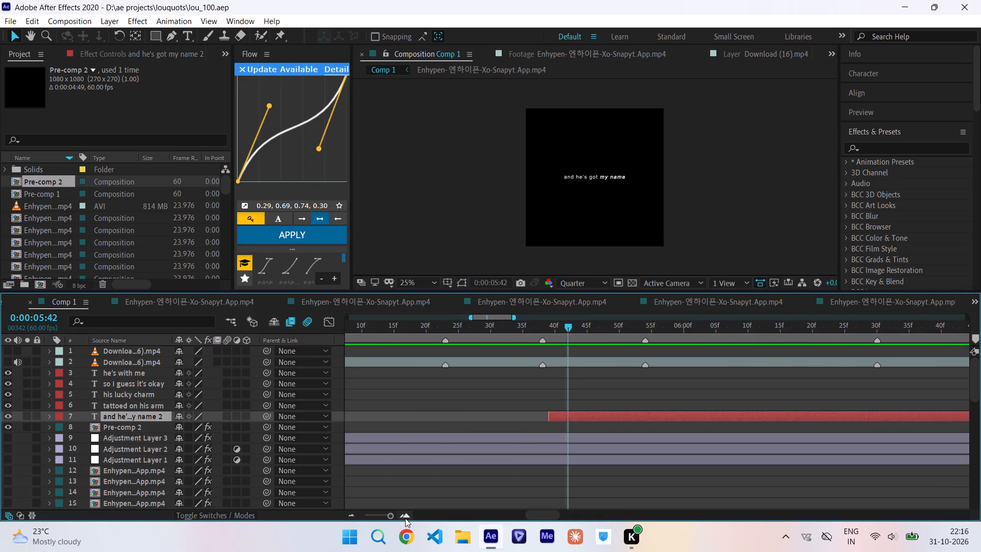
pyautogui.keyDown('ctrl'); pyautogui.scroll(1, 450, 211); pyautogui.keyUp('ctrl')
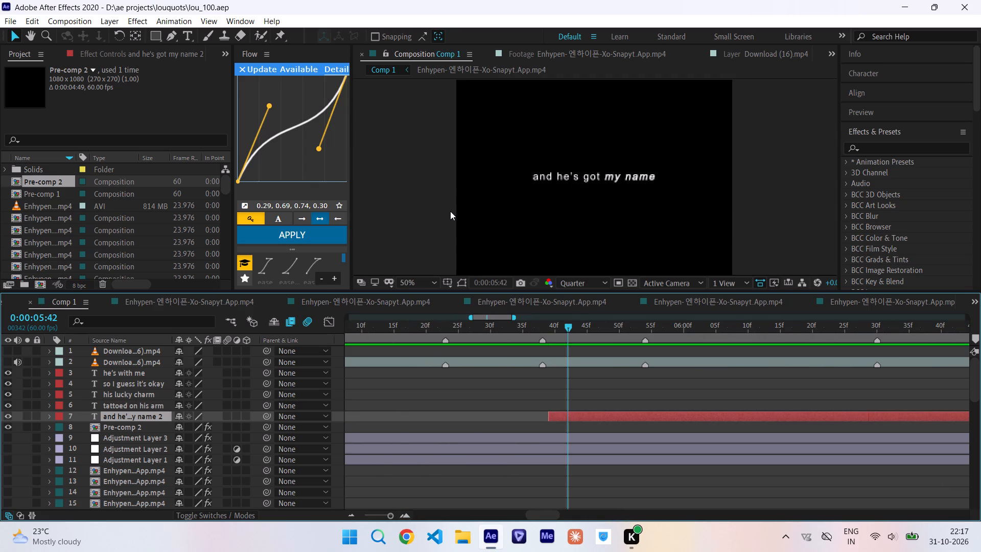
pyautogui.press('space')
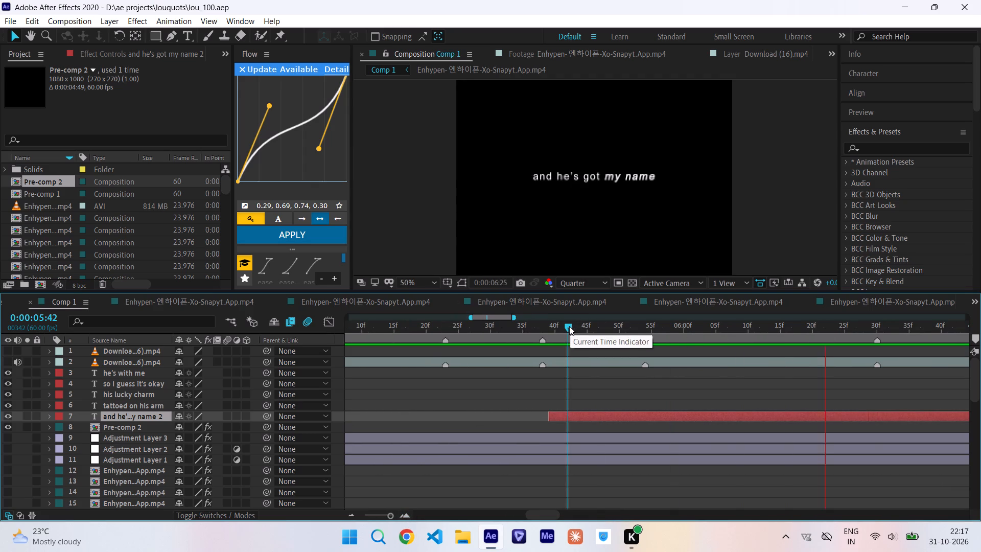
pyautogui.click(587, 331)
pyautogui.press('space')
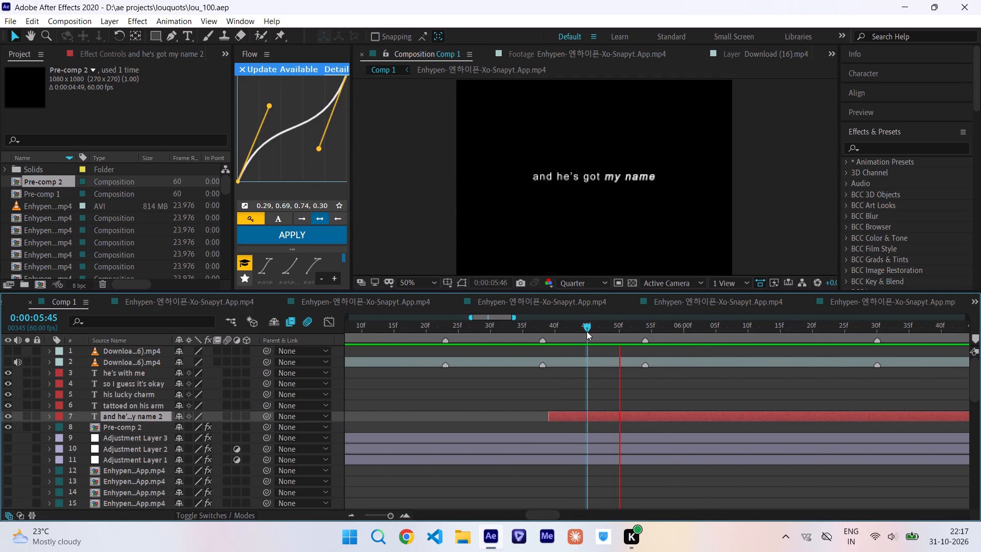
pyautogui.moveTo(591, 325); pyautogui.dragTo(645, 326)
pyautogui.hotkey('ctrl', 'shift', 'd')
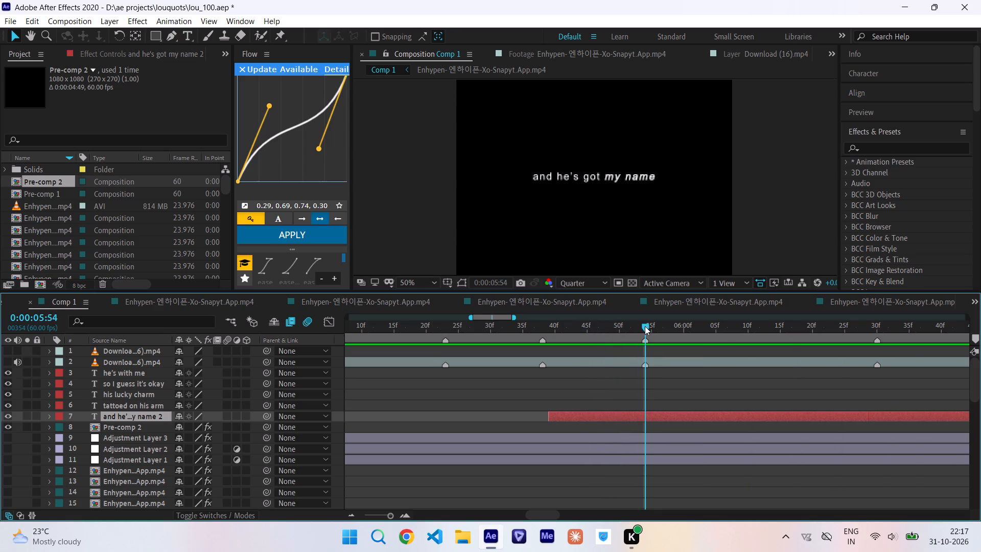
# Split the earlier piece of the "and he's got my name" text layer at 0:00:05:46.
pyautogui.moveTo(645, 326); pyautogui.dragTo(595, 333)
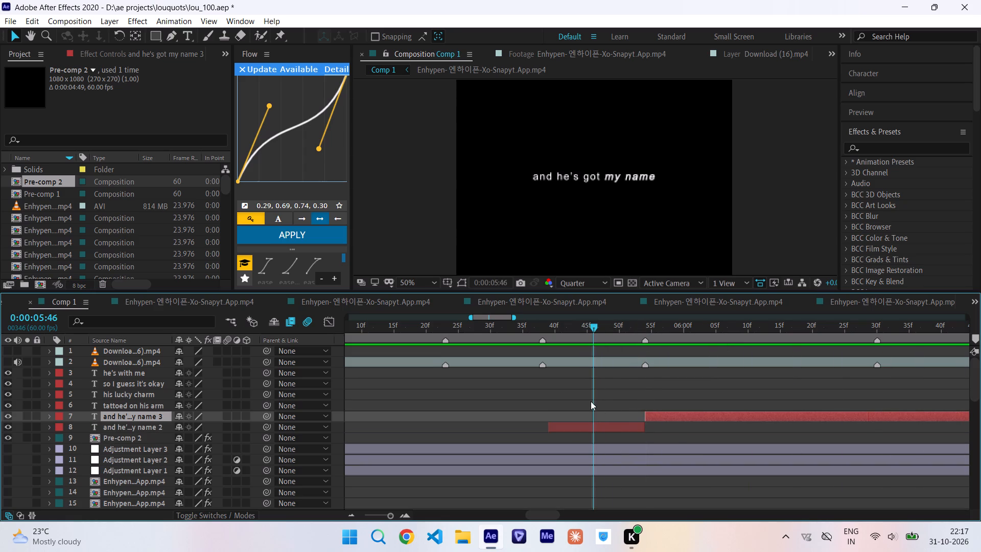
pyautogui.click(601, 425)
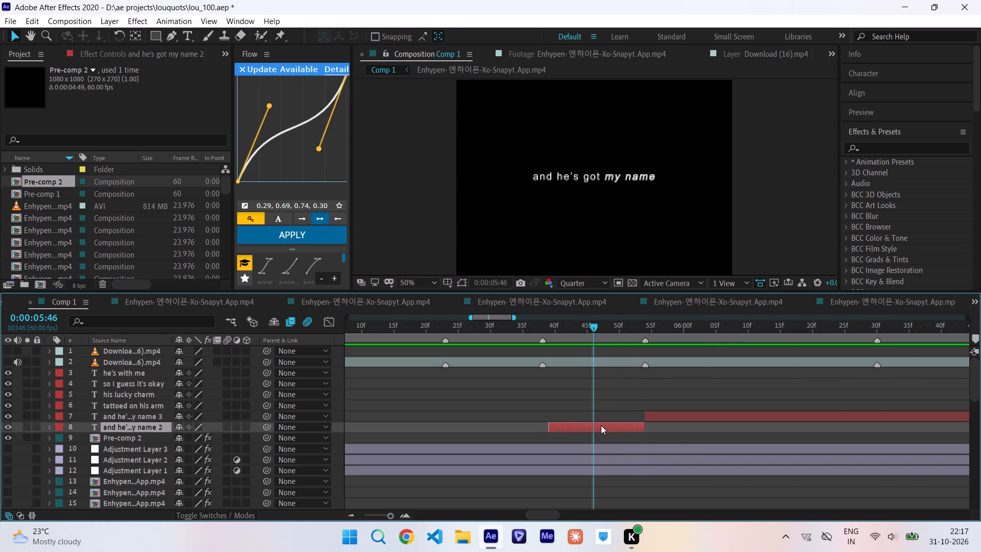
pyautogui.hotkey('ctrl', 'shift', 'd')
# Play back Comp 1 around 0:00:06:16 to 0:00:06:30 to hear where the words after "and he's got" are sung.
pyautogui.hscroll(-1, 601, 425)
pyautogui.press('space')
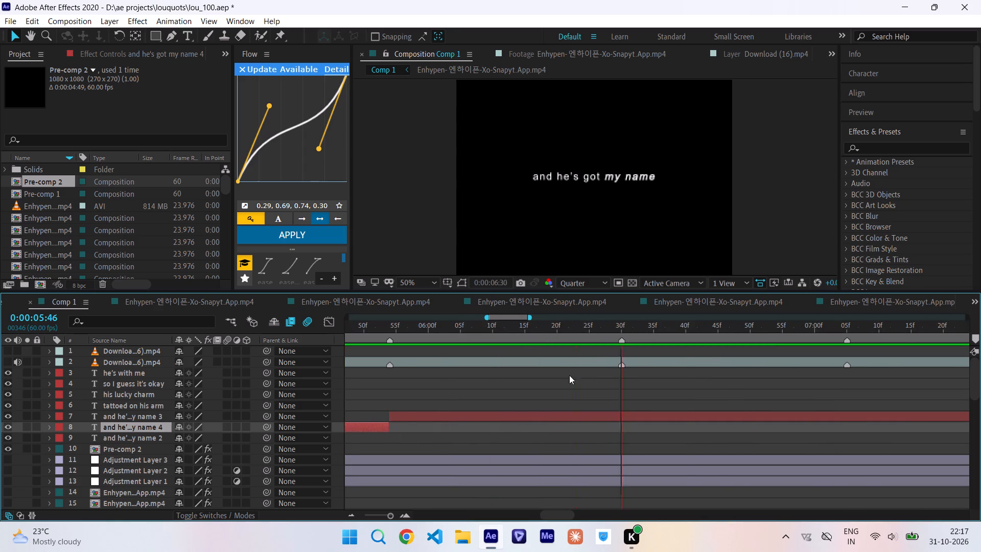
pyautogui.click(617, 330)
pyautogui.press('space')
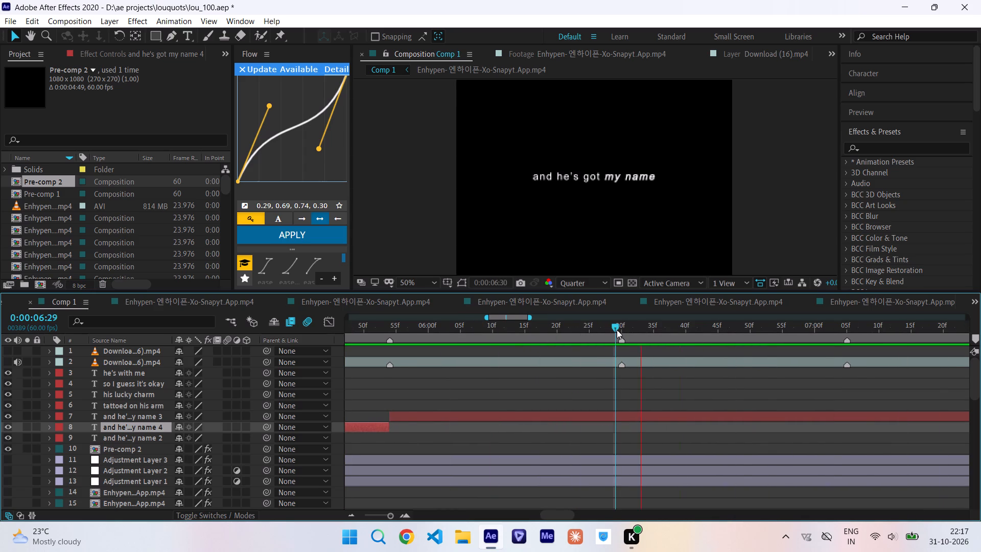
pyautogui.click(557, 332)
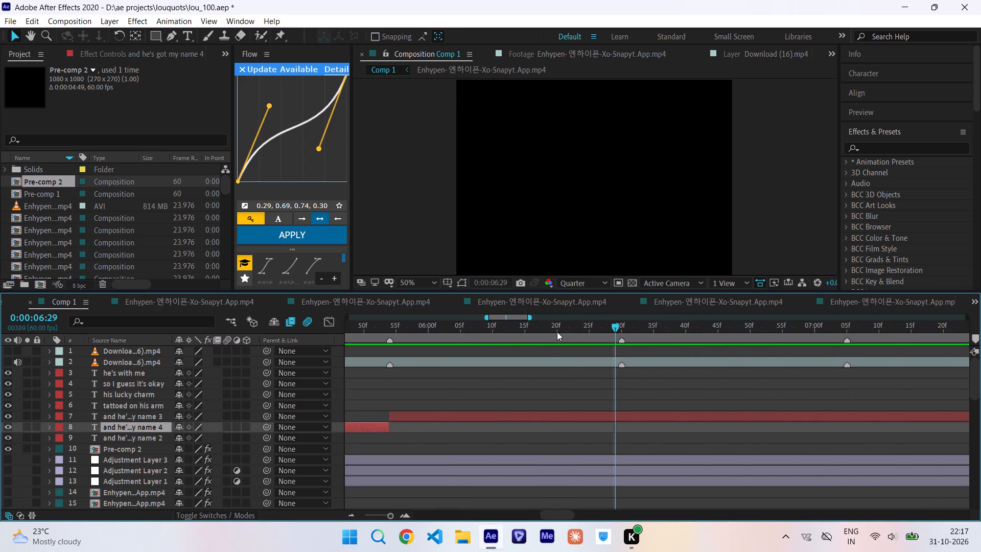
pyautogui.press('space')
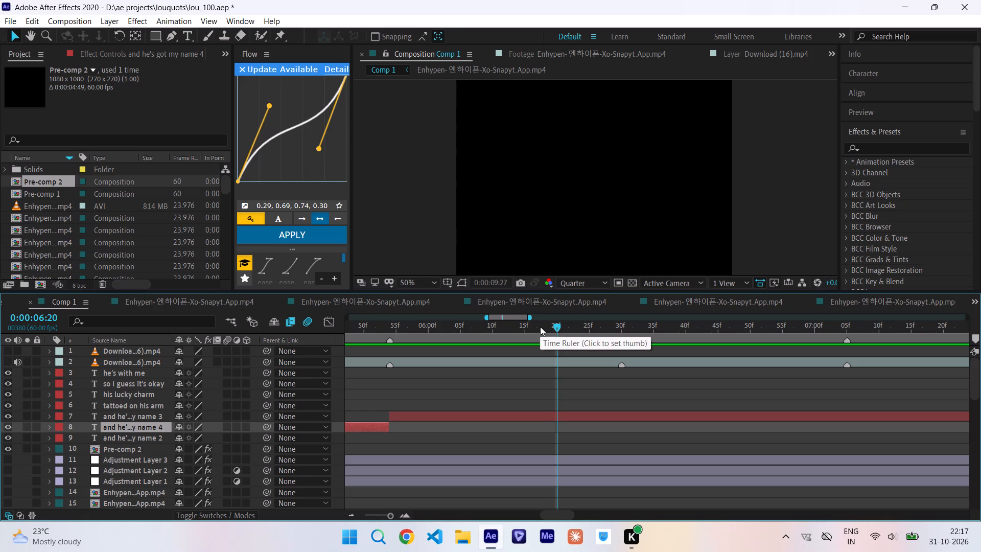
pyautogui.moveTo(555, 324); pyautogui.dragTo(529, 329)
pyautogui.press('space')
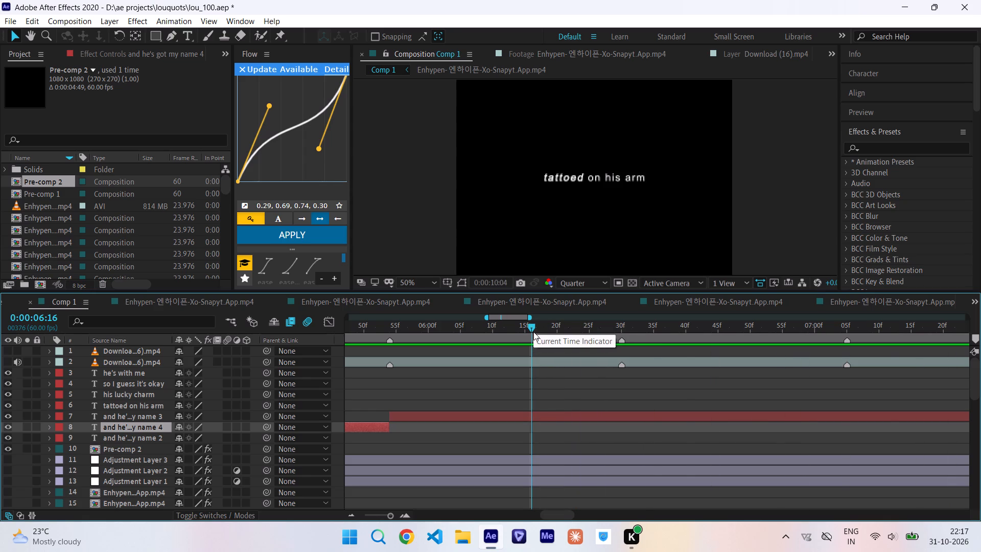
pyautogui.press('space')
pyautogui.hscroll(3, 533, 332)
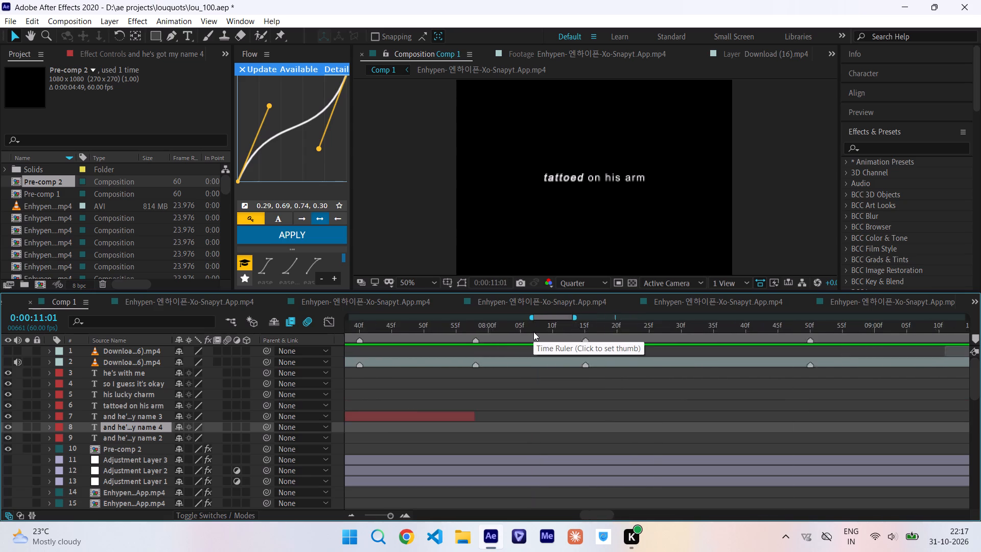
pyautogui.hscroll(8, 533, 332)
# Scrub and replay Comp 1 in short stretches from 0:00:06:04 to 0:00:06:29 to locate where "my" begins.
pyautogui.click(533, 332)
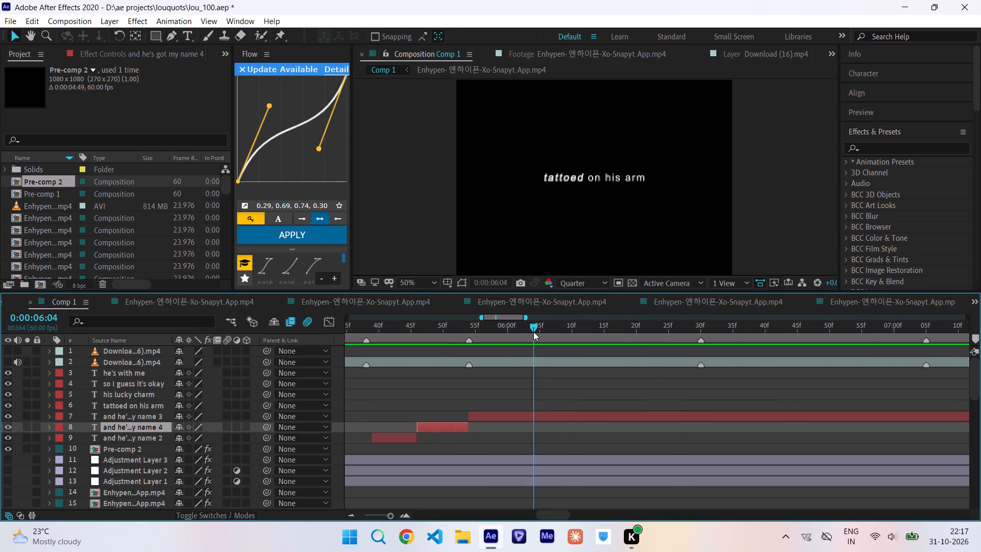
pyautogui.moveTo(533, 332); pyautogui.dragTo(568, 338)
pyautogui.press('space')
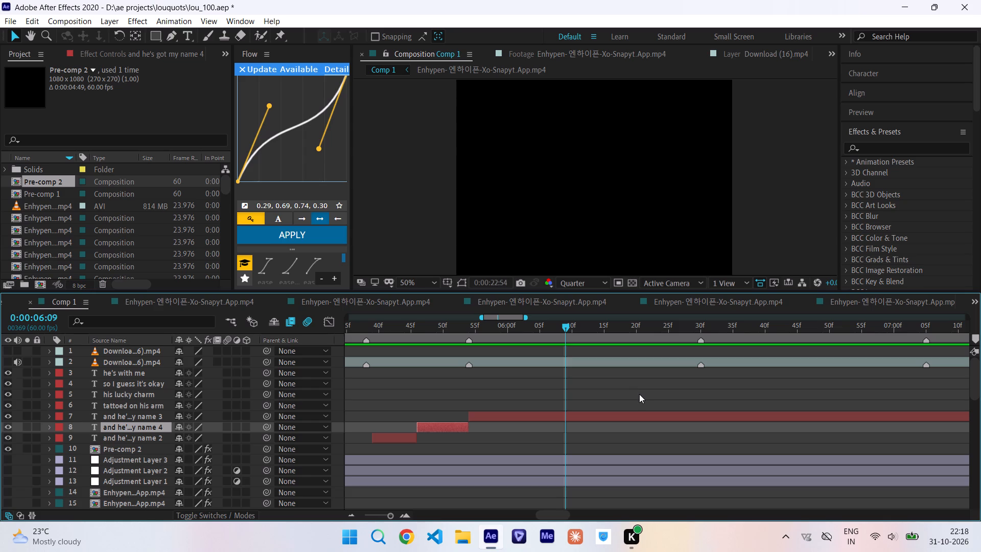
pyautogui.moveTo(566, 330); pyautogui.dragTo(548, 335)
pyautogui.press('space')
pyautogui.click(558, 333)
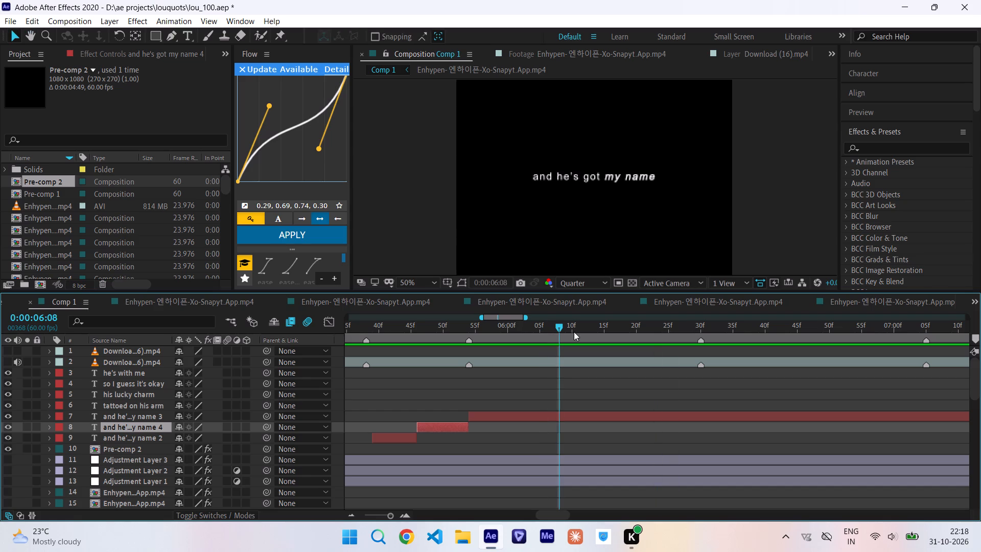
pyautogui.press('space')
pyautogui.moveTo(561, 327); pyautogui.dragTo(588, 330)
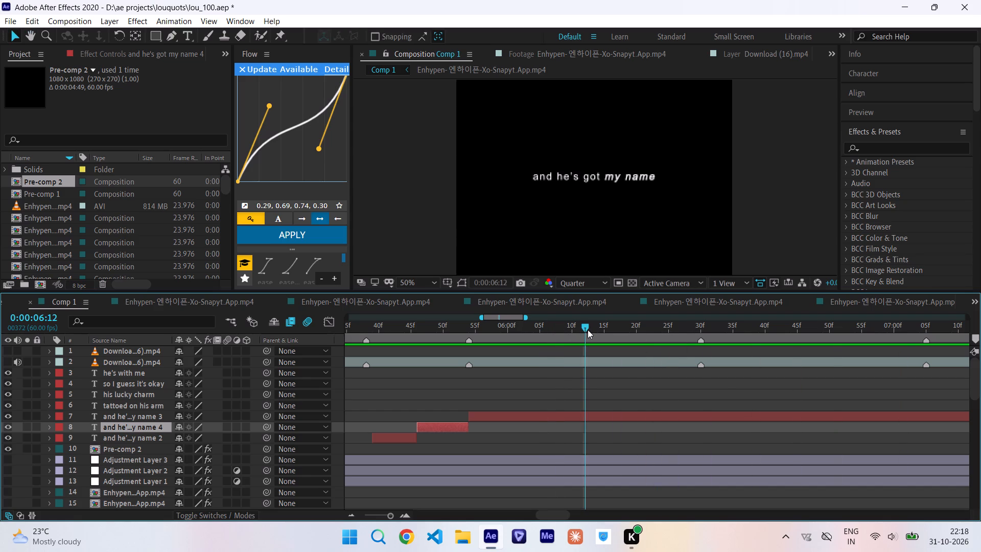
pyautogui.press('space')
pyautogui.moveTo(586, 331); pyautogui.dragTo(594, 331)
pyautogui.press('space')
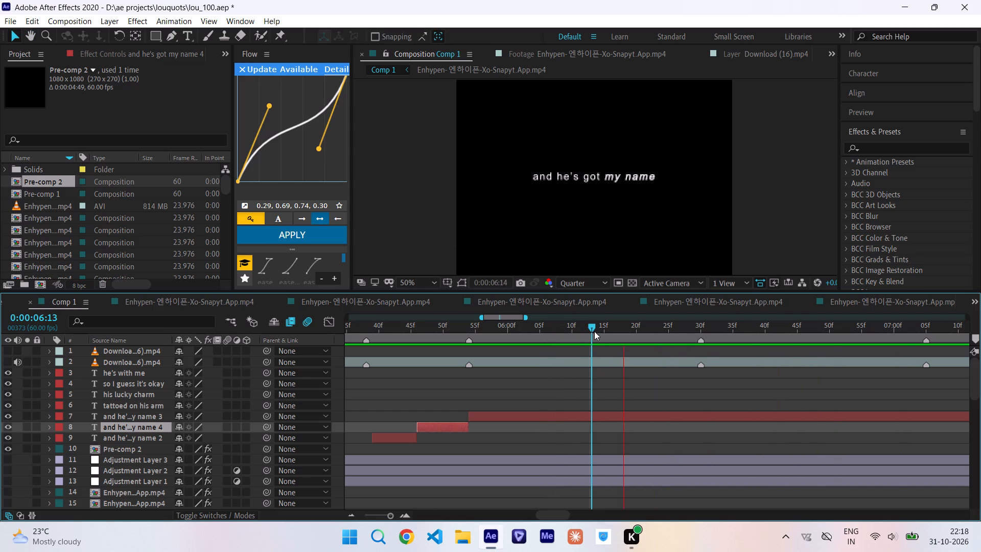
pyautogui.click(609, 331)
pyautogui.press('space')
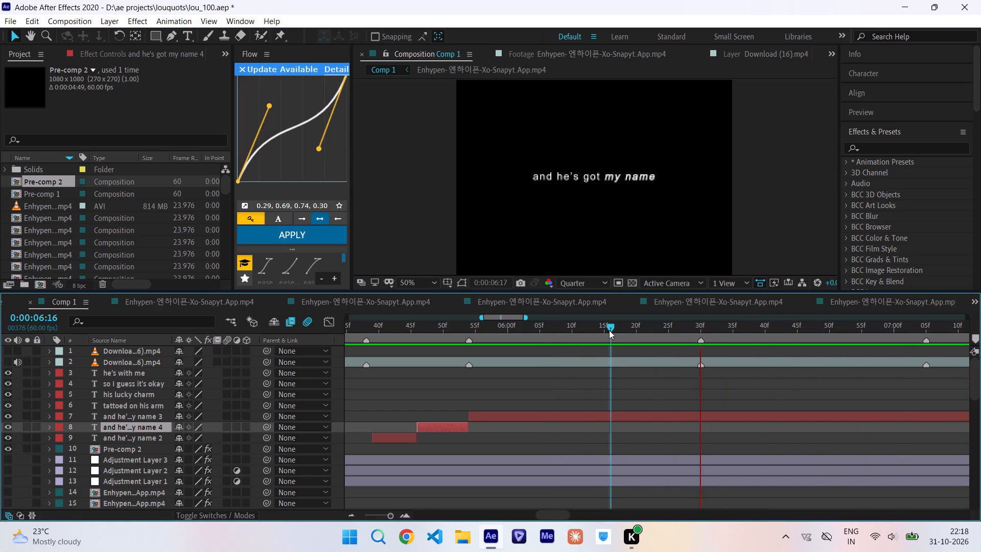
pyautogui.click(624, 328)
pyautogui.press('space')
pyautogui.moveTo(624, 328); pyautogui.dragTo(643, 328)
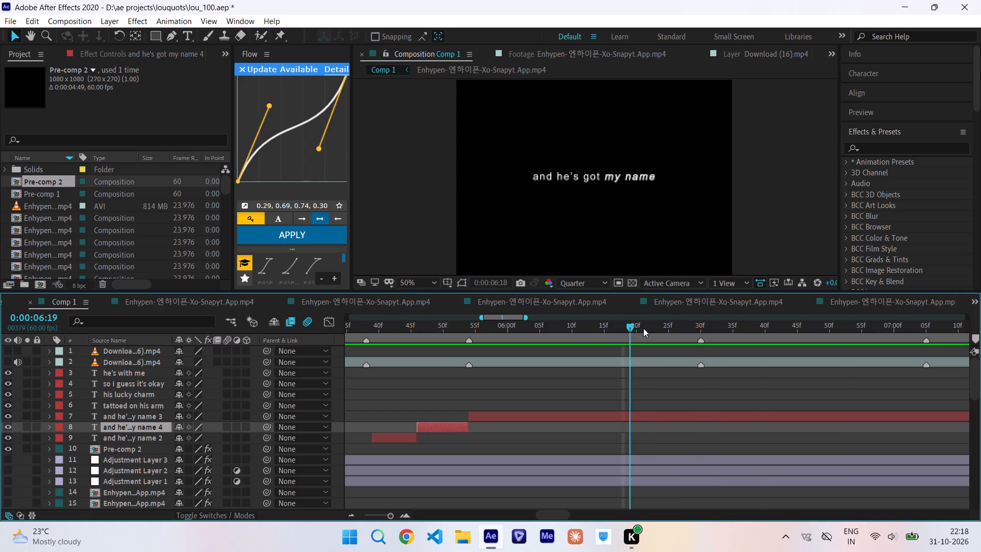
pyautogui.moveTo(643, 328); pyautogui.dragTo(652, 328)
pyautogui.press('space')
pyautogui.moveTo(653, 328); pyautogui.dragTo(675, 328)
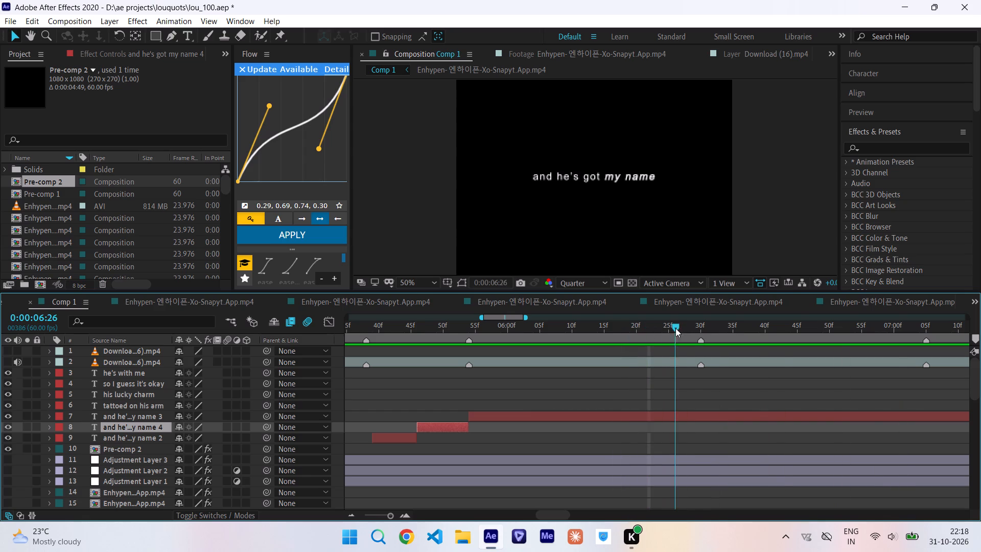
pyautogui.moveTo(675, 328); pyautogui.dragTo(695, 331)
pyautogui.press('space')
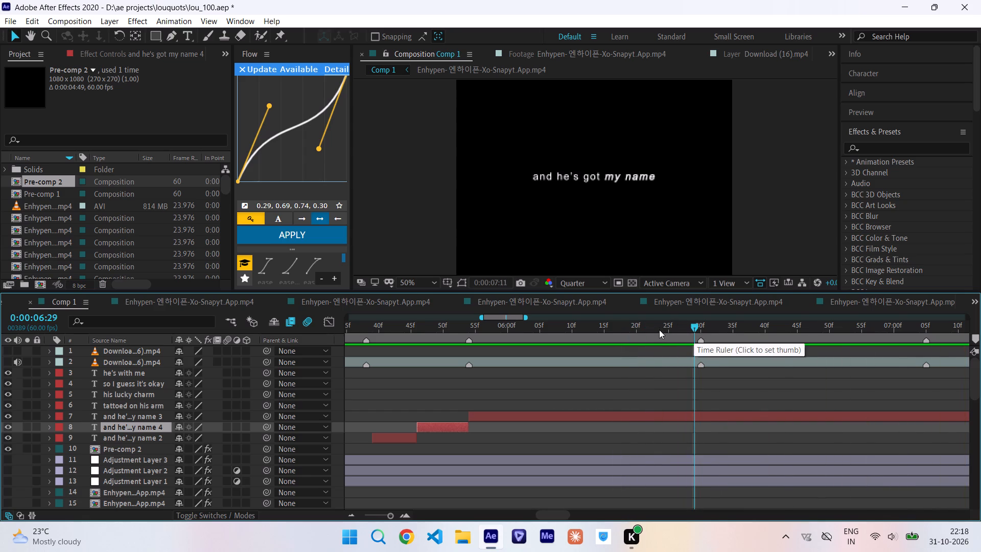
# Split the last piece of the "and he's got my name" text layer at 0:00:06:18.
pyautogui.moveTo(659, 330); pyautogui.dragTo(625, 330)
pyautogui.press('space')
pyautogui.click(625, 329)
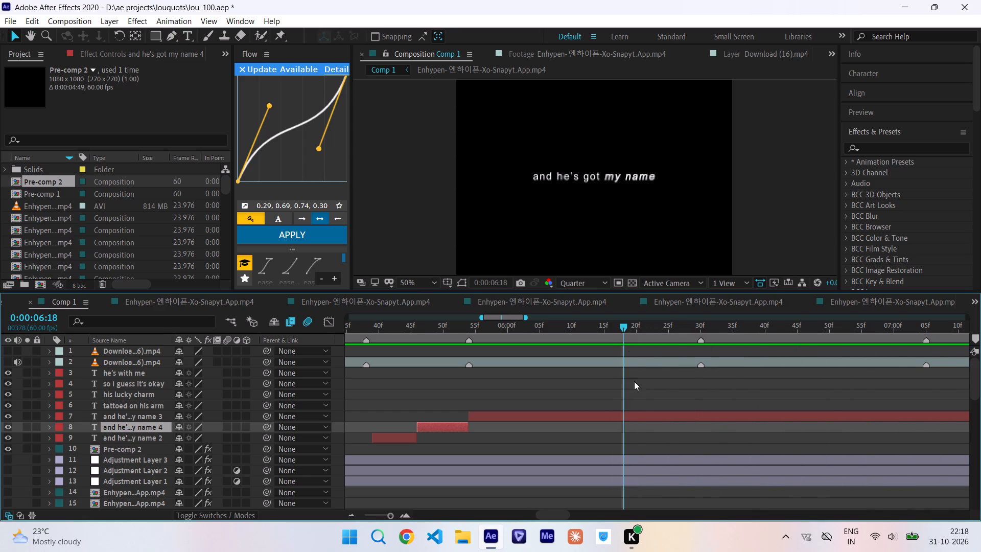
pyautogui.click(642, 415)
pyautogui.hotkey('ctrl', 'shift', 'd')
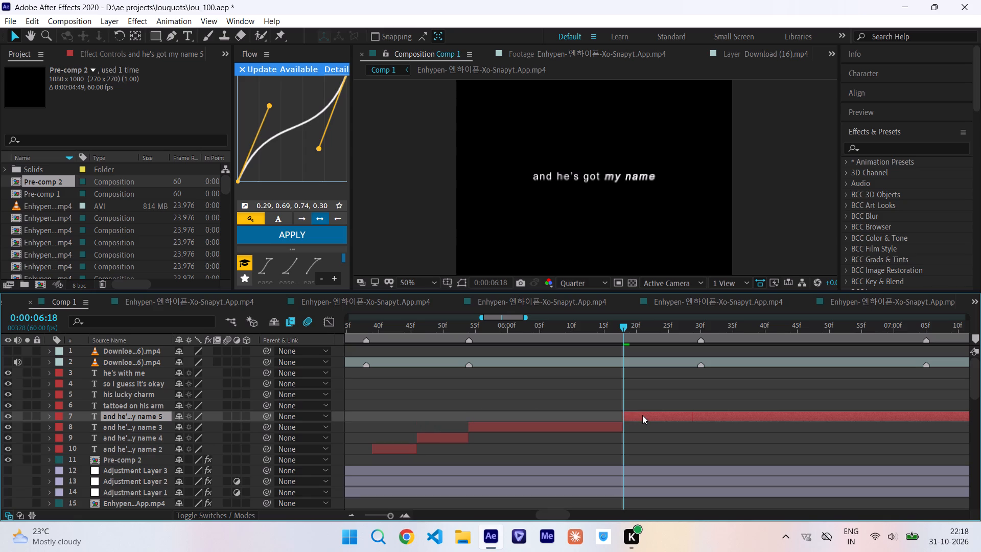
# Split the piece of the "and he's got my name" text layer that starts at 0:00:06:18 at 0:00:06:47.
pyautogui.press('space')
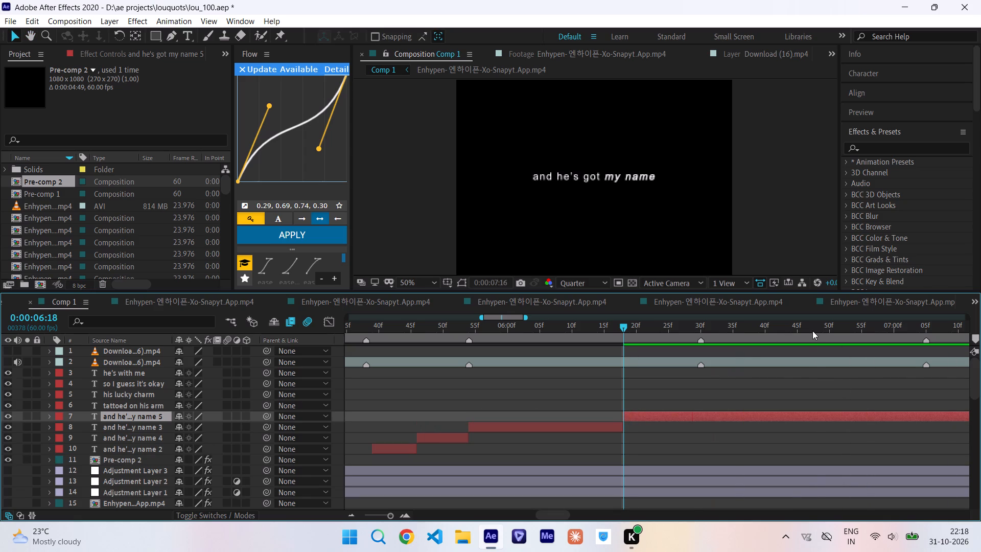
pyautogui.click(812, 331)
pyautogui.press('space')
pyautogui.click(812, 331)
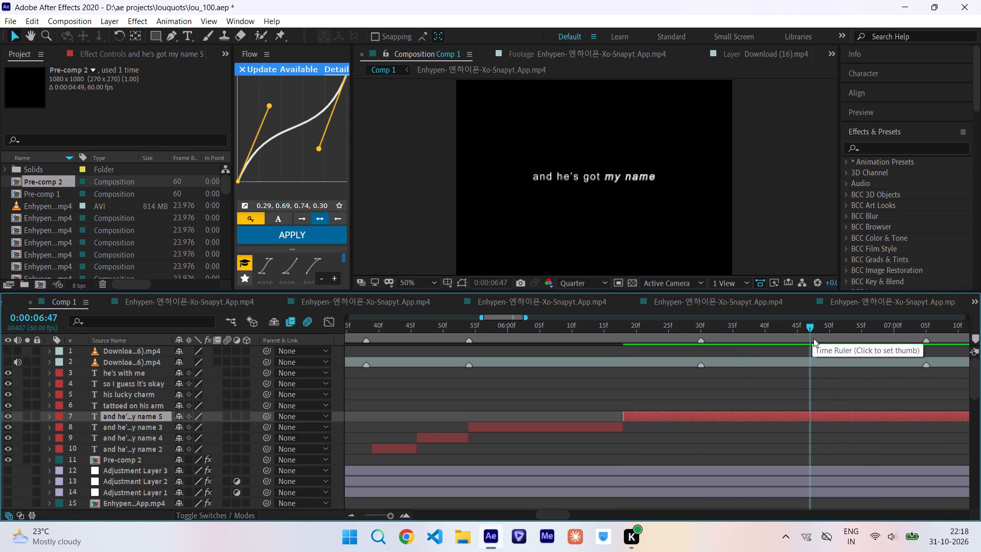
pyautogui.hotkey('ctrl', 'shift', 'd')
# Delete "name" from the text piece between 0:00:06:18 and 0:00:06:47 so it reads "and he's got my".
pyautogui.hscroll(-1, 813, 338)
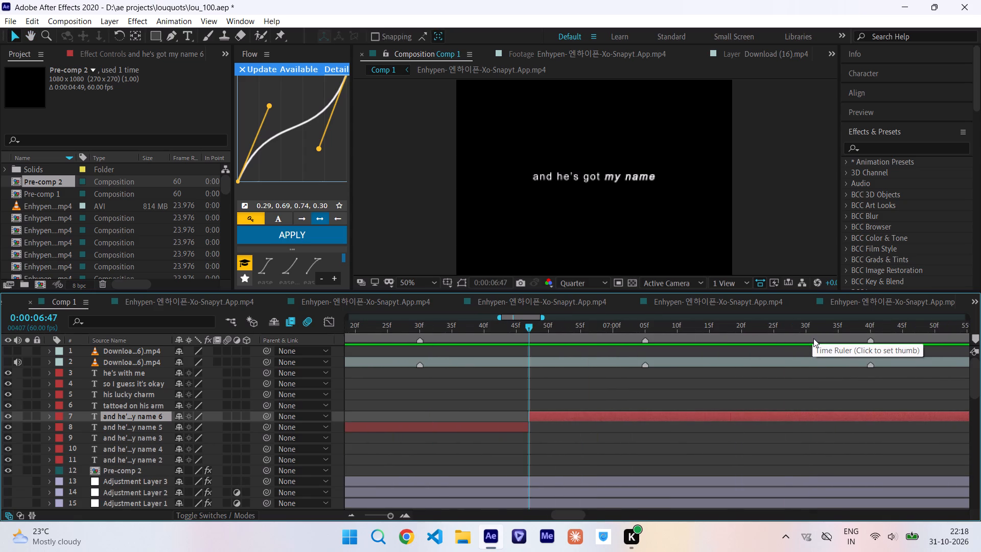
pyautogui.press('space')
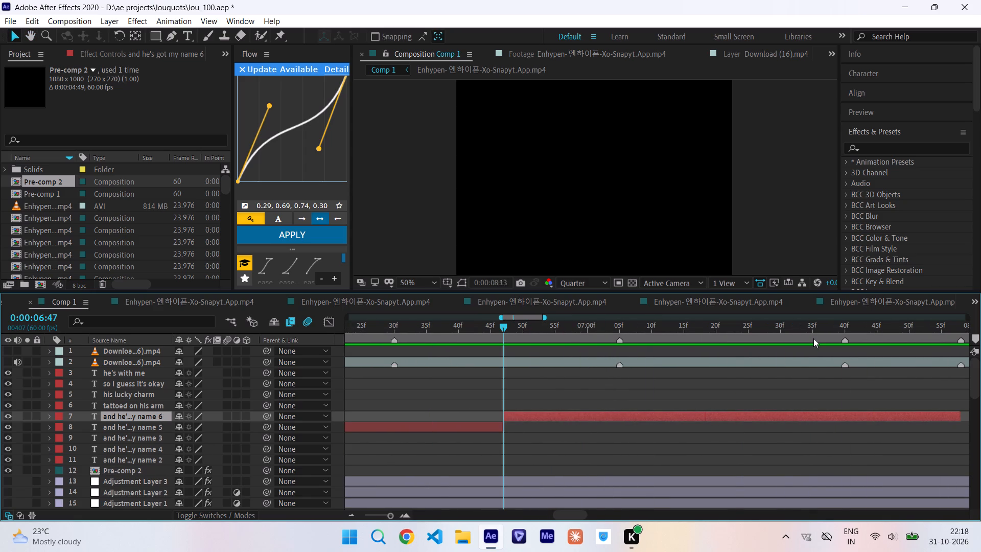
pyautogui.click(813, 338)
pyautogui.click(813, 338)
pyautogui.moveTo(799, 339); pyautogui.dragTo(407, 368)
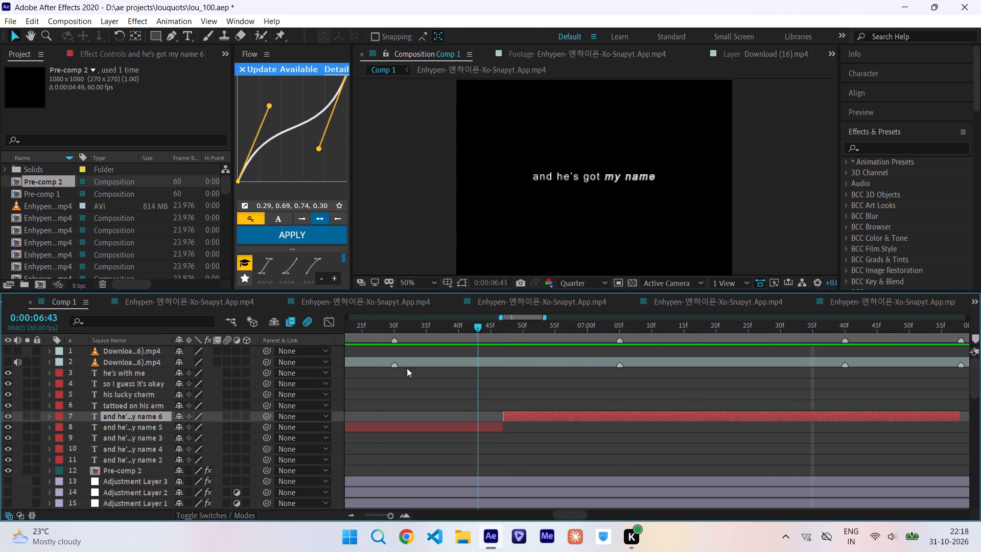
pyautogui.moveTo(407, 368); pyautogui.dragTo(427, 371)
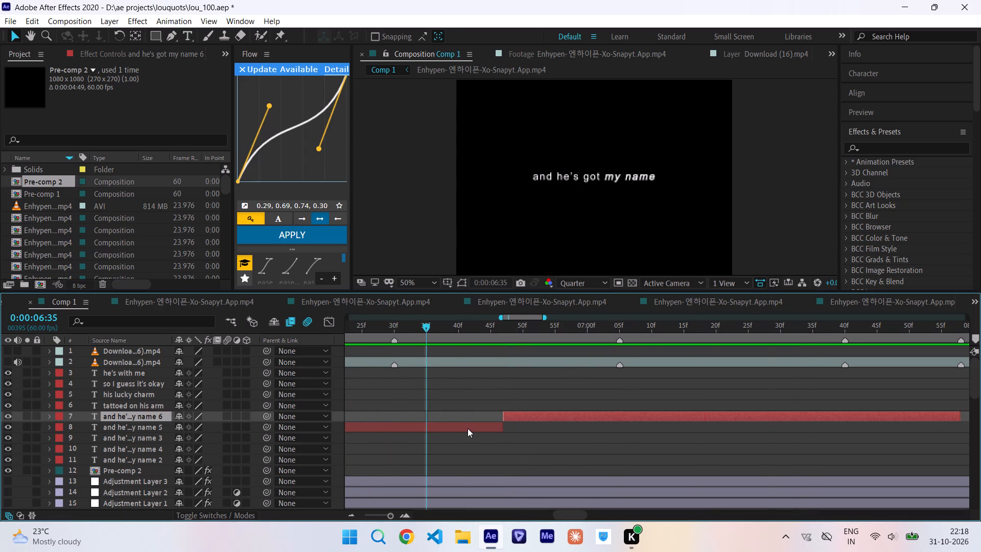
pyautogui.click(468, 428)
pyautogui.click(468, 428)
pyautogui.moveTo(619, 179); pyautogui.dragTo(631, 179)
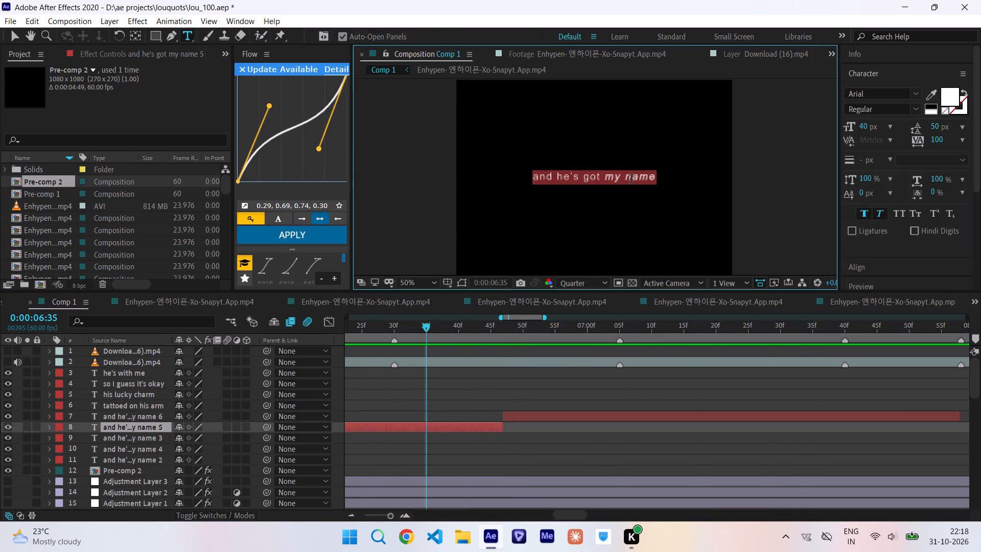
pyautogui.moveTo(631, 179); pyautogui.dragTo(699, 179)
pyautogui.press('BackSpace')
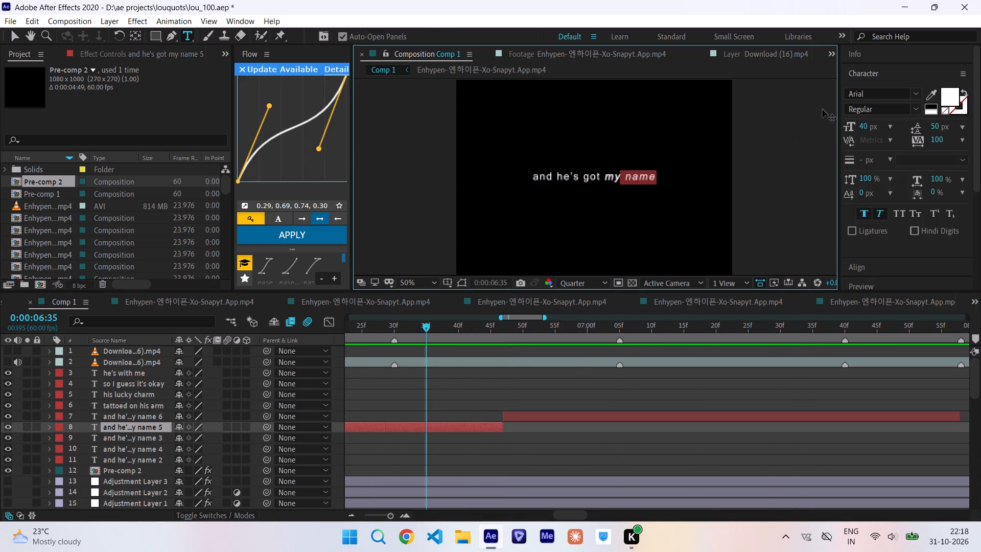
pyautogui.hotkey('ctrl', 'z')
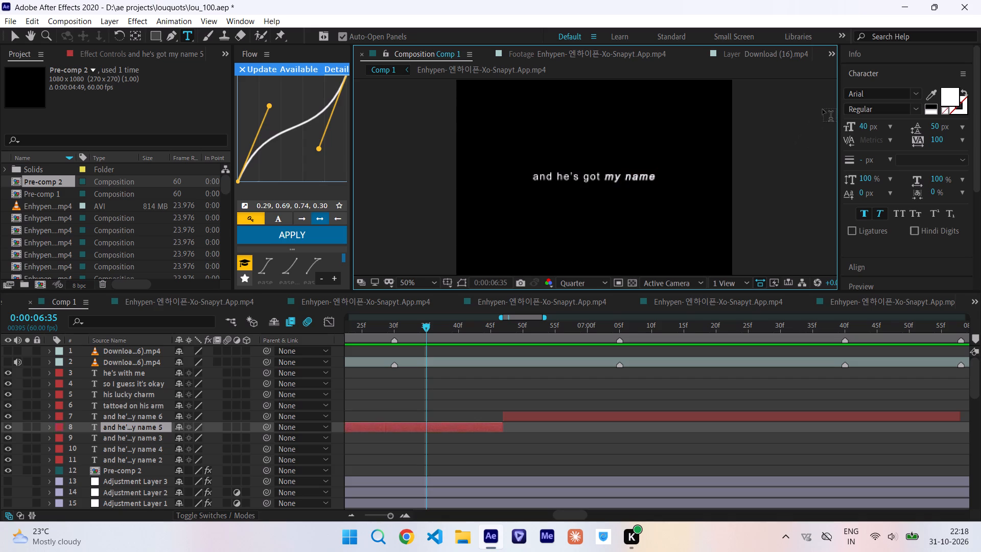
pyautogui.moveTo(621, 178); pyautogui.dragTo(694, 175)
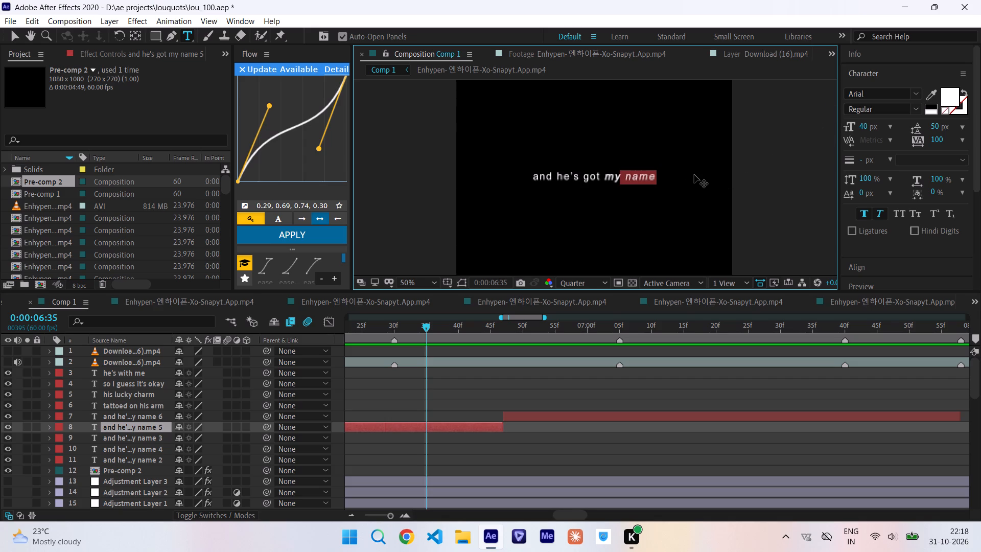
pyautogui.press('Delete')
# Center the "and he's got my" text layer horizontally in the composition.
pyautogui.click(866, 76)
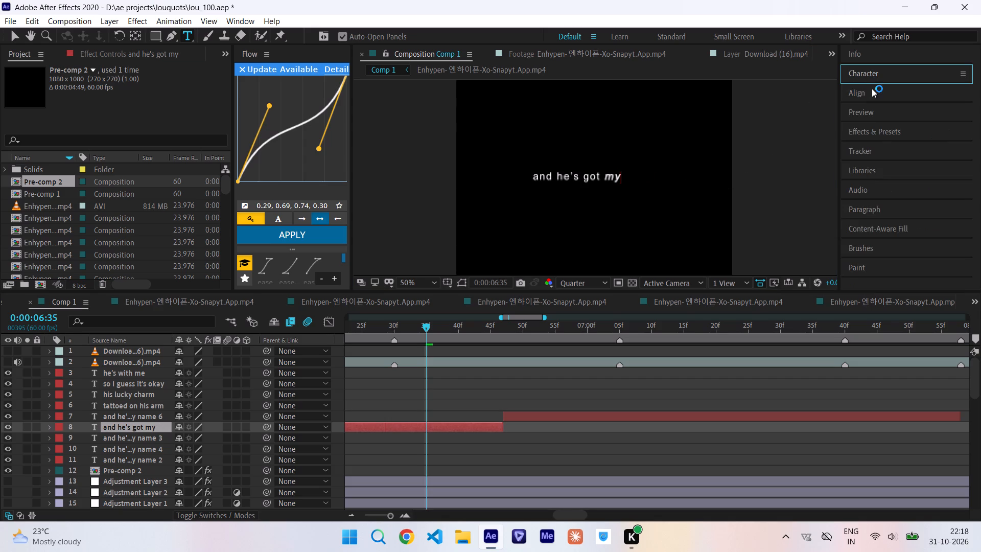
pyautogui.click(875, 91)
pyautogui.click(876, 123)
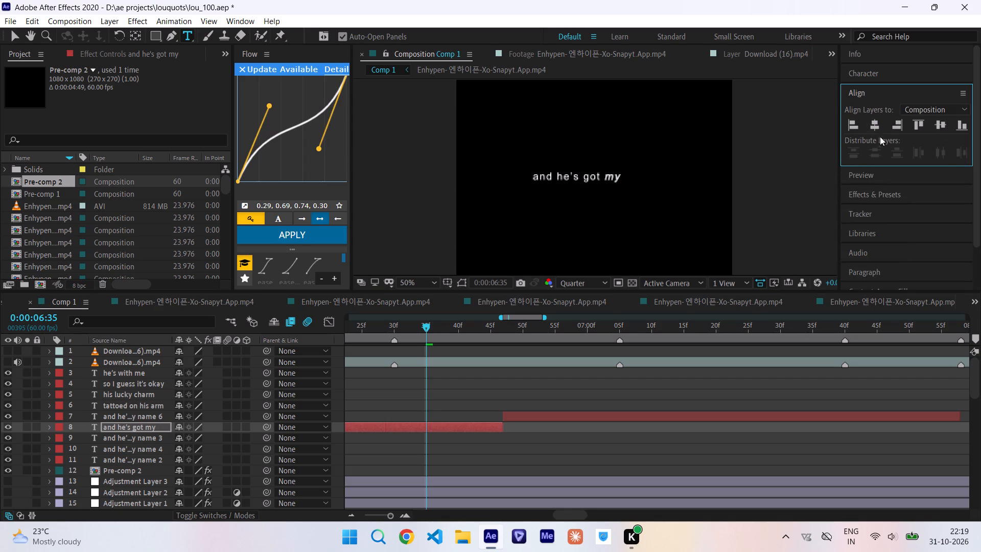
pyautogui.click(874, 127)
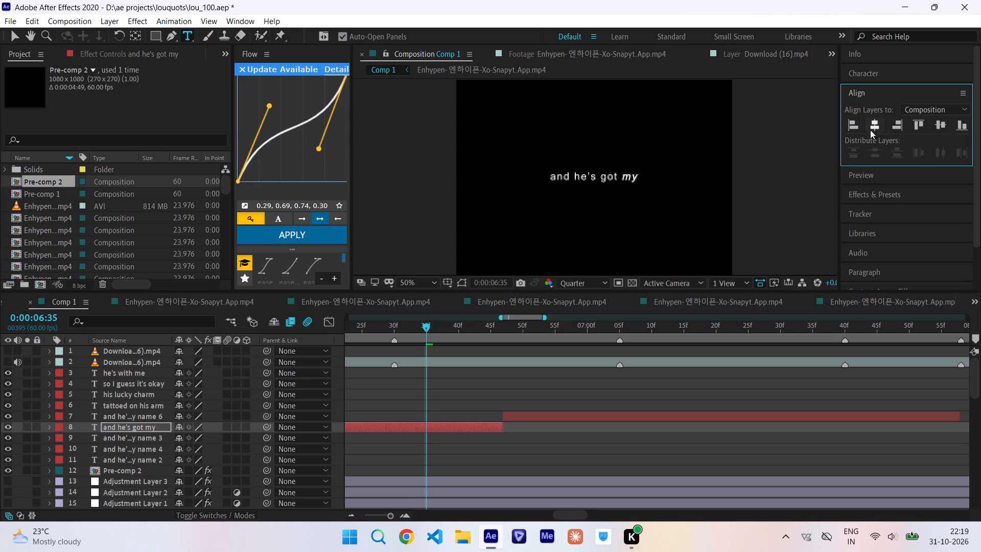
# Delete "my name" from the text piece between 0:00:05:54 and 0:00:06:18 so it reads "and he's got".
pyautogui.moveTo(446, 329); pyautogui.dragTo(339, 349)
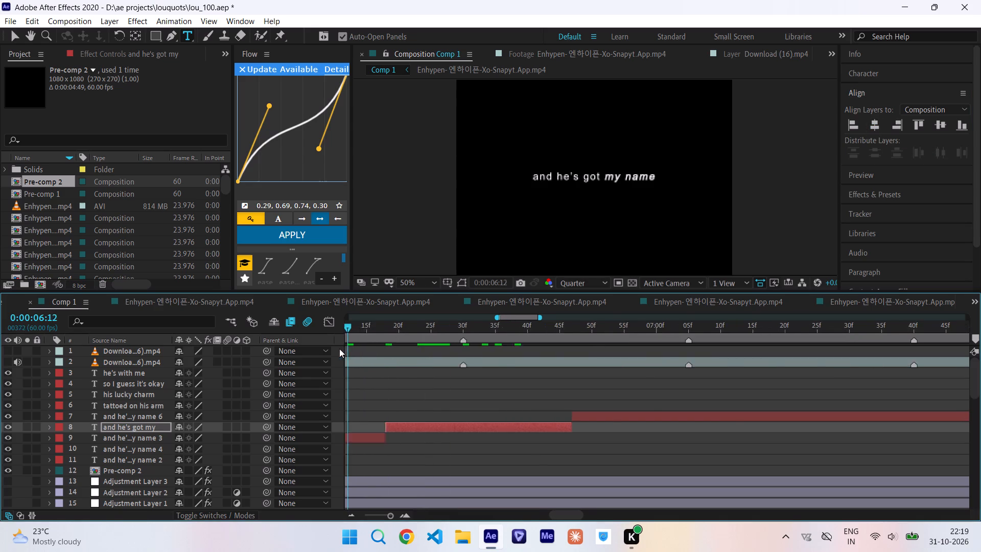
pyautogui.moveTo(339, 349); pyautogui.dragTo(457, 353)
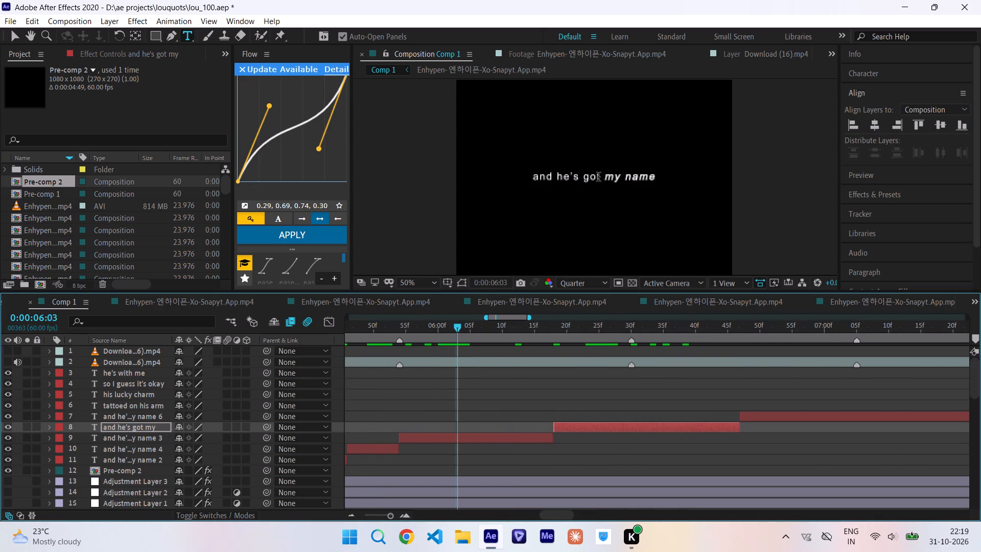
pyautogui.moveTo(602, 175); pyautogui.dragTo(691, 176)
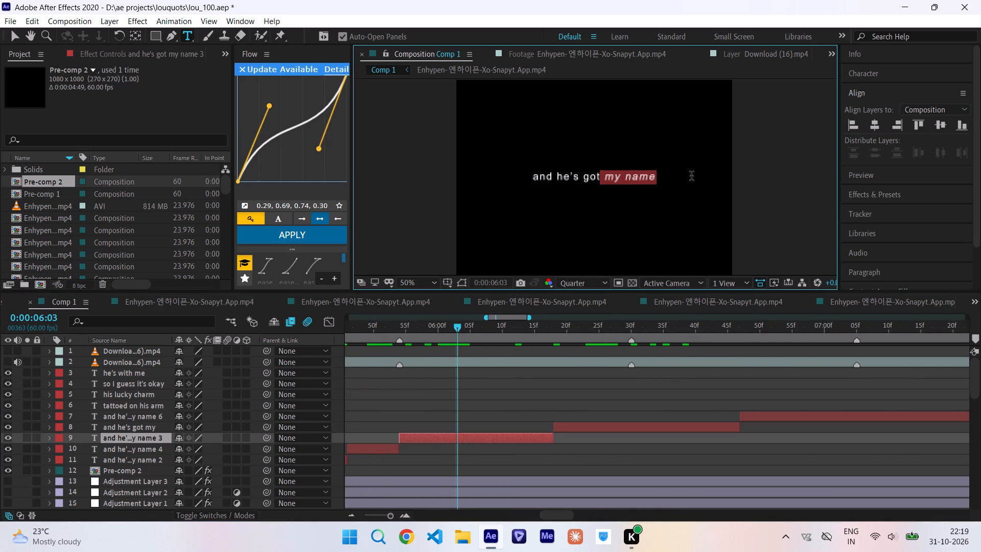
pyautogui.moveTo(691, 176); pyautogui.dragTo(692, 176)
pyautogui.press('Delete')
# Center the "and he's got" text layer horizontally in the composition.
pyautogui.click(874, 122)
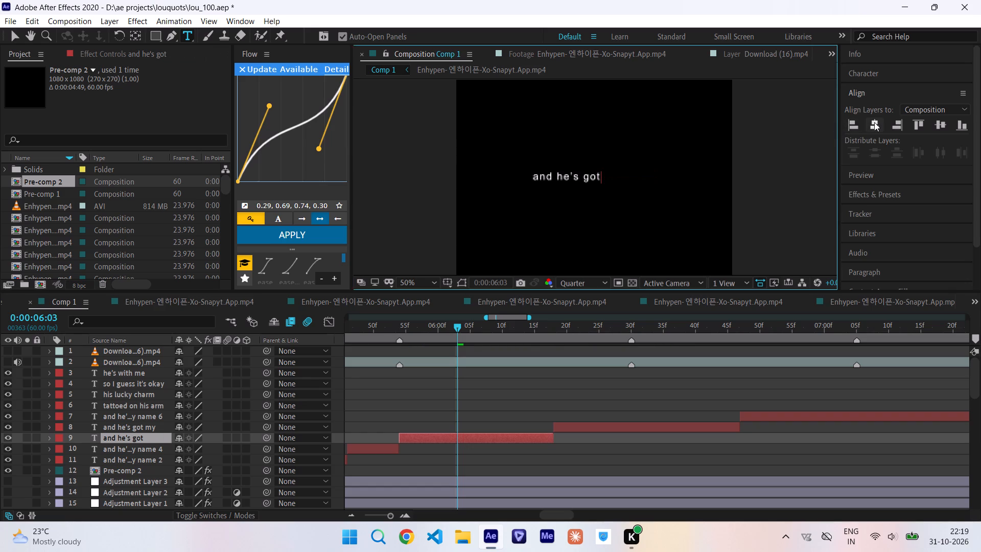
# Delete "got my name" from the text piece between 0:00:05:46 and 0:00:05:54, leaving "and he's", and center it horizontally in the composition.
pyautogui.moveTo(463, 336); pyautogui.dragTo(402, 355)
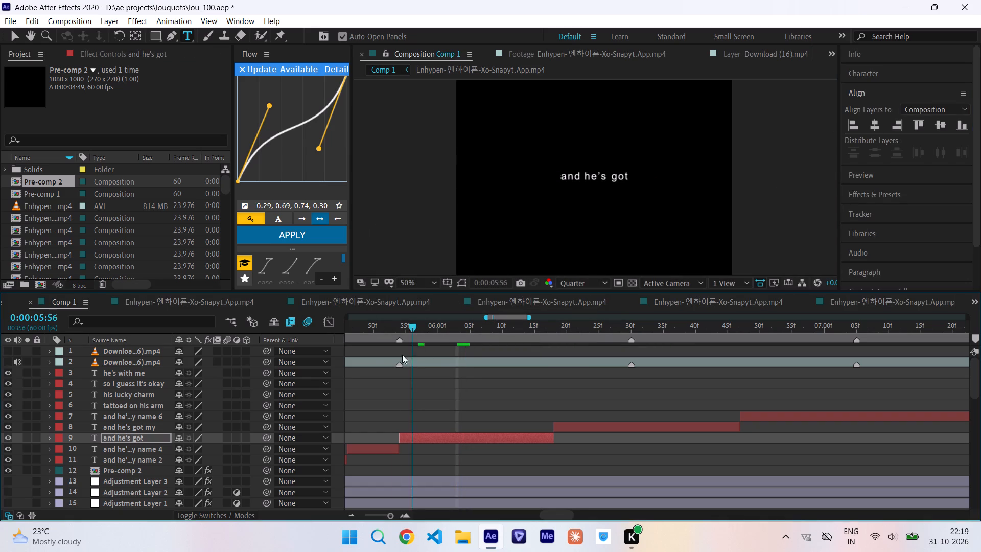
pyautogui.moveTo(402, 355); pyautogui.dragTo(380, 359)
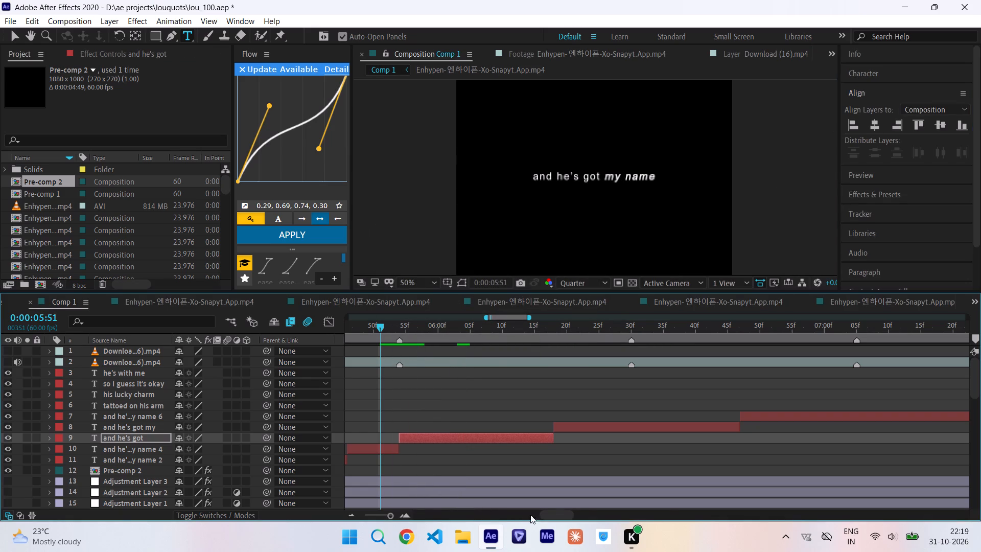
pyautogui.moveTo(554, 516); pyautogui.dragTo(543, 515)
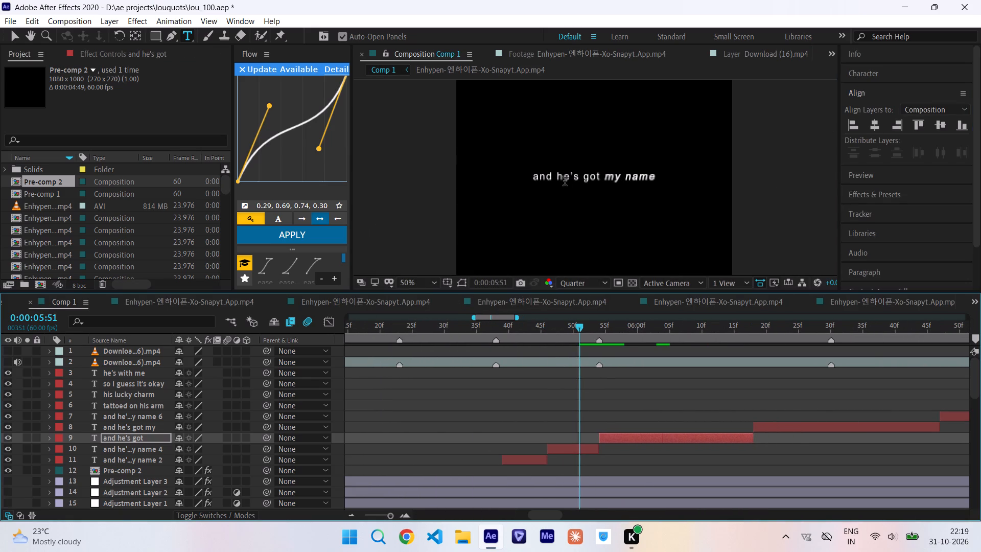
pyautogui.moveTo(579, 176); pyautogui.dragTo(692, 173)
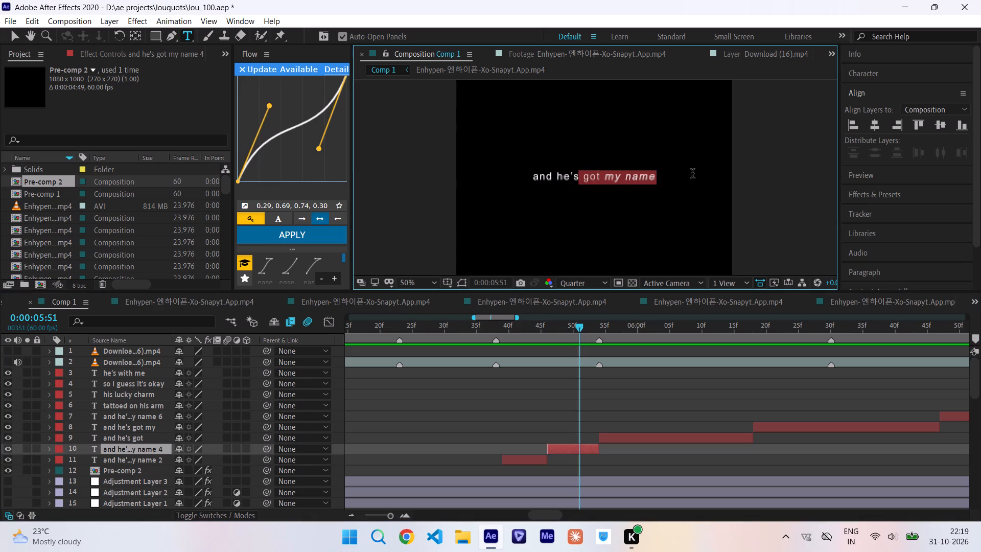
pyautogui.moveTo(692, 173); pyautogui.dragTo(713, 173)
pyautogui.press('Delete')
pyautogui.click(874, 125)
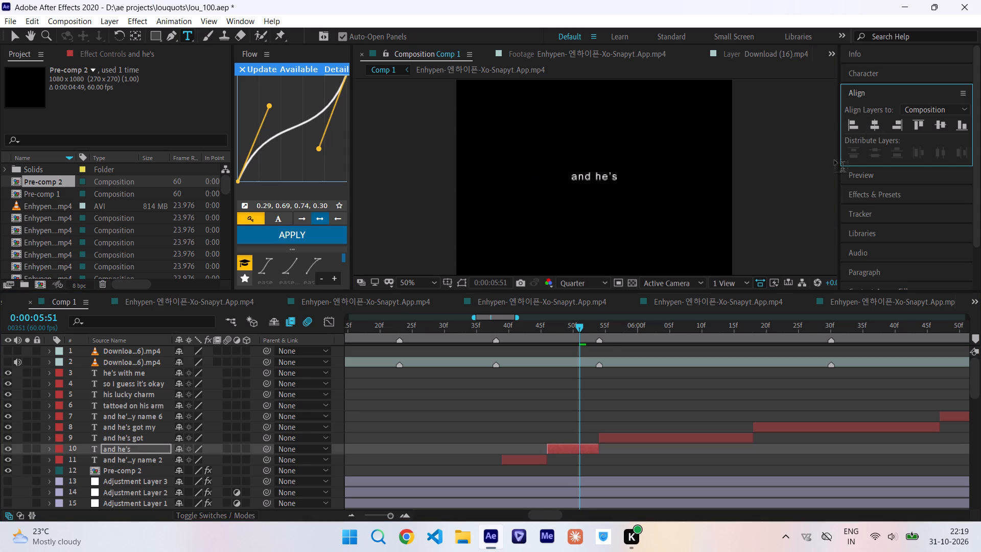
# Cut the text piece between 0:00:05:39 and 0:00:05:46 down to "and" and center it horizontally in the composition.
pyautogui.click(525, 327)
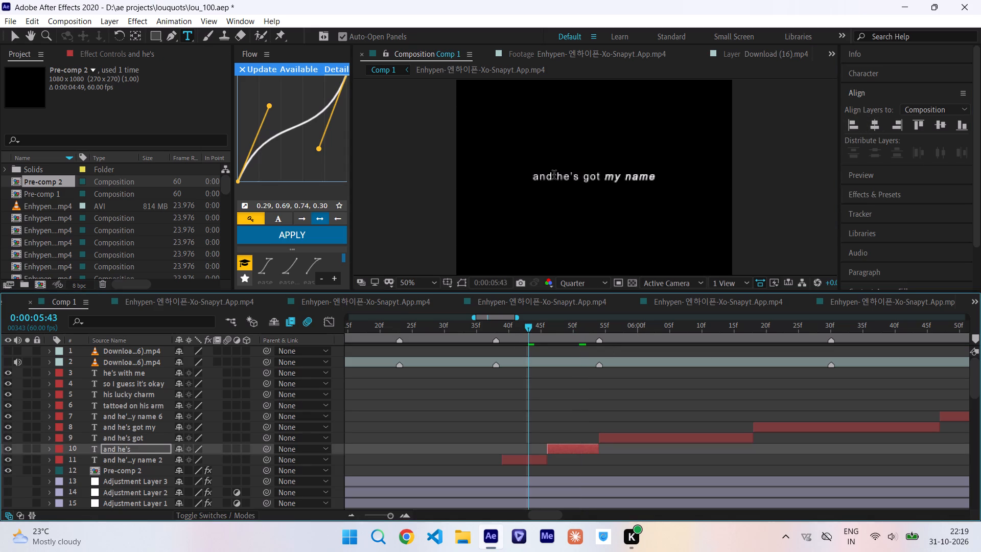
pyautogui.moveTo(554, 175); pyautogui.dragTo(726, 170)
pyautogui.press('Delete')
pyautogui.click(871, 121)
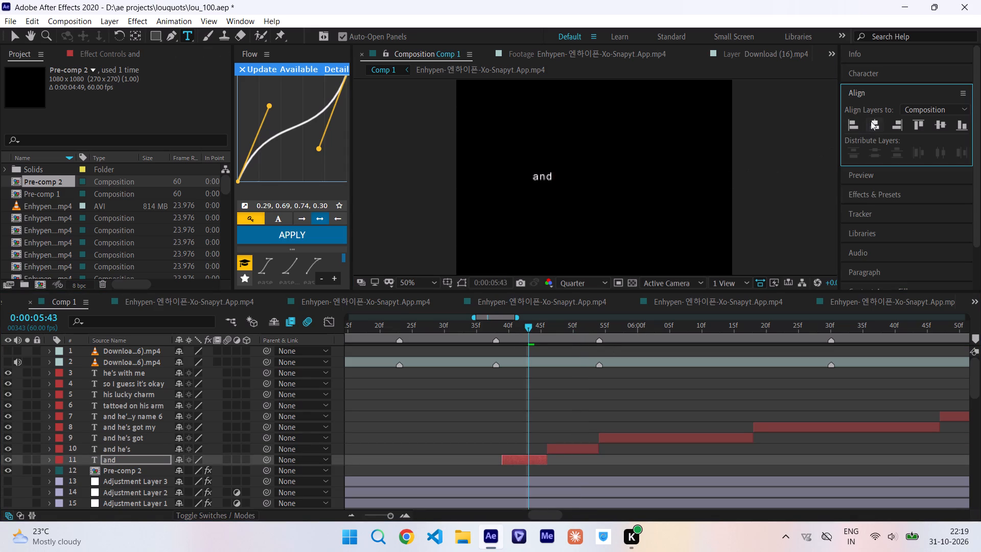
# Play back the "and he's got my name" pieces to check the word timing against the audio and how the line ends.
pyautogui.moveTo(530, 326); pyautogui.dragTo(729, 329)
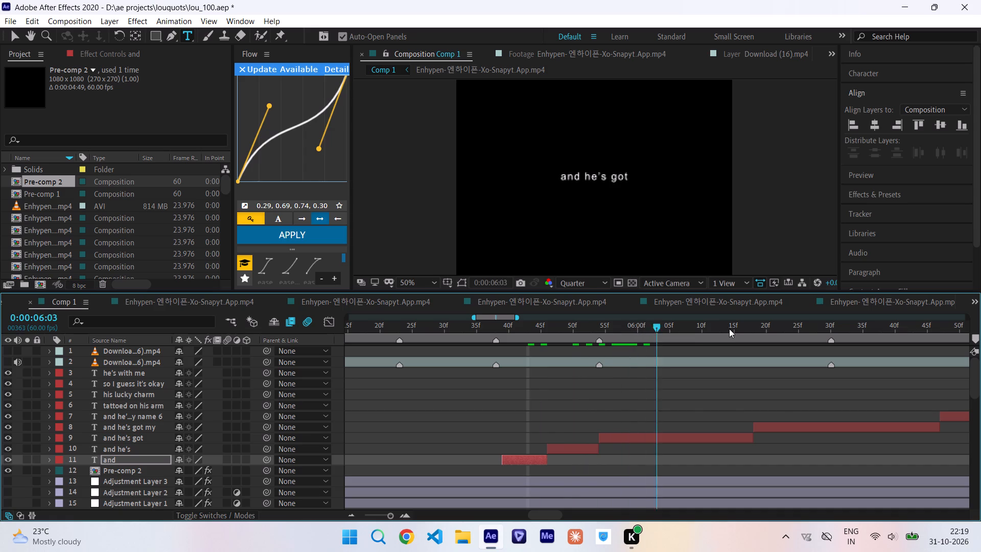
pyautogui.moveTo(729, 329); pyautogui.dragTo(415, 374)
pyautogui.press('space')
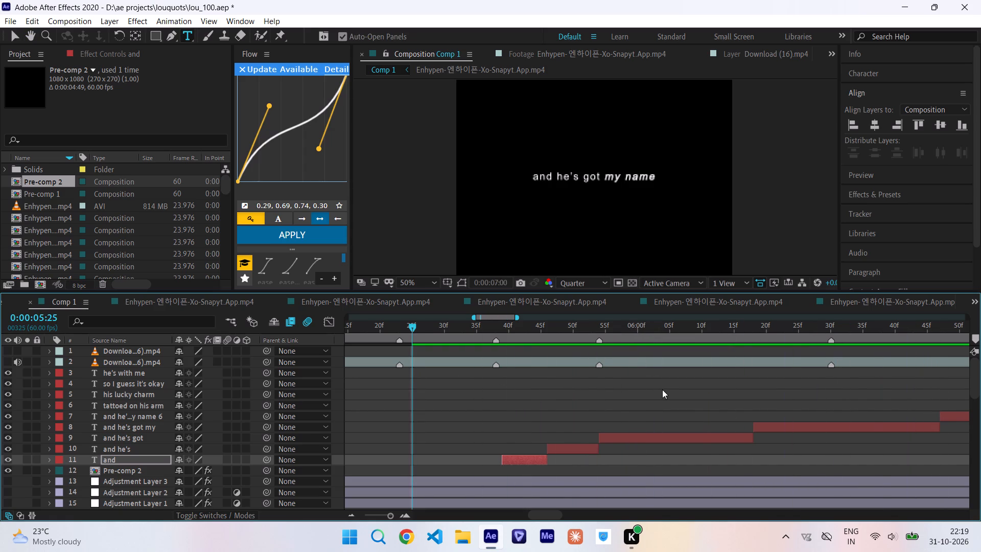
pyautogui.moveTo(767, 329); pyautogui.dragTo(968, 351)
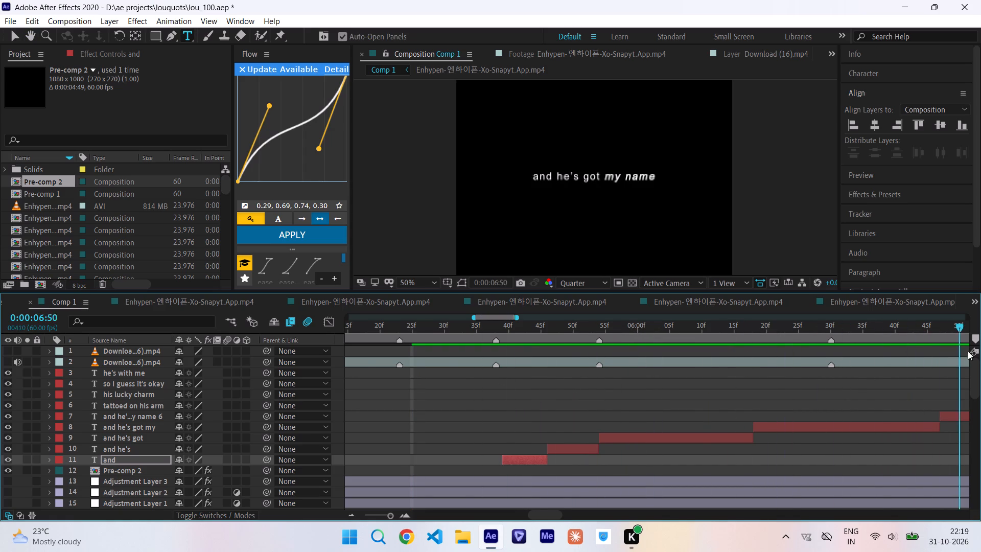
pyautogui.moveTo(968, 351); pyautogui.dragTo(633, 414)
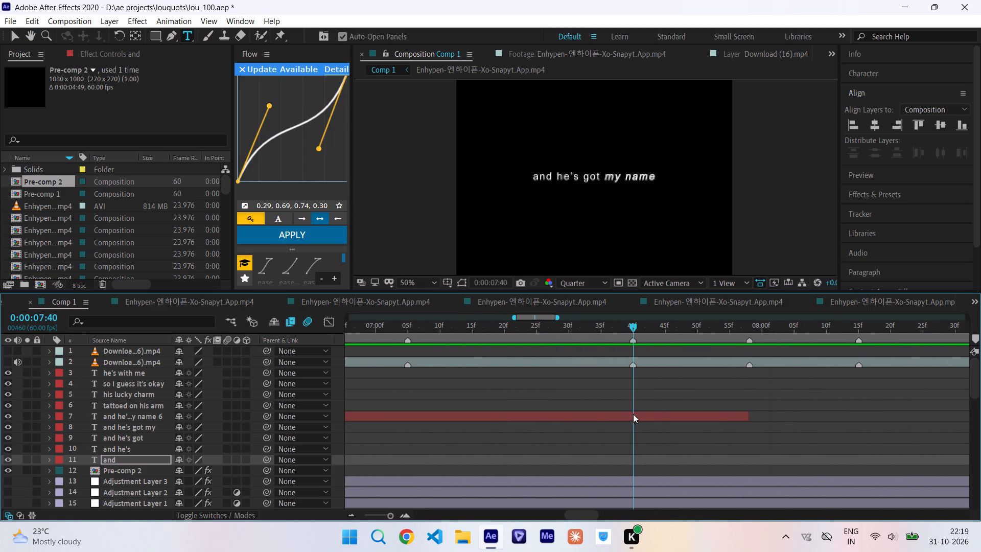
pyautogui.moveTo(633, 414); pyautogui.dragTo(657, 409)
pyautogui.press('space')
pyautogui.click(707, 328)
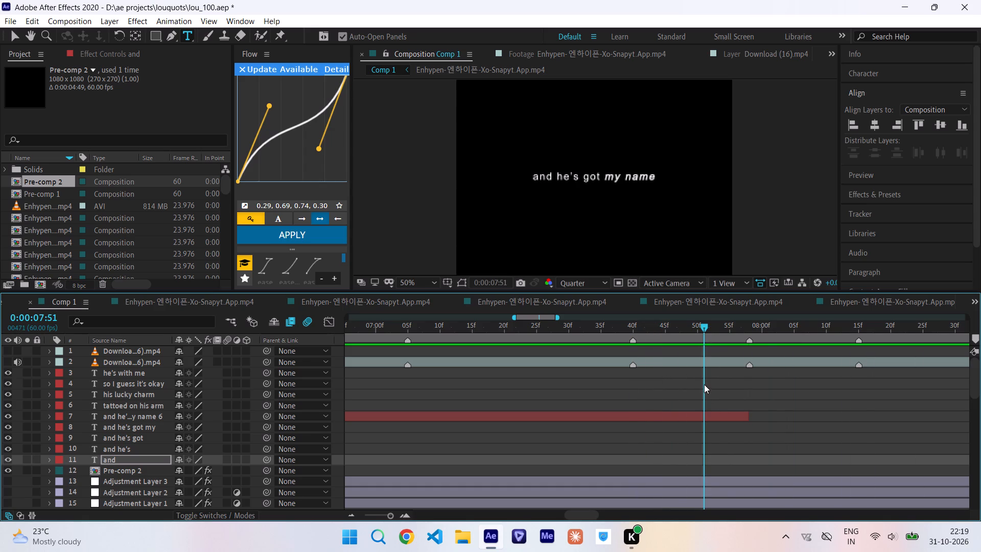
pyautogui.press('space')
# Extend the end of the full "and he's got my name" piece from the 0:00:07:58 marker to just past the 0:00:08:15 marker.
pyautogui.moveTo(719, 331); pyautogui.dragTo(744, 331)
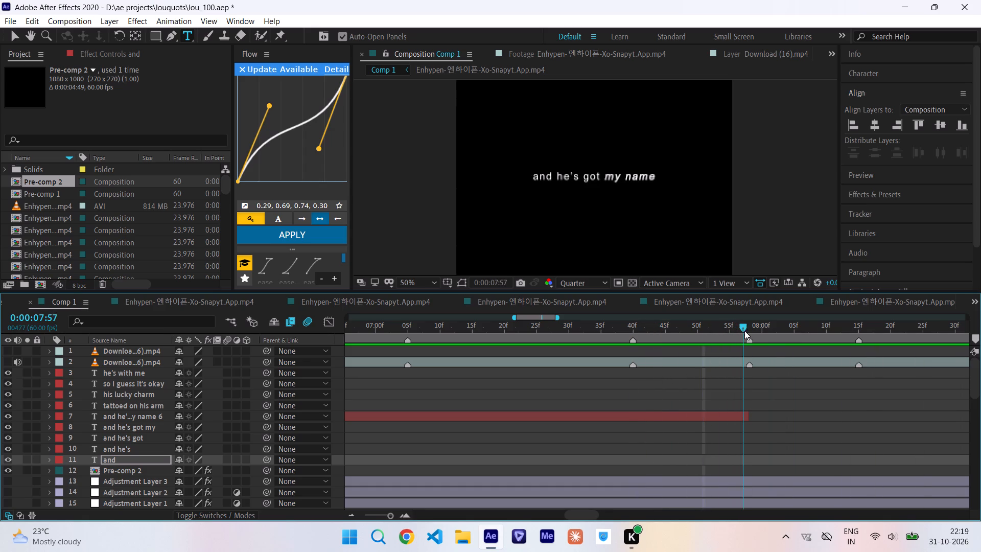
pyautogui.moveTo(744, 331); pyautogui.dragTo(749, 334)
pyautogui.moveTo(750, 417); pyautogui.dragTo(861, 416)
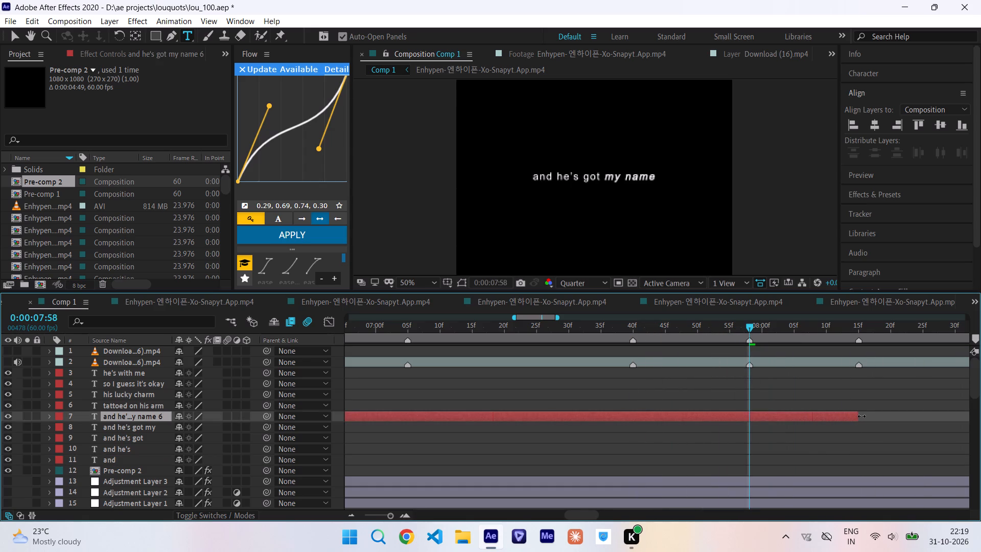
pyautogui.moveTo(861, 416); pyautogui.dragTo(863, 416)
# Fade out that piece with Opacity keyframes of 100% at 0:00:07:58 and 0% at 0:00:08:15, trimming its end to 0:00:08:15.
pyautogui.press('t')
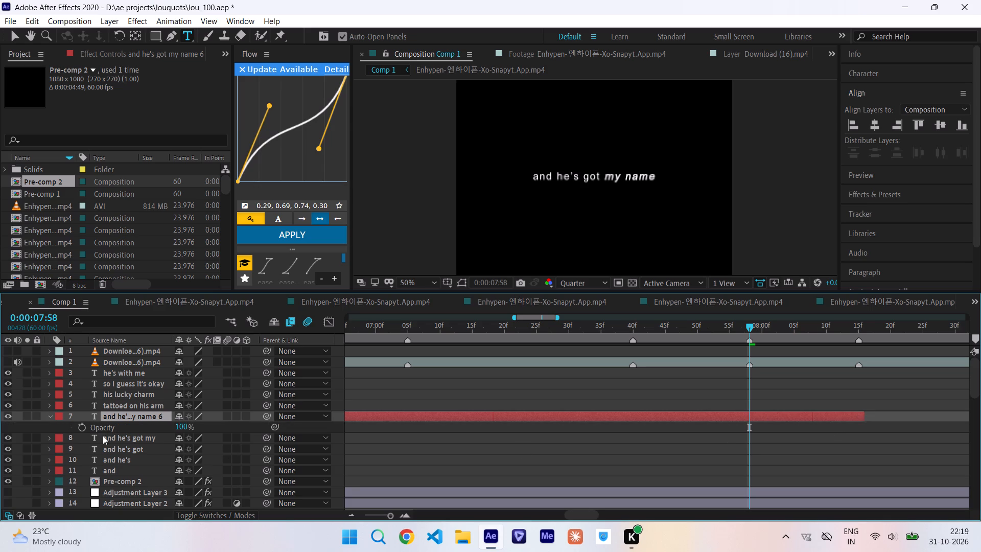
pyautogui.click(82, 431)
pyautogui.press('o')
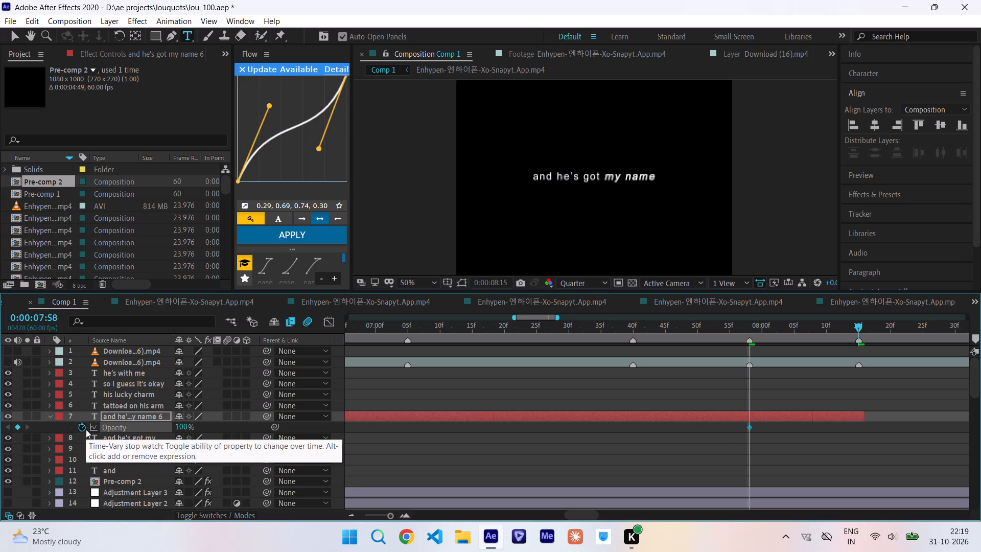
pyautogui.click(859, 324)
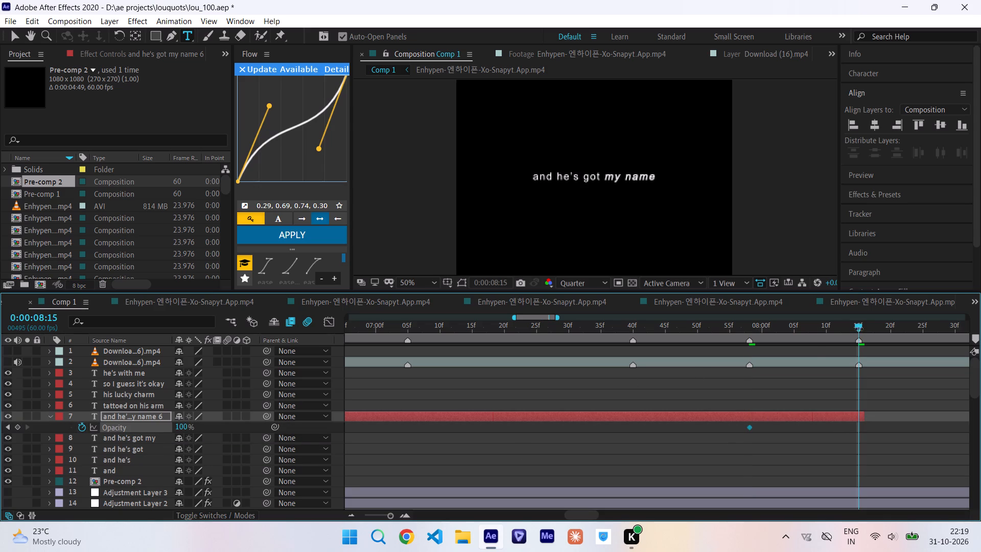
pyautogui.moveTo(865, 420); pyautogui.dragTo(860, 423)
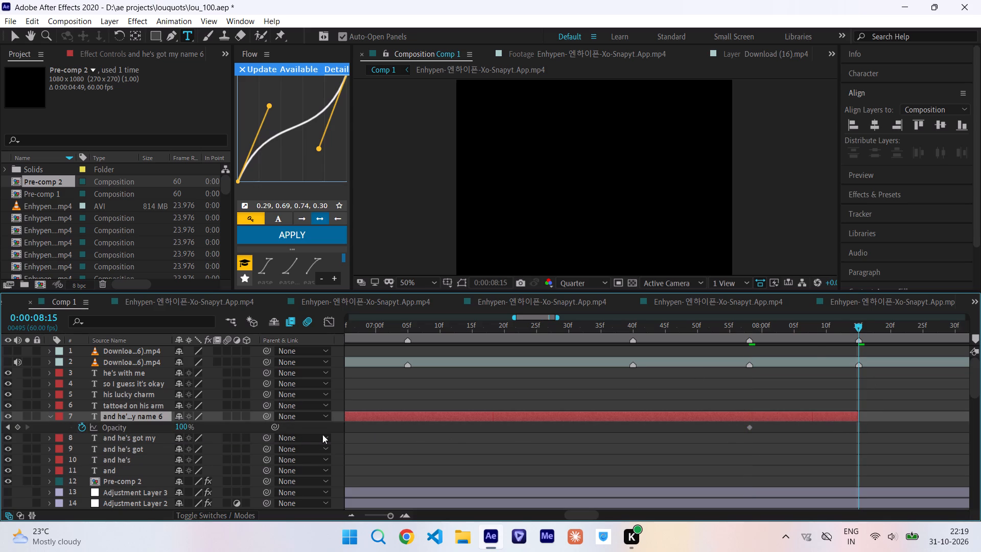
pyautogui.moveTo(181, 428); pyautogui.dragTo(82, 438)
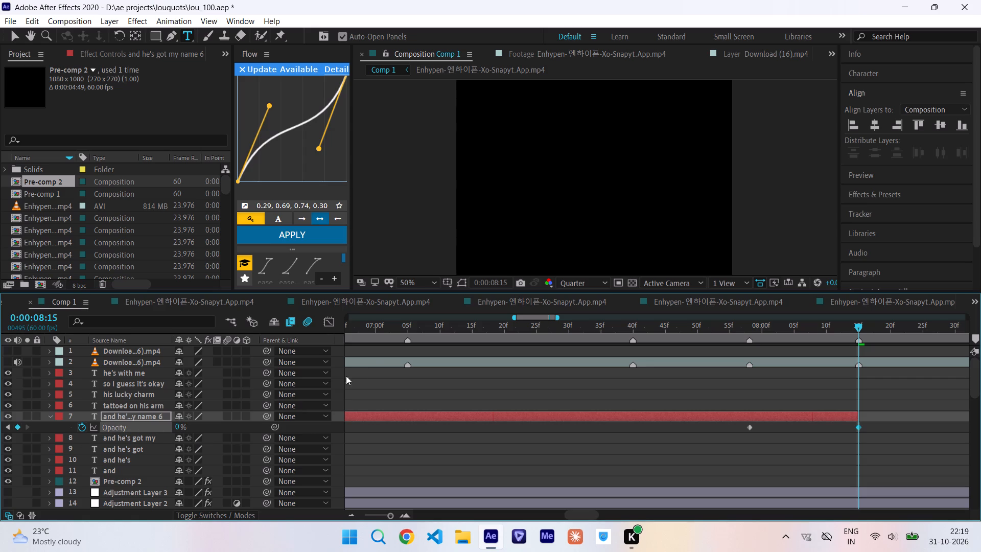
pyautogui.moveTo(384, 328); pyautogui.dragTo(272, 337)
pyautogui.press('space')
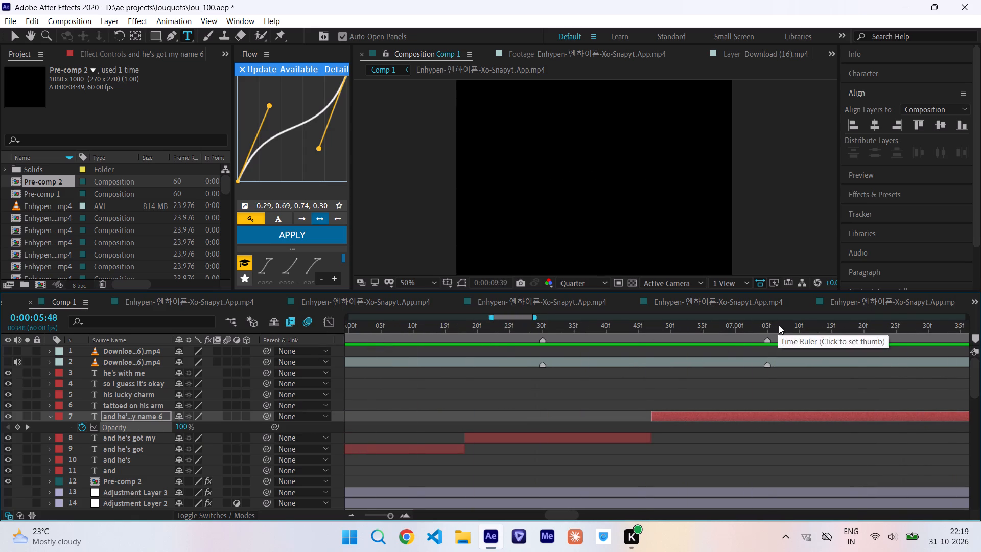
# Find the next sung word in the "tattoed on his arm" line and split its text layer at 0:00:10:45.
pyautogui.moveTo(783, 325); pyautogui.dragTo(980, 324)
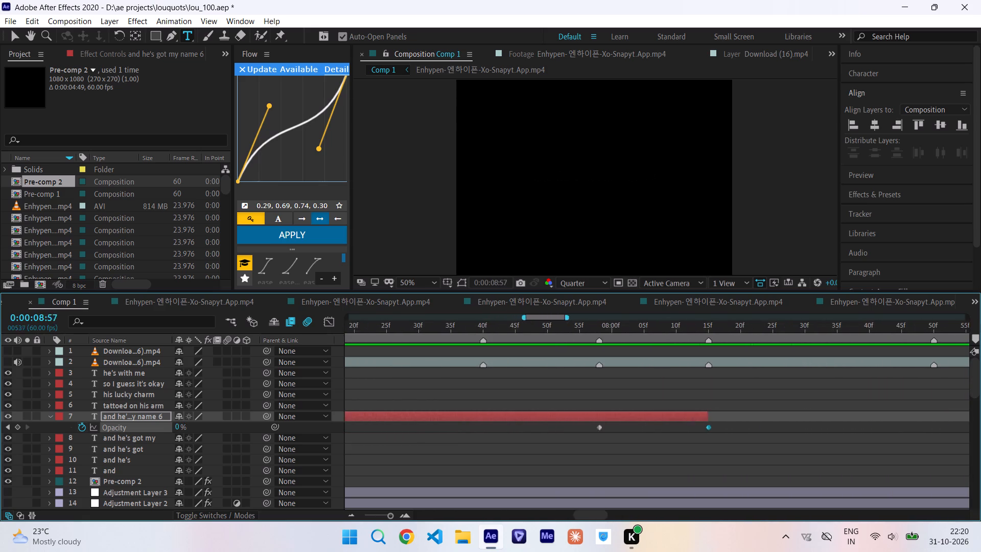
pyautogui.moveTo(980, 324); pyautogui.dragTo(569, 401)
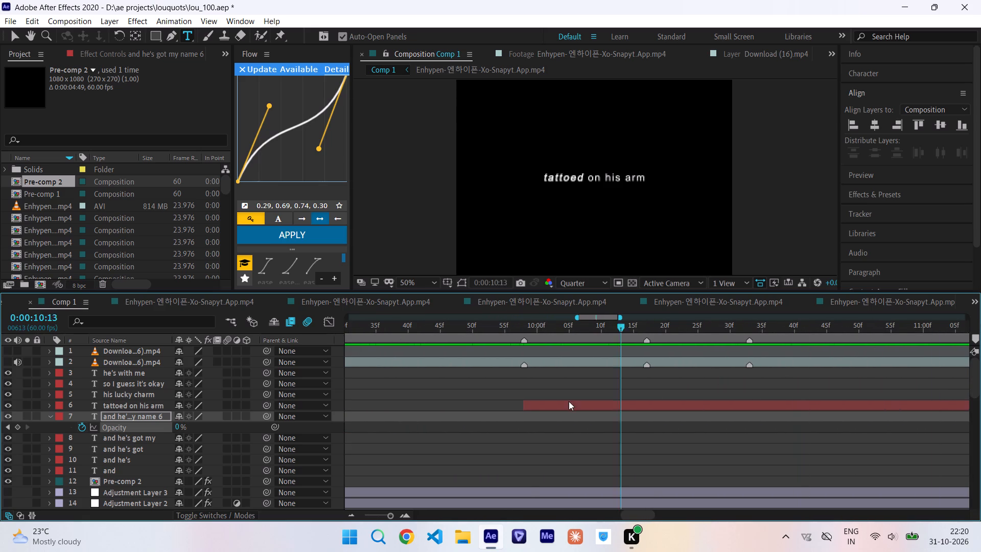
pyautogui.moveTo(569, 401); pyautogui.dragTo(517, 420)
pyautogui.press('space')
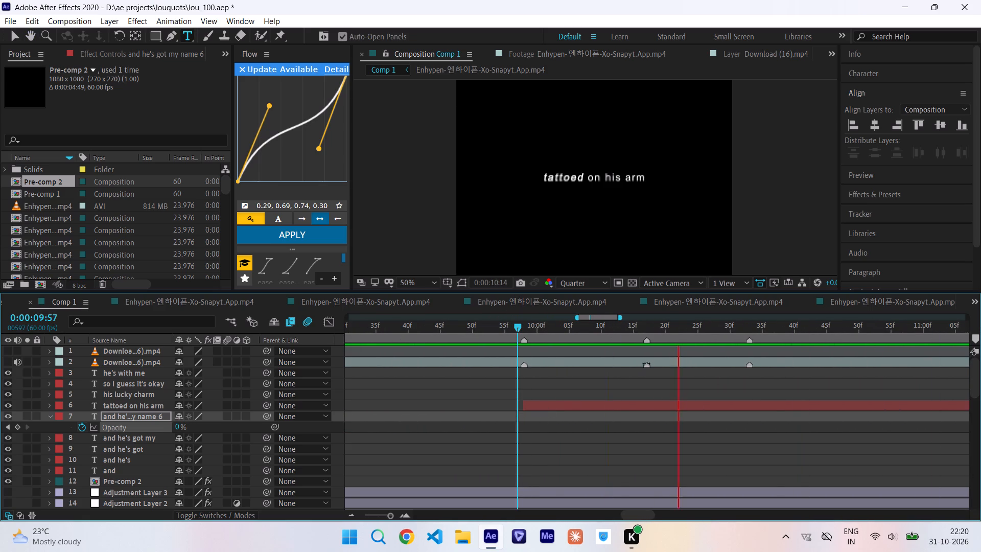
pyautogui.click(843, 333)
pyautogui.press('space')
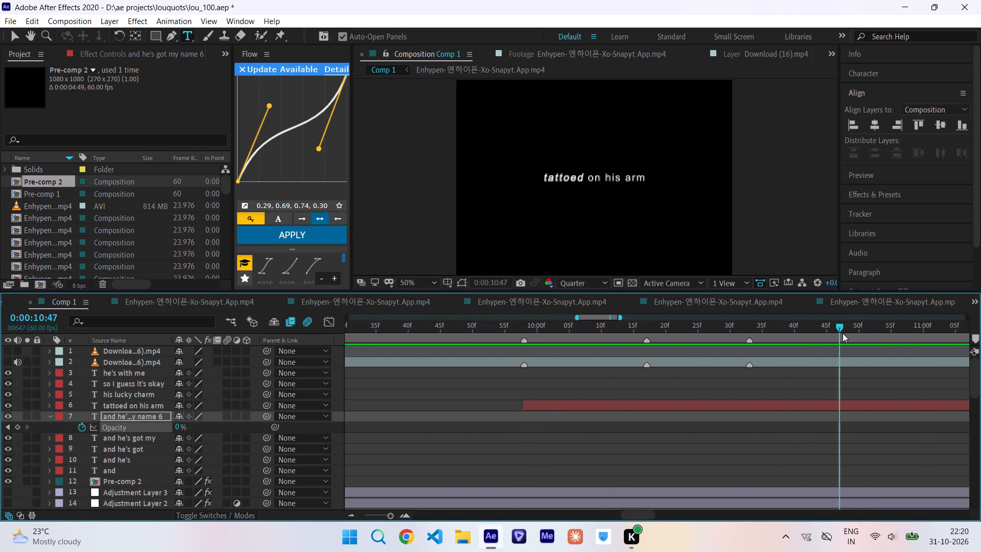
pyautogui.click(839, 329)
pyautogui.moveTo(839, 329); pyautogui.dragTo(828, 335)
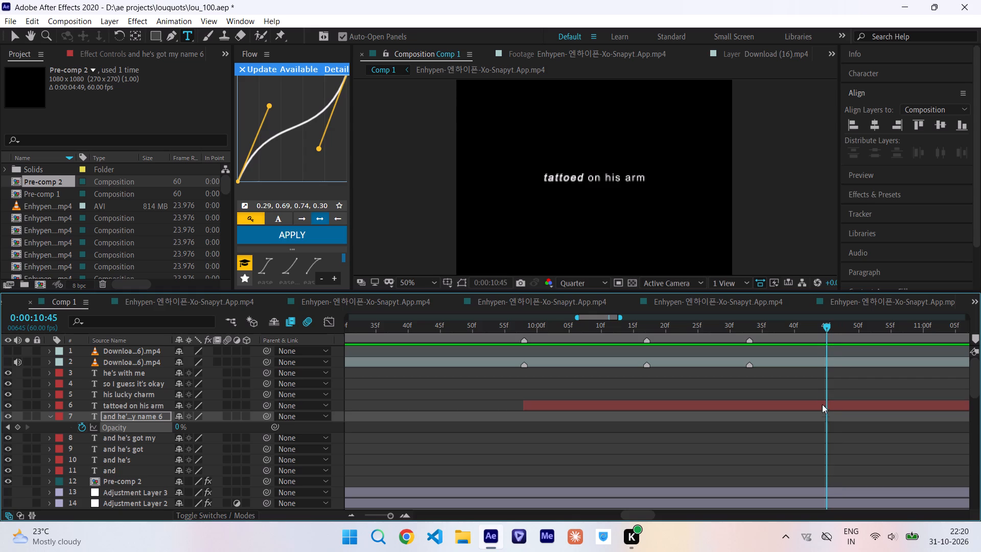
pyautogui.click(824, 409)
pyautogui.hotkey('ctrl', 'shift', 'd')
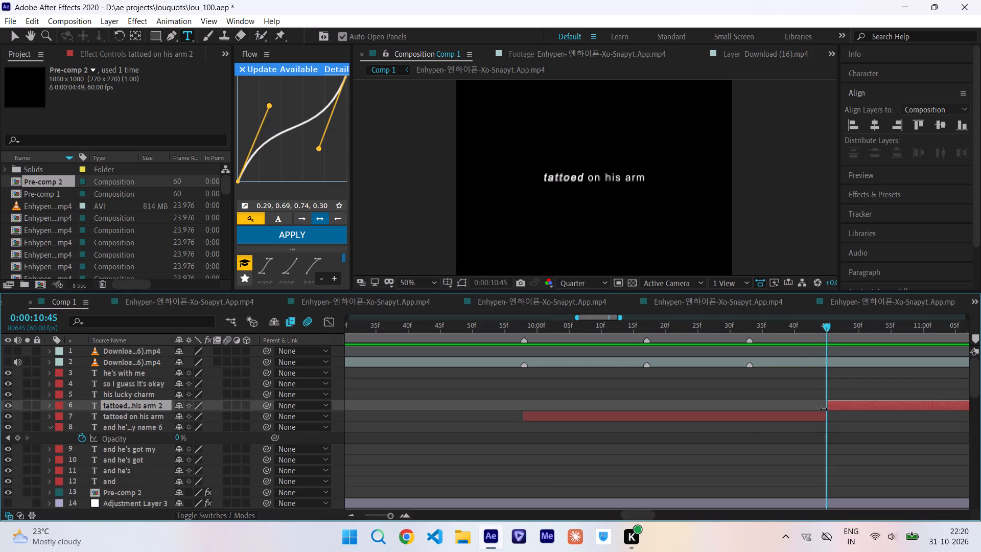
# Listen for the following word and split the second "tattoed on his arm" piece at 0:00:11:23.
pyautogui.hscroll(-1, 824, 409)
pyautogui.moveTo(469, 330); pyautogui.dragTo(513, 335)
pyautogui.press('space')
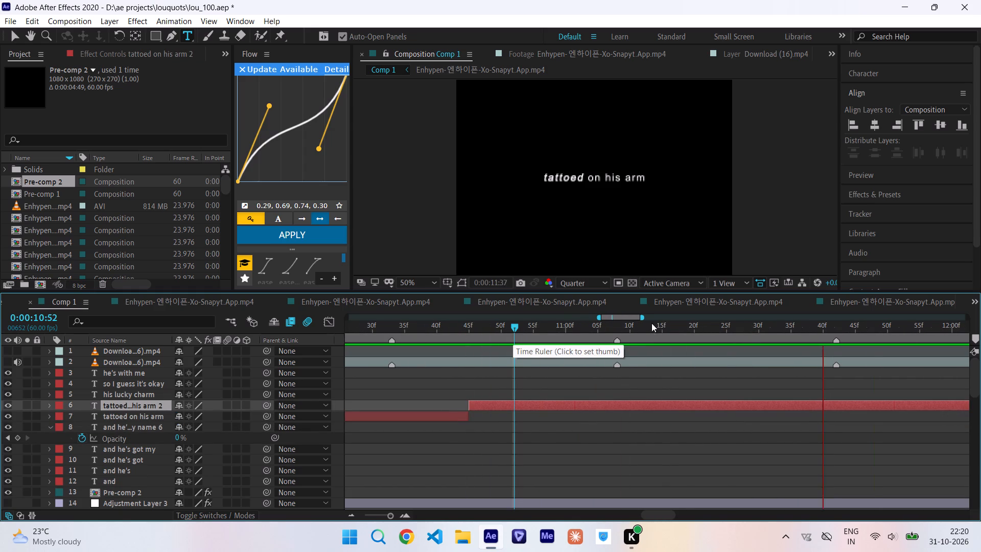
pyautogui.click(673, 331)
pyautogui.press('space')
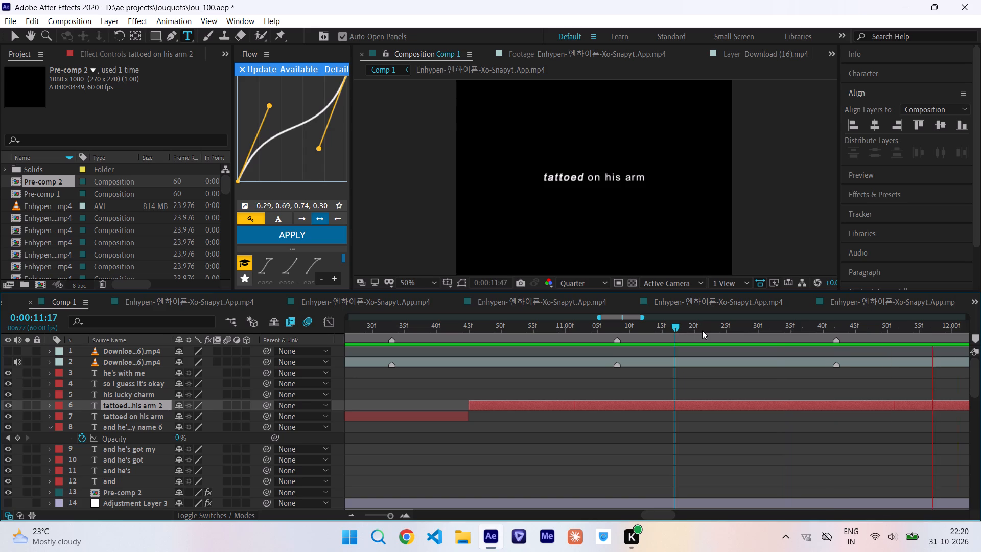
pyautogui.click(712, 330)
pyautogui.press('space')
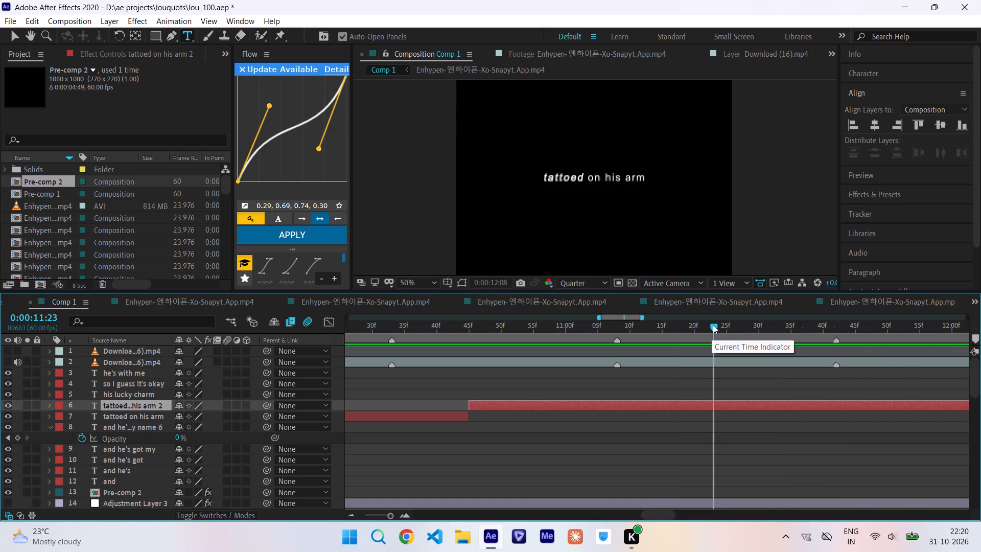
pyautogui.click(713, 325)
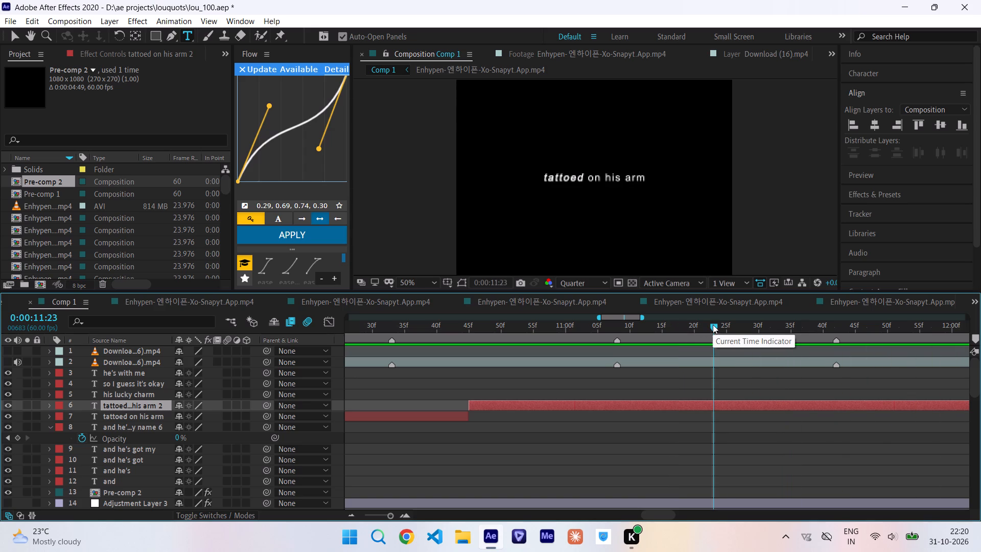
pyautogui.hotkey('ctrl', 'shift', 'd')
# Listen for the last word and split the third "tattoed on his arm" piece at 0:00:11:58.
pyautogui.hscroll(-1, 713, 325)
pyautogui.press('space')
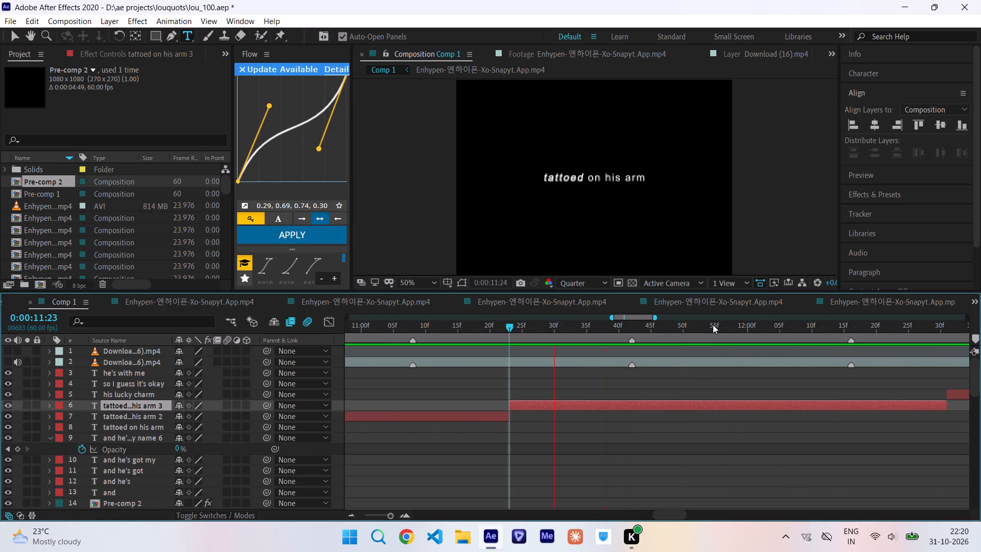
pyautogui.click(757, 332)
pyautogui.press('space')
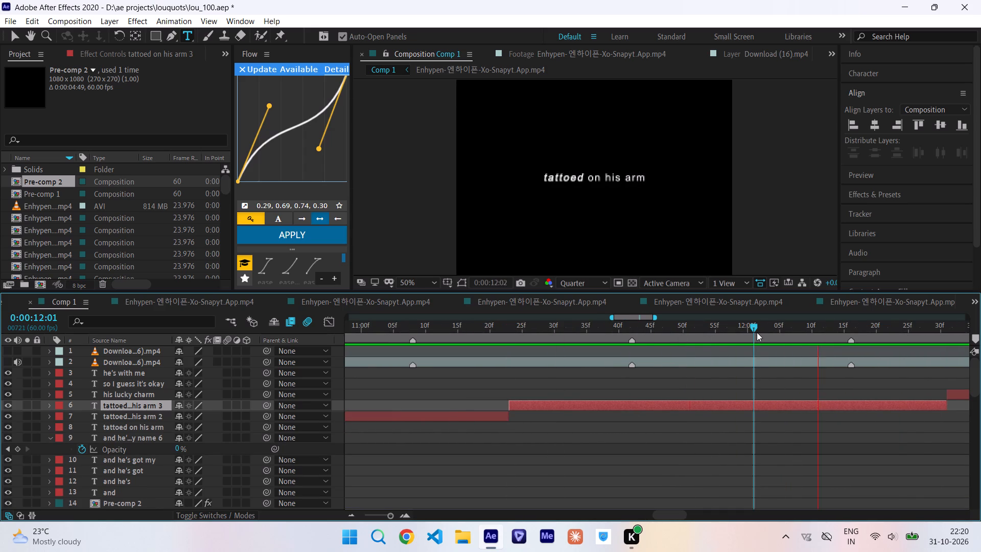
pyautogui.moveTo(757, 332); pyautogui.dragTo(739, 332)
pyautogui.press('space')
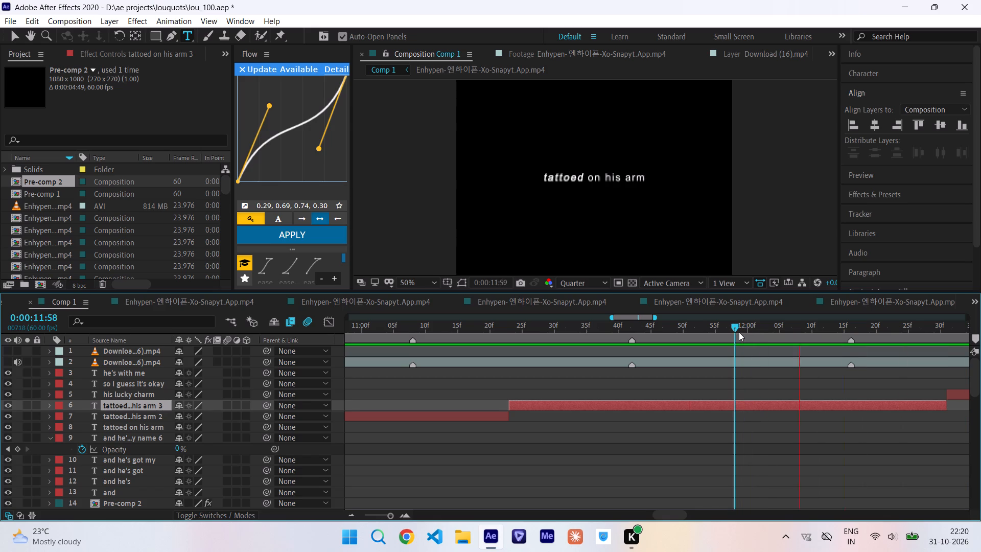
pyautogui.click(736, 327)
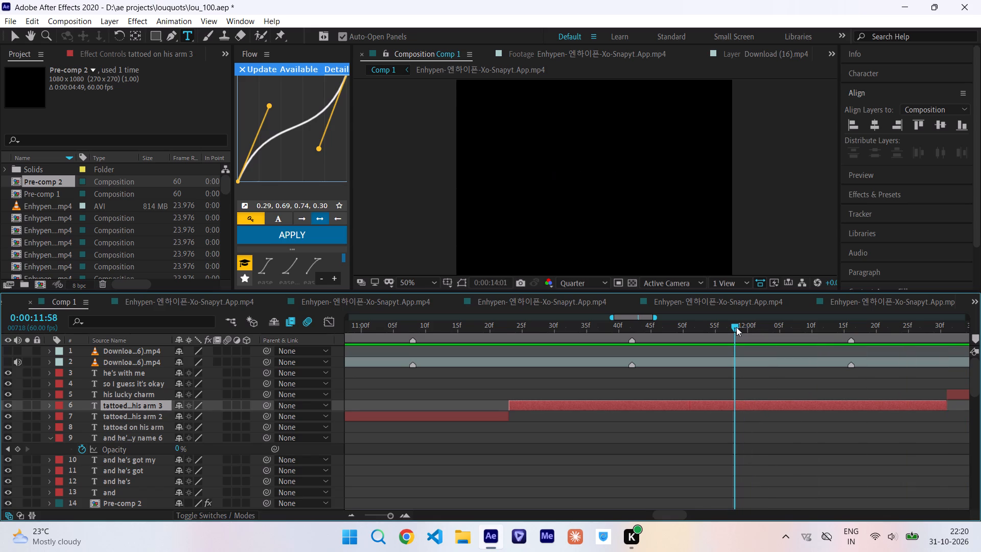
pyautogui.hotkey('ctrl', 'shift', 'd')
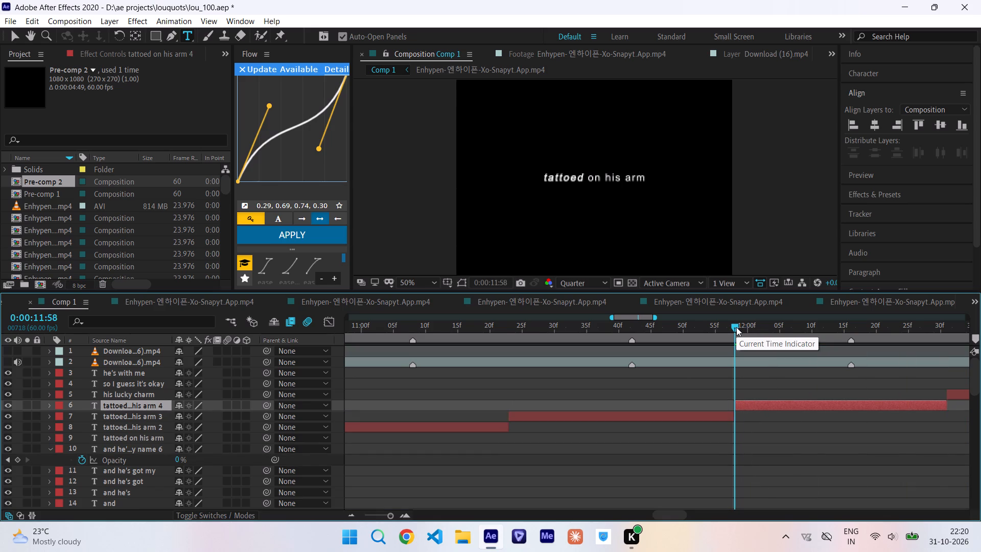
# Listen for the word "arm" and split the fourth "tattoed on his arm" piece at 0:00:12:16.
pyautogui.press('space')
pyautogui.click(838, 323)
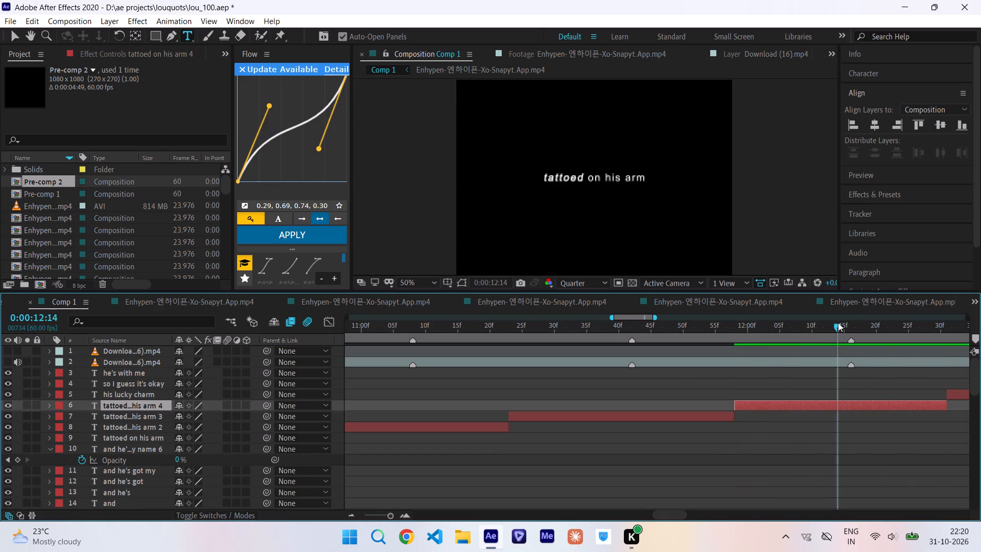
pyautogui.press('space')
pyautogui.moveTo(839, 323); pyautogui.dragTo(852, 323)
pyautogui.press('space')
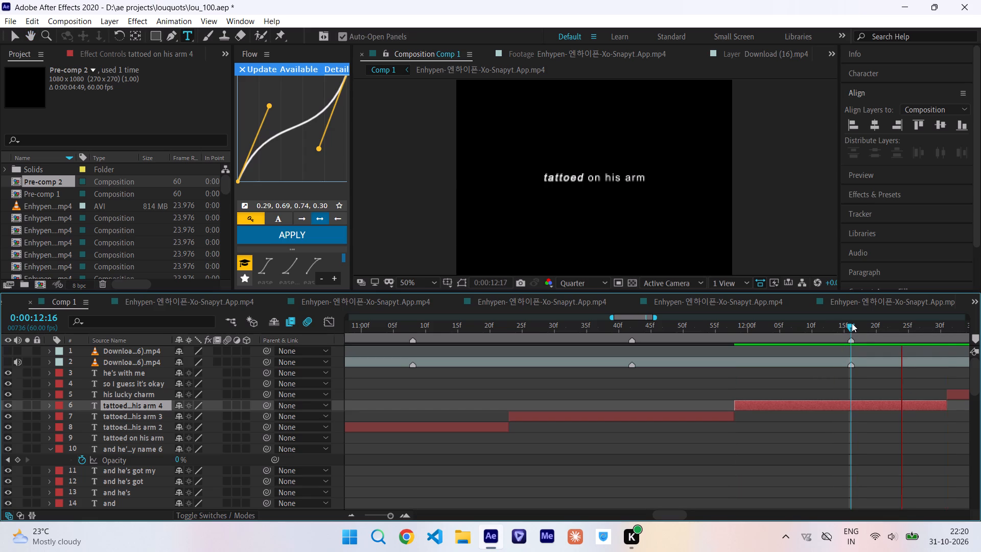
pyautogui.click(852, 323)
pyautogui.hotkey('ctrl', 'shift', 'd')
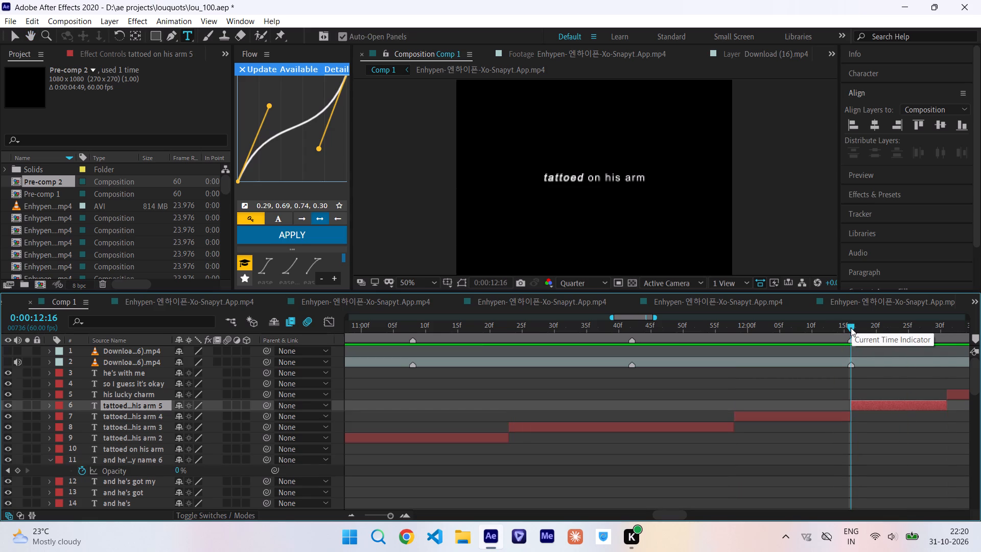
# Shorten the fourth piece's text to "tattoed on his" and centre it horizontally in the composition.
pyautogui.moveTo(851, 328); pyautogui.dragTo(833, 342)
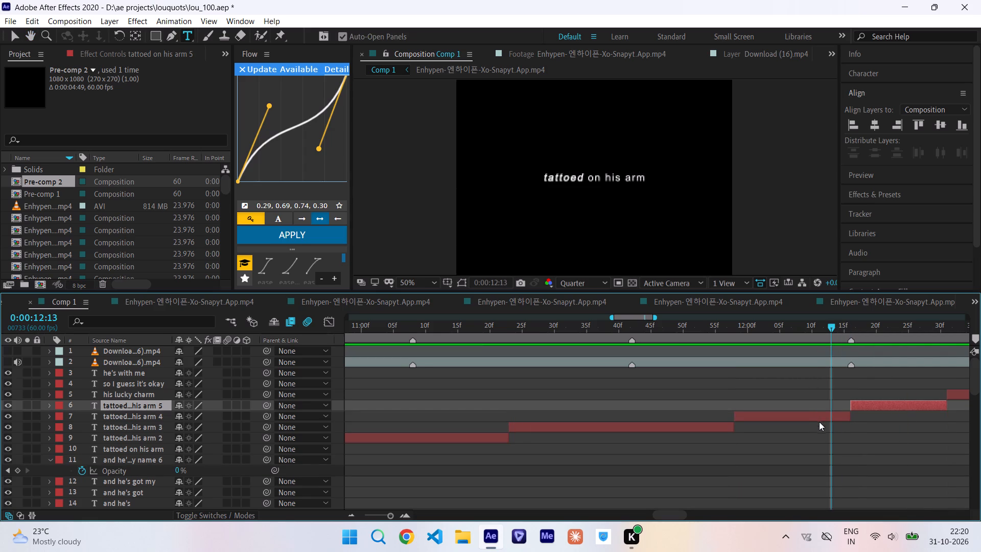
pyautogui.click(819, 419)
pyautogui.moveTo(620, 176); pyautogui.dragTo(679, 176)
pyautogui.press('Delete')
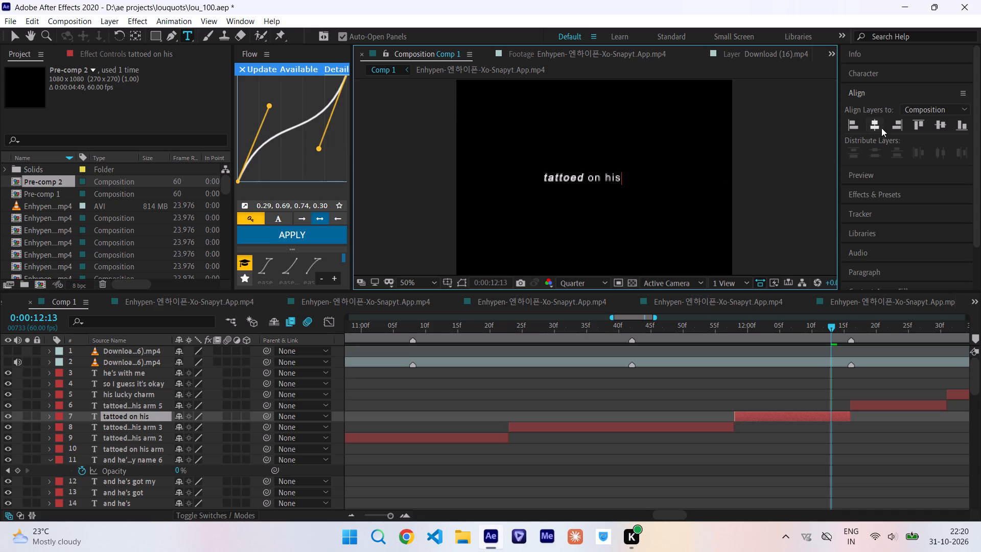
pyautogui.click(873, 127)
# Shorten the third piece's text to "tattoed on" and centre it horizontally in the composition.
pyautogui.click(627, 330)
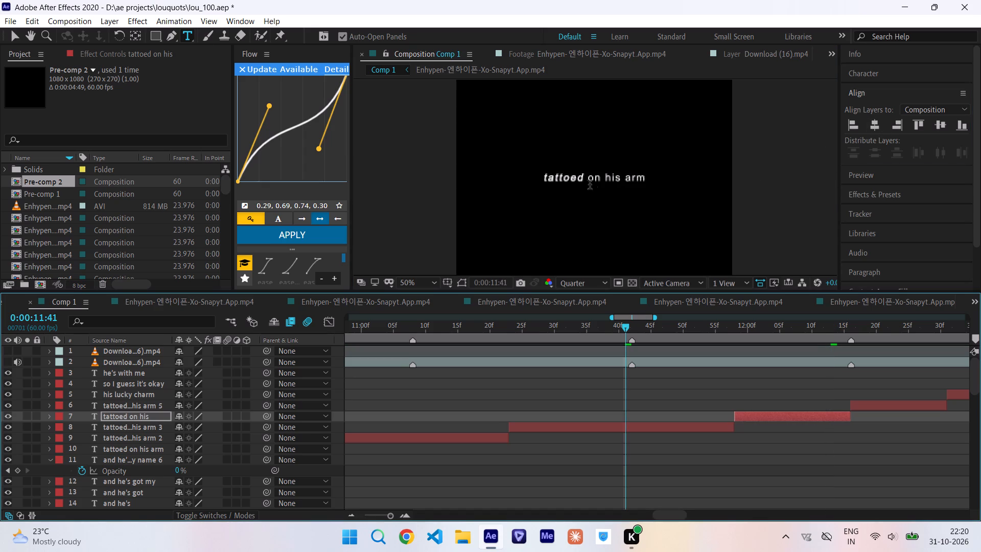
pyautogui.moveTo(600, 176); pyautogui.dragTo(738, 180)
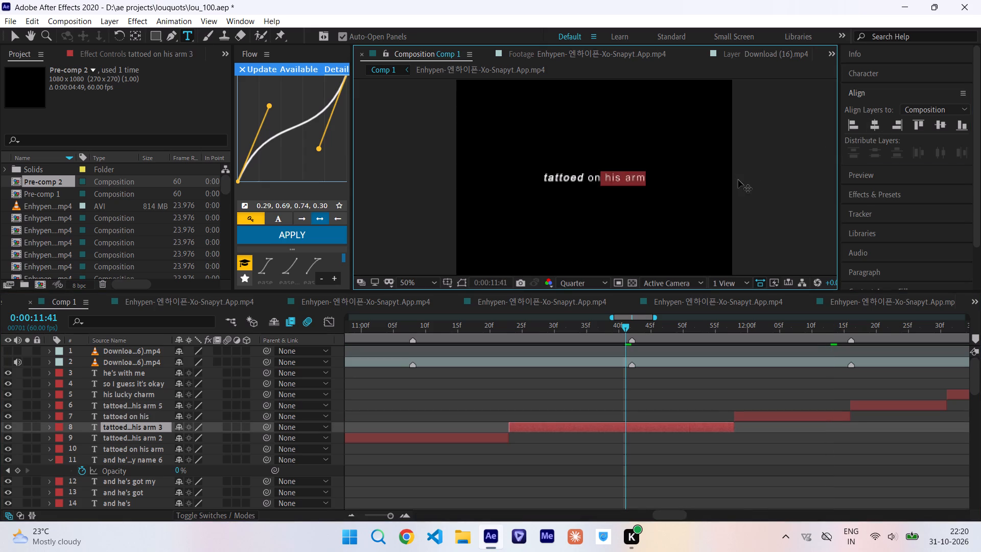
pyautogui.press('Delete')
pyautogui.click(873, 125)
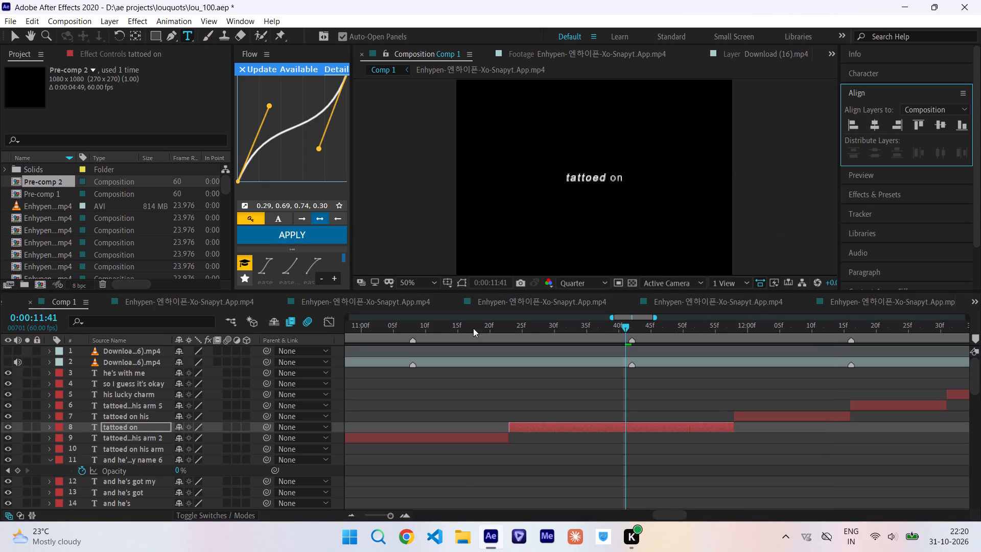
# Shorten the second piece's text to "tattoed" and centre it horizontally in the composition.
pyautogui.click(461, 328)
pyautogui.moveTo(584, 180); pyautogui.dragTo(613, 178)
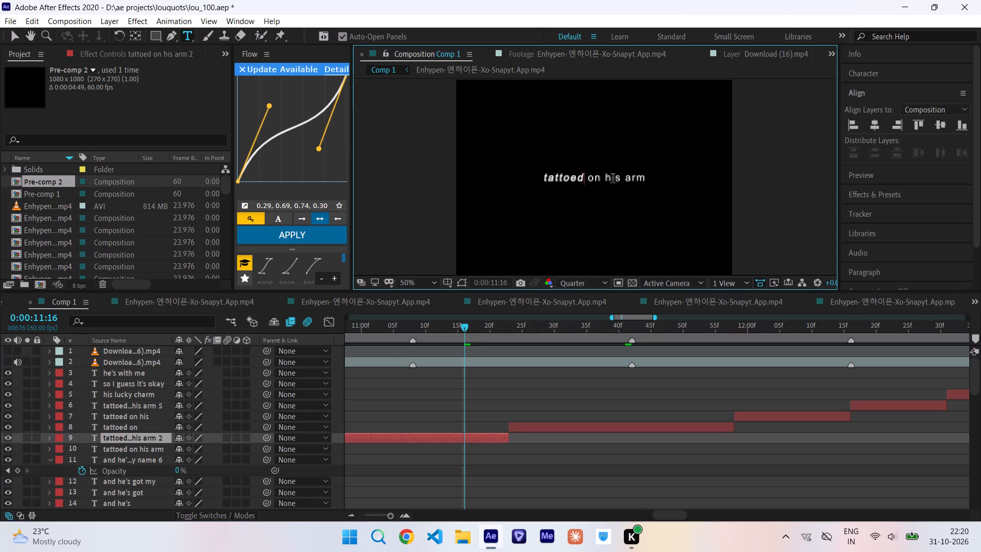
pyautogui.moveTo(613, 178); pyautogui.dragTo(701, 178)
pyautogui.press('Delete')
pyautogui.click(874, 128)
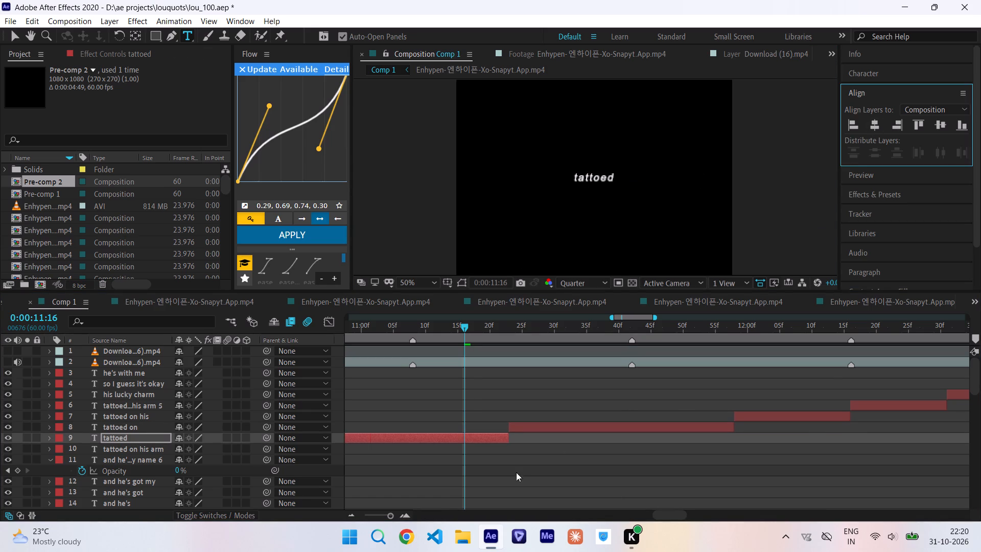
# Preview the line's first piece, shorten its text to "tat" without a trailing space, and centre it horizontally.
pyautogui.moveTo(665, 510); pyautogui.dragTo(644, 512)
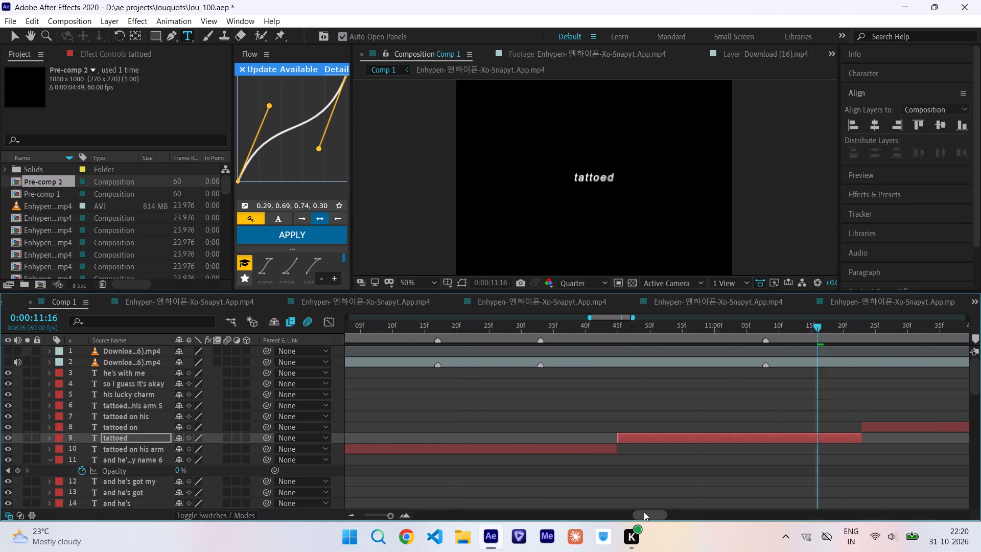
pyautogui.moveTo(644, 512); pyautogui.dragTo(637, 512)
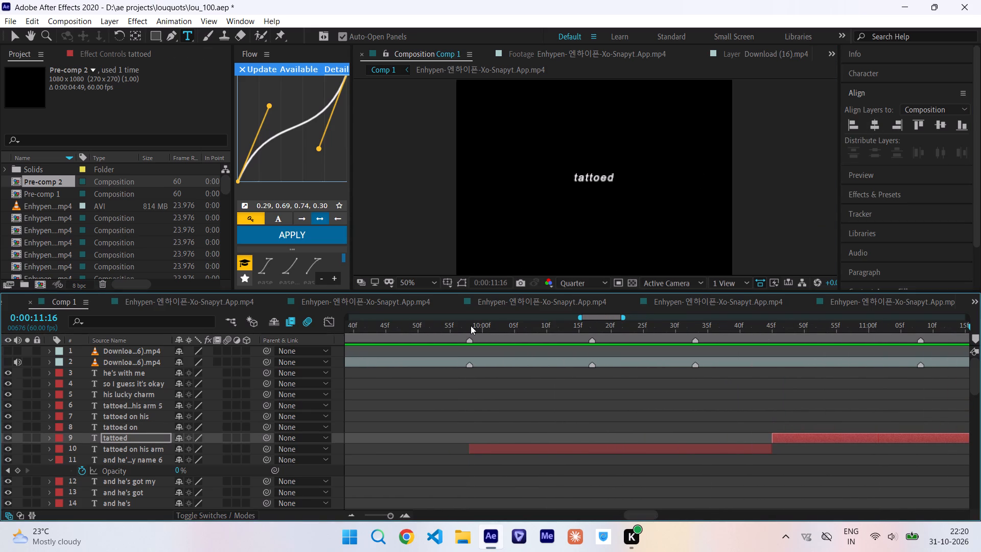
pyautogui.click(471, 326)
pyautogui.press('space')
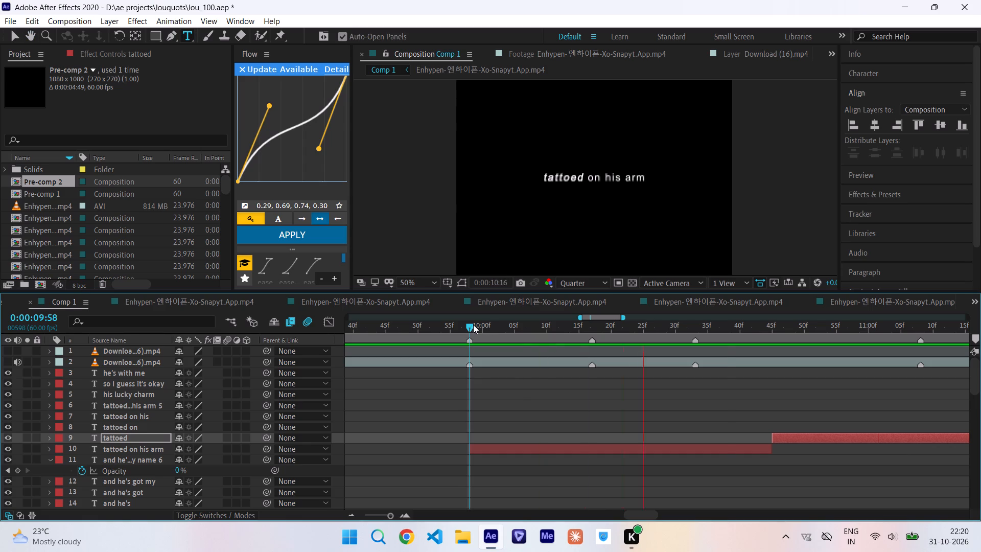
pyautogui.moveTo(761, 325); pyautogui.dragTo(708, 363)
pyautogui.moveTo(560, 177); pyautogui.dragTo(570, 177)
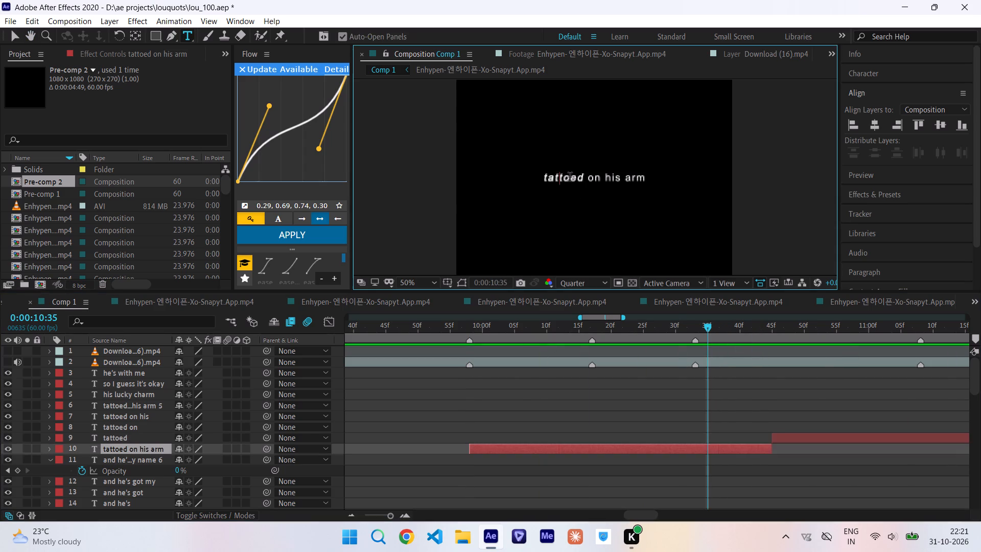
pyautogui.moveTo(570, 177); pyautogui.dragTo(618, 183)
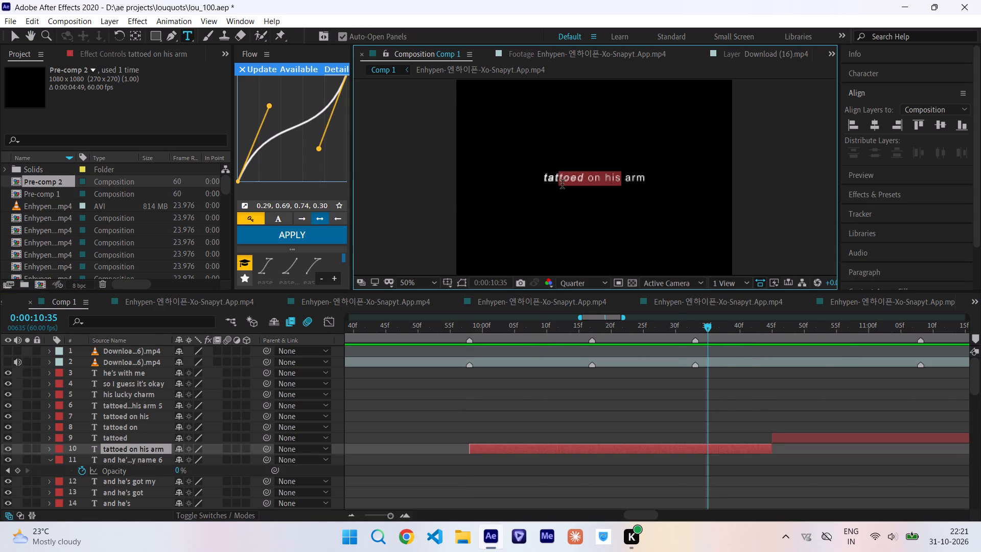
pyautogui.press('Delete')
pyautogui.moveTo(559, 180); pyautogui.dragTo(606, 172)
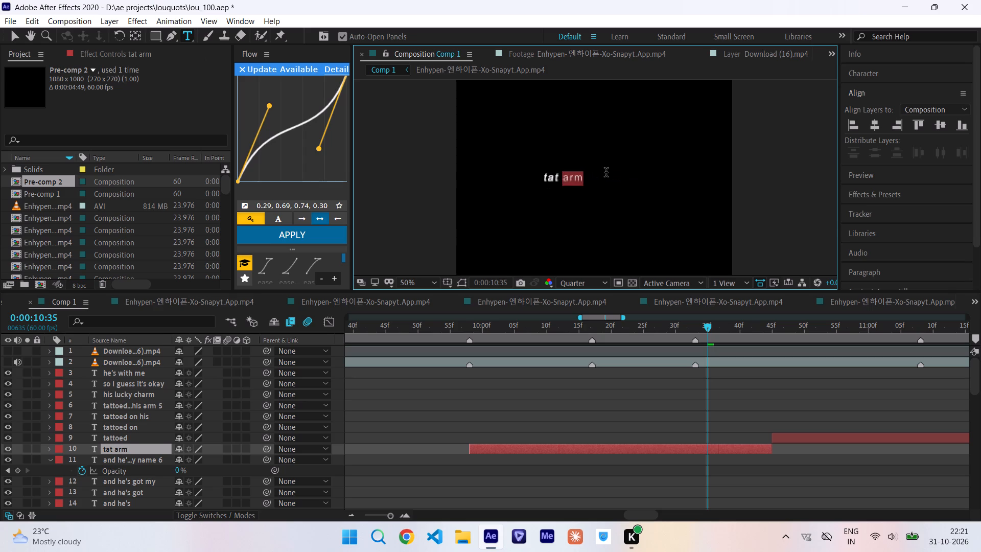
pyautogui.moveTo(606, 172); pyautogui.dragTo(606, 172)
pyautogui.press('Delete')
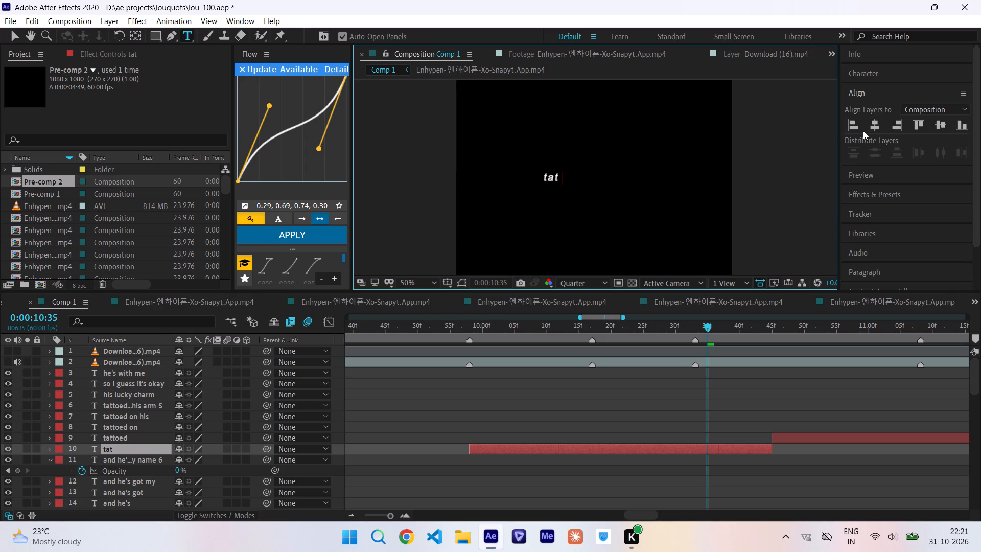
pyautogui.press('Left')
pyautogui.press('Delete')
pyautogui.click(874, 124)
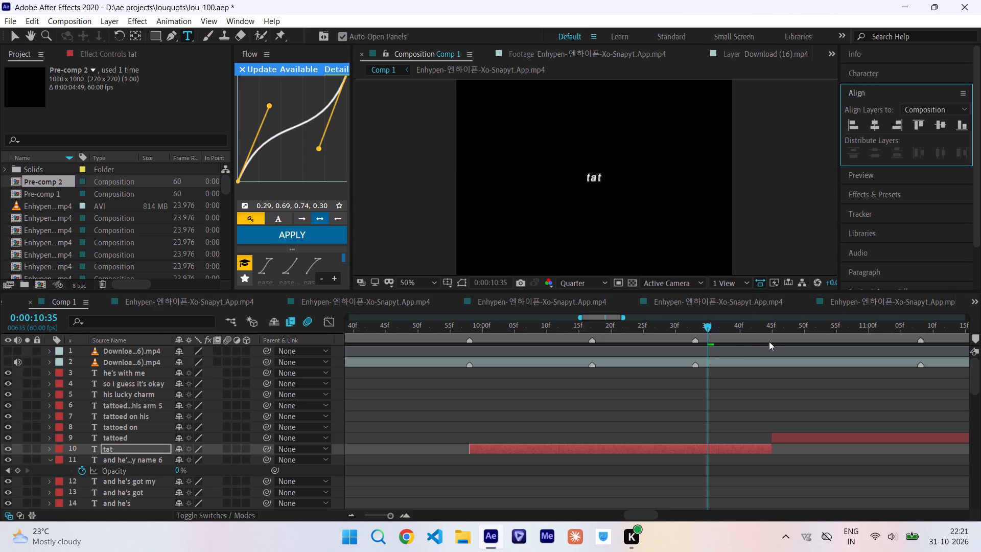
# Play back the "tattoed on his arm" line repeatedly to check each word's reveal against the vocals.
pyautogui.moveTo(714, 333); pyautogui.dragTo(452, 399)
pyautogui.press('space')
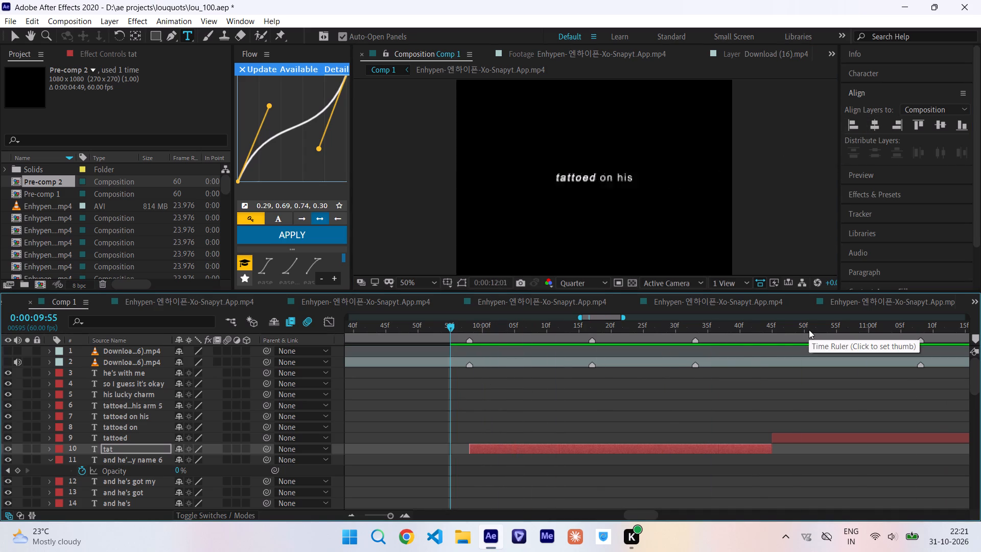
pyautogui.moveTo(809, 330); pyautogui.dragTo(413, 477)
pyautogui.press('space')
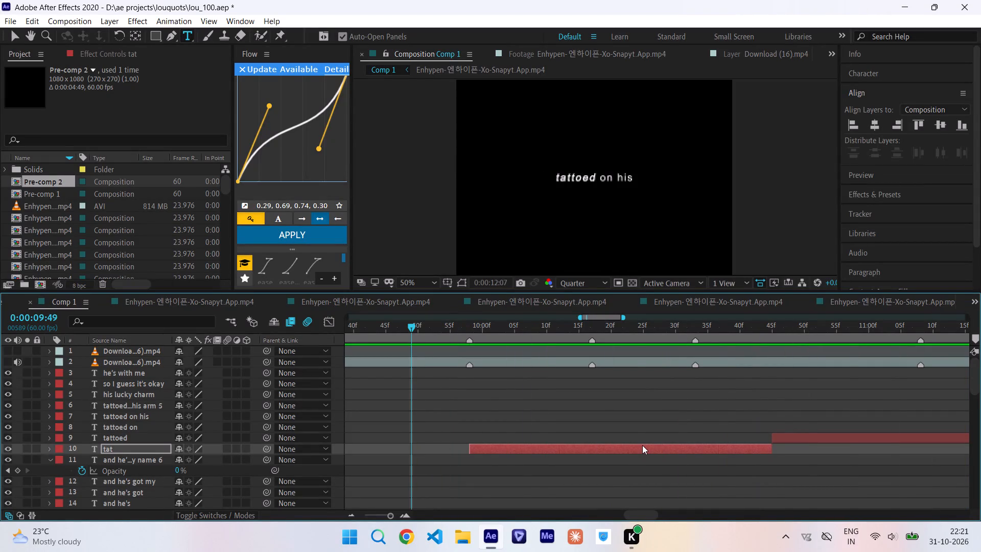
pyautogui.moveTo(767, 333); pyautogui.dragTo(408, 451)
pyautogui.press('space')
pyautogui.press('space')
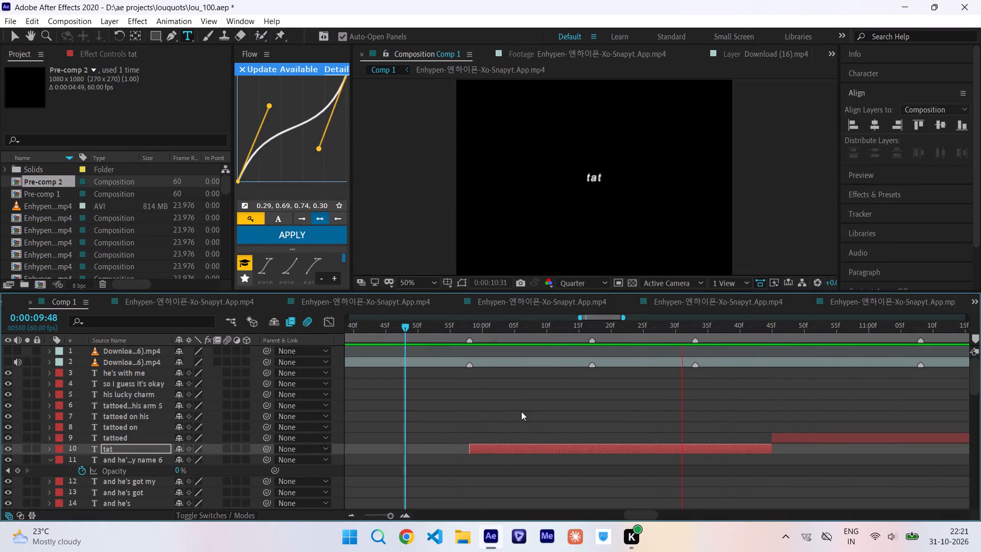
pyautogui.press('space')
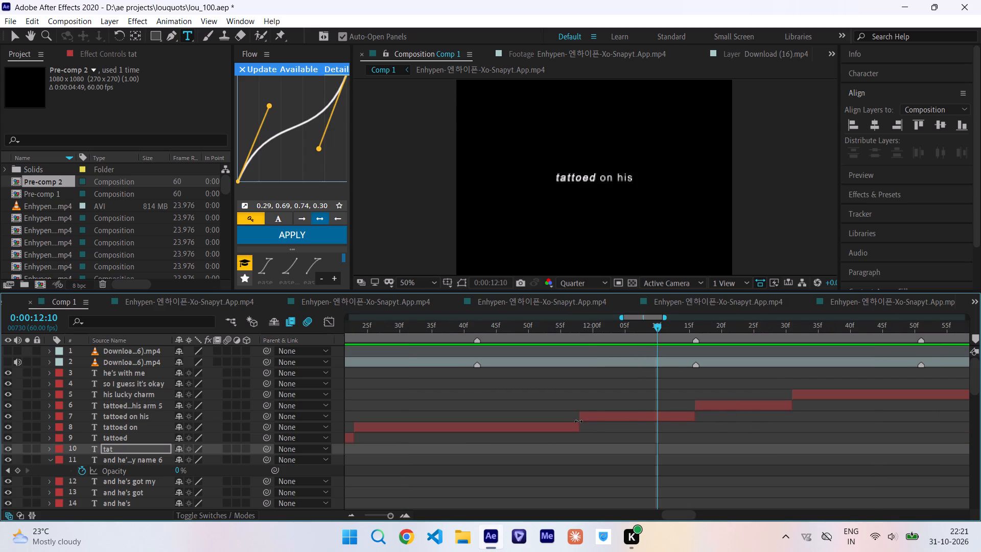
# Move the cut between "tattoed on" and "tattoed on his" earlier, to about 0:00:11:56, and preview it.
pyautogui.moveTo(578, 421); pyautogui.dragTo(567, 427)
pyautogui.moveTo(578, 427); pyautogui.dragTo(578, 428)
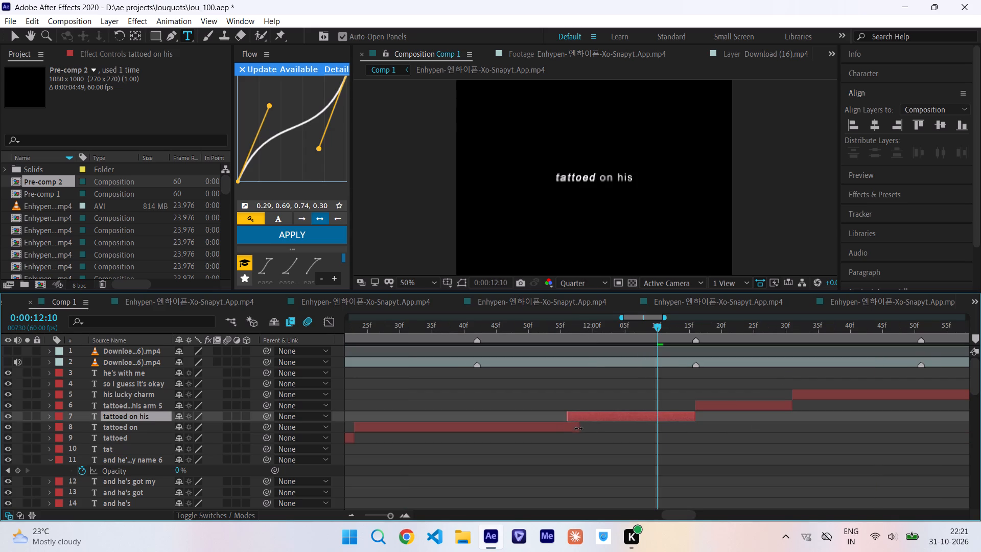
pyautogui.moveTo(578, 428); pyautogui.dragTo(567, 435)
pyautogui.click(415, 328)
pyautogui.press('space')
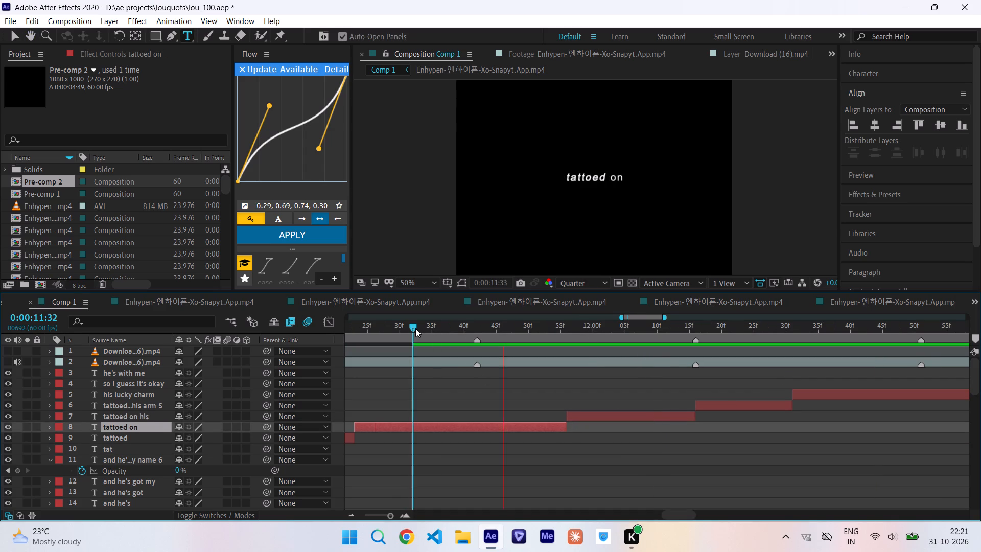
# Move the cut between "tattoed on his" and the full "tattoed on his arm" piece to 0:00:12:11.
pyautogui.click(642, 329)
pyautogui.press('space')
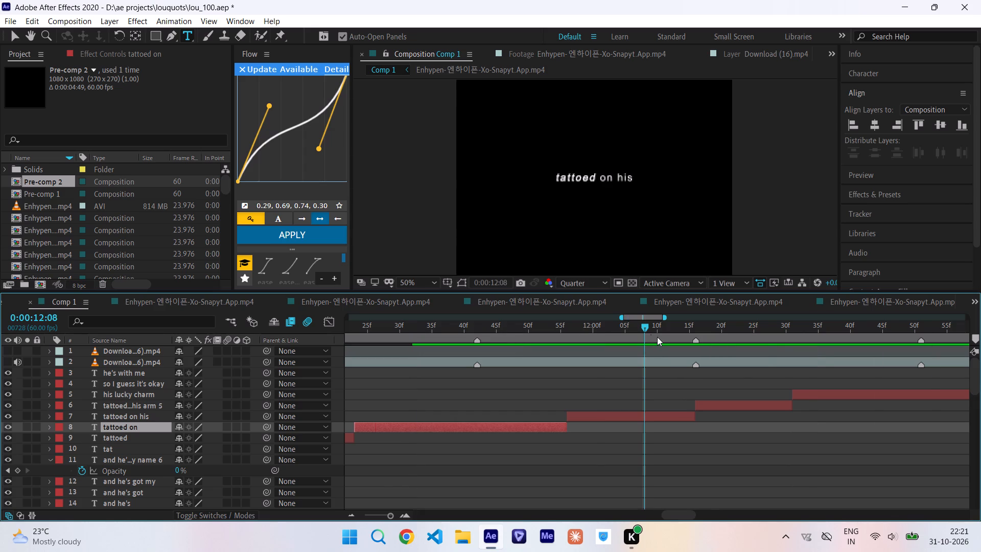
pyautogui.click(663, 325)
pyautogui.moveTo(694, 406); pyautogui.dragTo(672, 420)
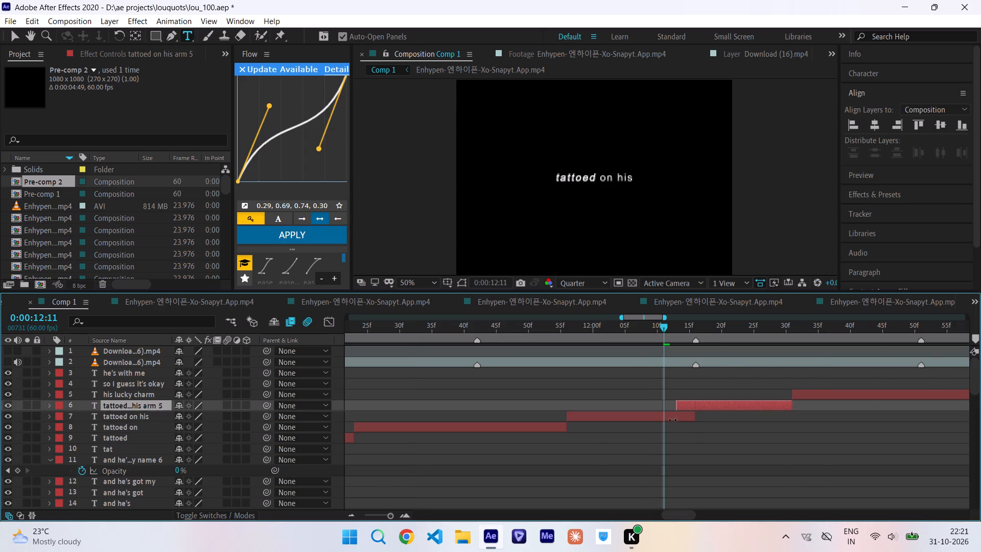
pyautogui.moveTo(672, 420); pyautogui.dragTo(665, 425)
pyautogui.moveTo(695, 418); pyautogui.dragTo(669, 429)
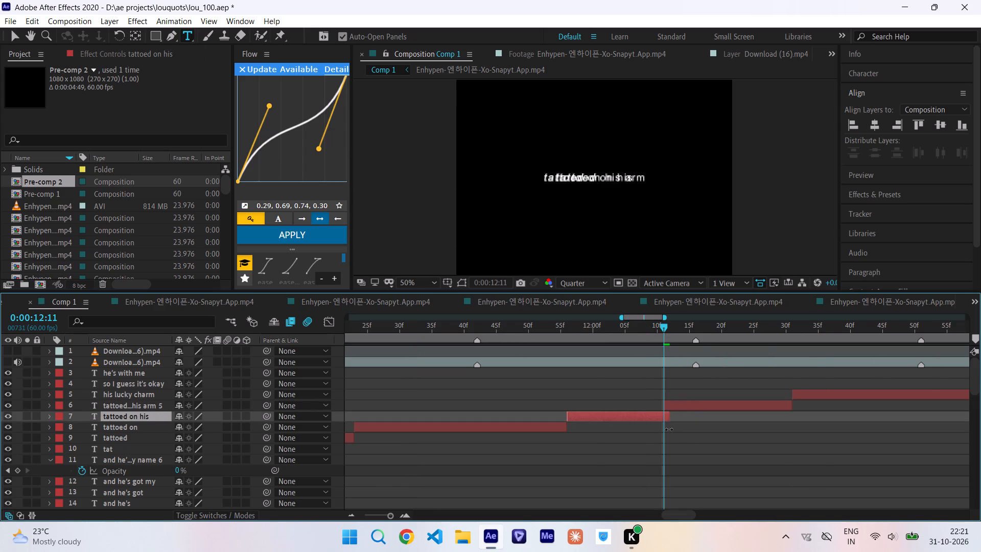
pyautogui.moveTo(669, 429); pyautogui.dragTo(664, 431)
# Move the cut between "tattoed on" and "tattoed on his" to about 0:00:11:54.
pyautogui.moveTo(569, 419); pyautogui.dragTo(554, 427)
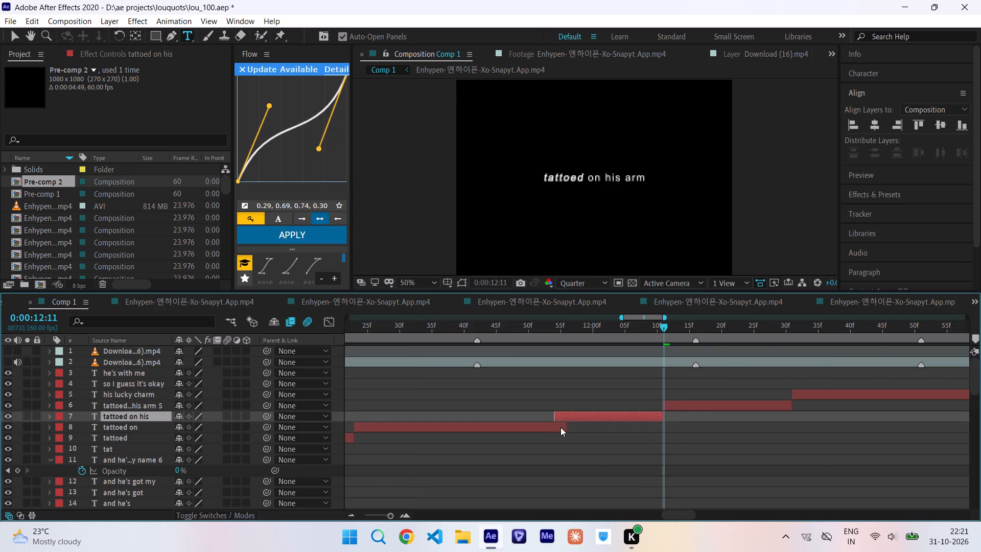
pyautogui.moveTo(566, 428); pyautogui.dragTo(554, 436)
# Play back and scrub the "tattoed on his arm" line up to "his lucky charm" to check the adjusted timing.
pyautogui.moveTo(528, 328); pyautogui.dragTo(354, 345)
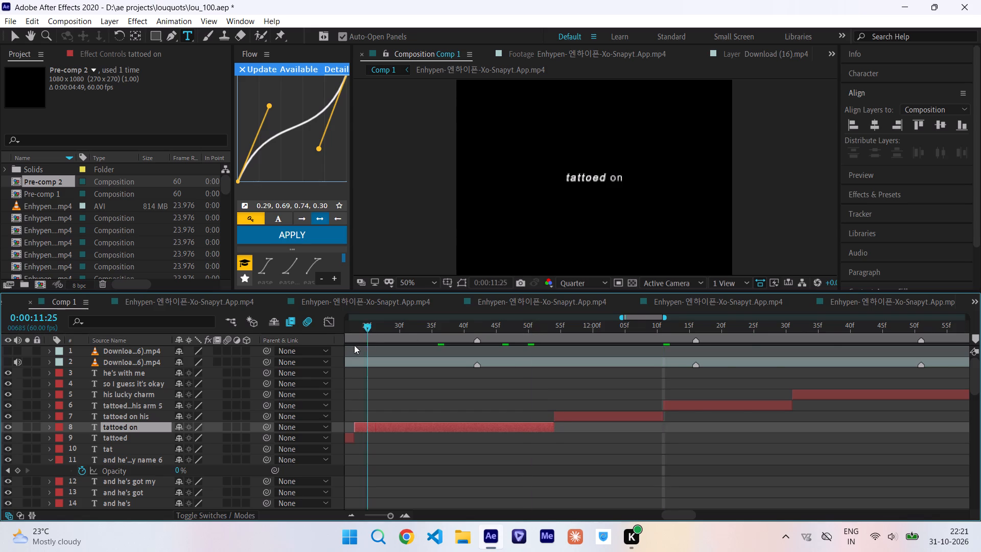
pyautogui.moveTo(354, 345); pyautogui.dragTo(293, 364)
pyautogui.press('space')
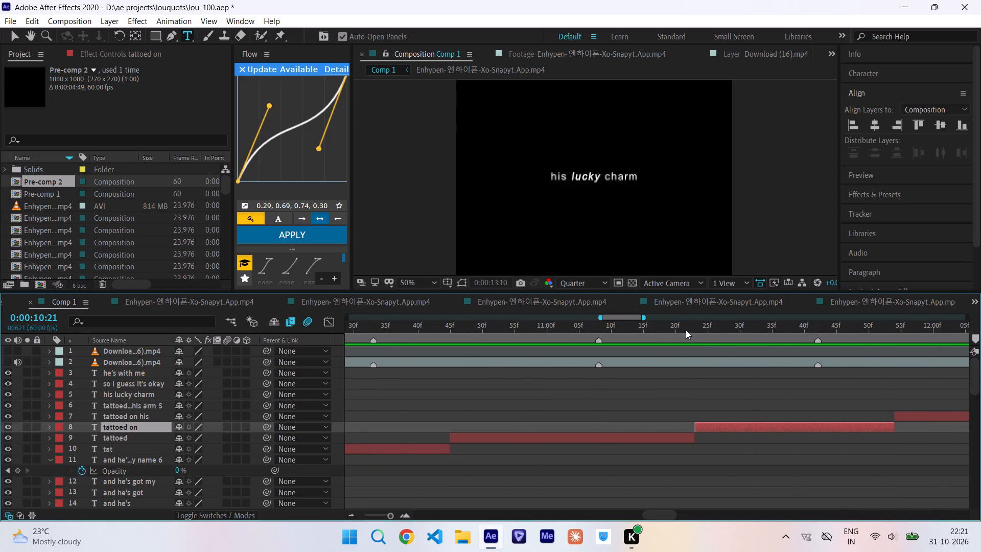
pyautogui.moveTo(683, 321); pyautogui.dragTo(126, 397)
pyautogui.press('space')
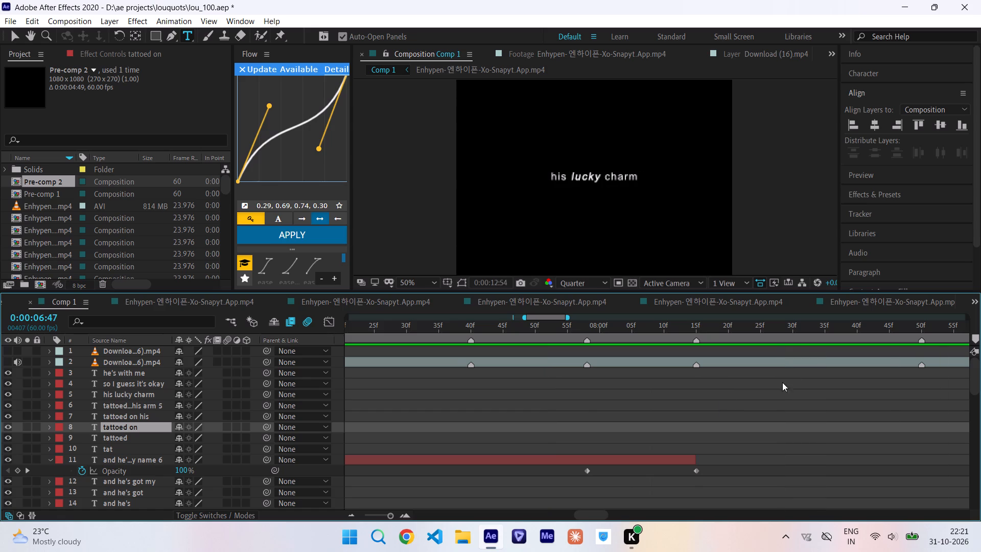
pyautogui.moveTo(802, 329); pyautogui.dragTo(980, 343)
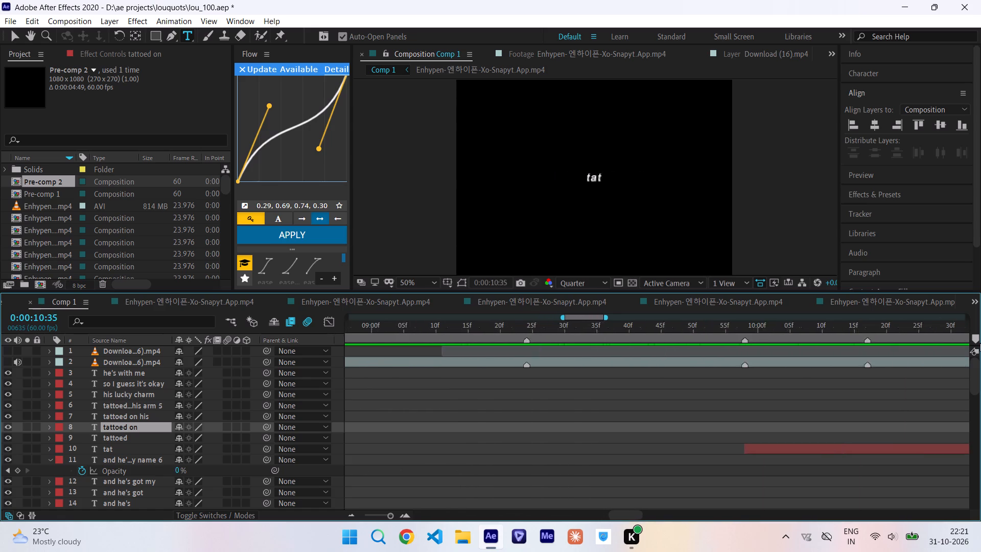
pyautogui.moveTo(980, 343); pyautogui.dragTo(980, 411)
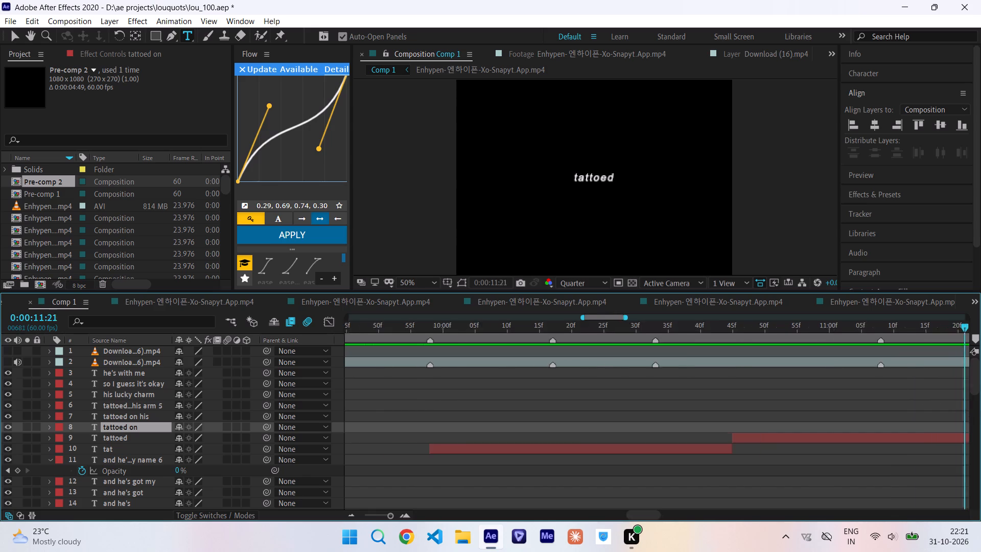
pyautogui.moveTo(980, 411); pyautogui.dragTo(838, 438)
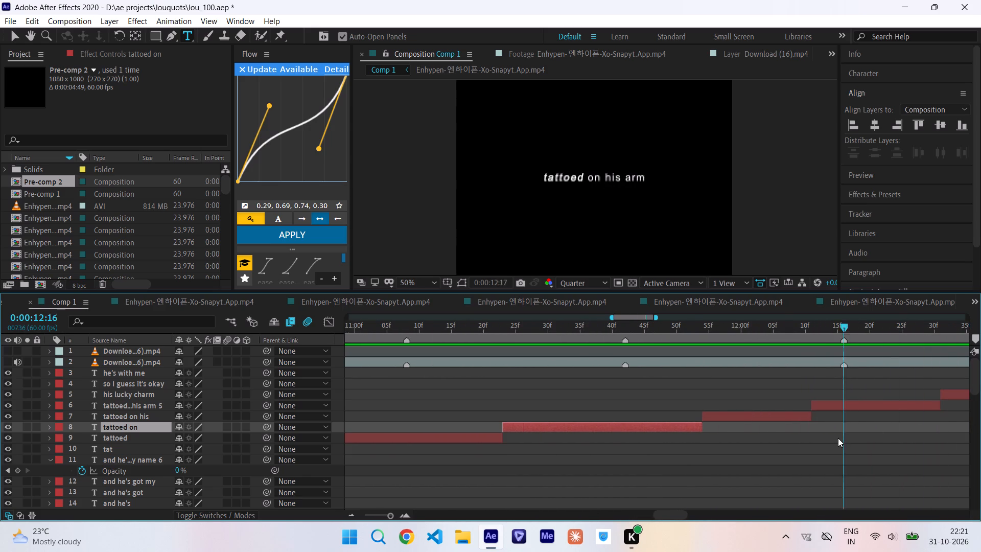
pyautogui.moveTo(838, 438); pyautogui.dragTo(962, 427)
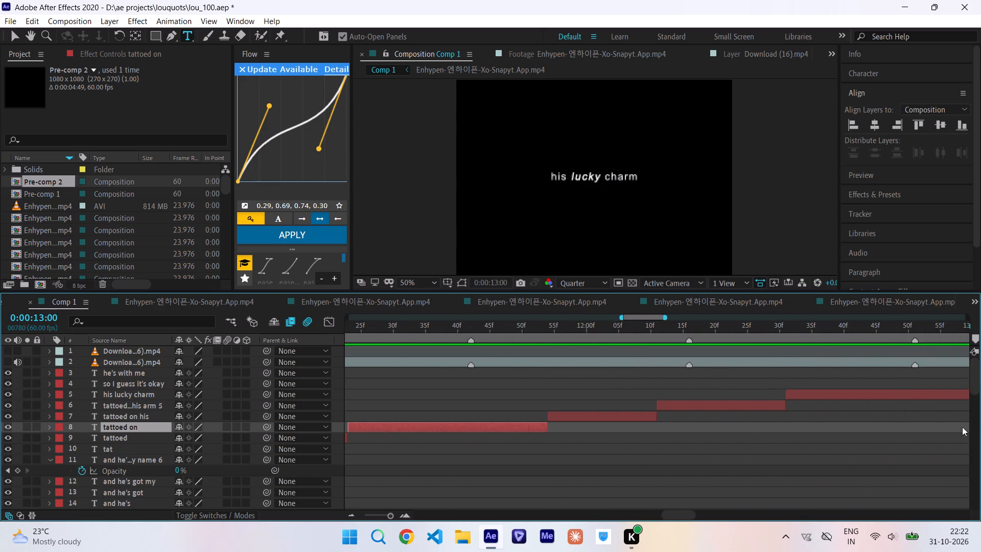
# Centre the "his lucky charm" piece and the full "tattoed on his arm" piece vertically in the composition.
pyautogui.moveTo(962, 427); pyautogui.dragTo(890, 444)
pyautogui.click(875, 394)
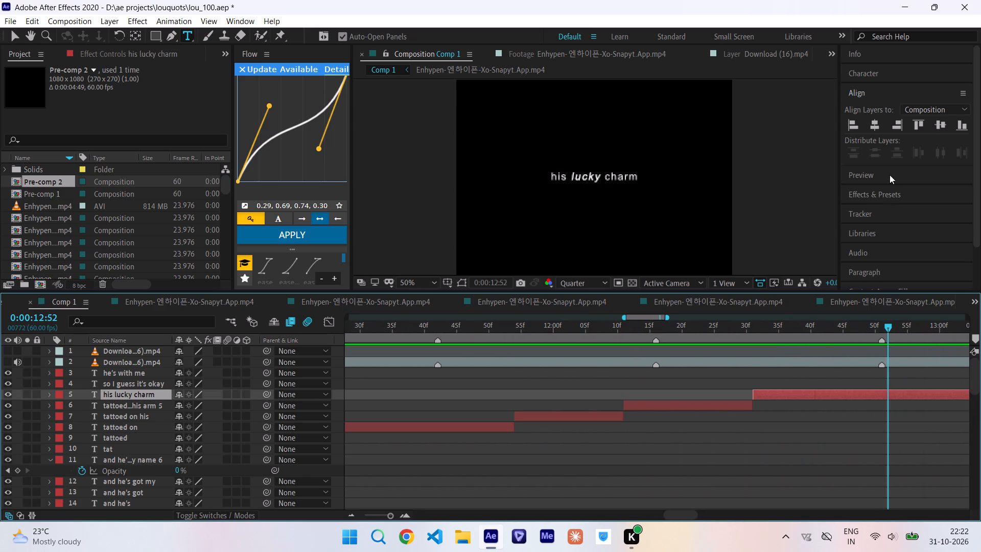
pyautogui.click(942, 126)
pyautogui.doubleClick(942, 126)
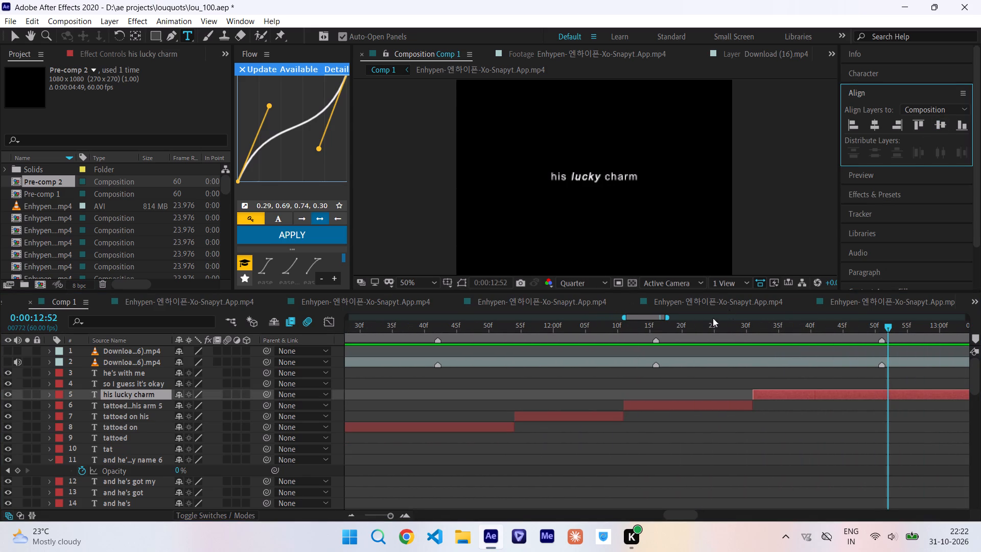
pyautogui.click(702, 329)
pyautogui.click(694, 408)
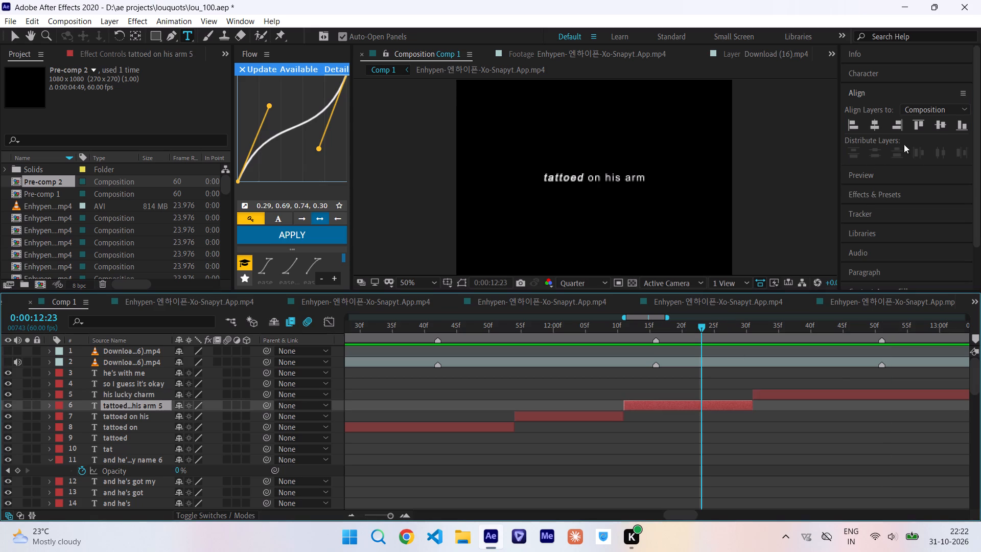
pyautogui.click(940, 126)
pyautogui.click(940, 126)
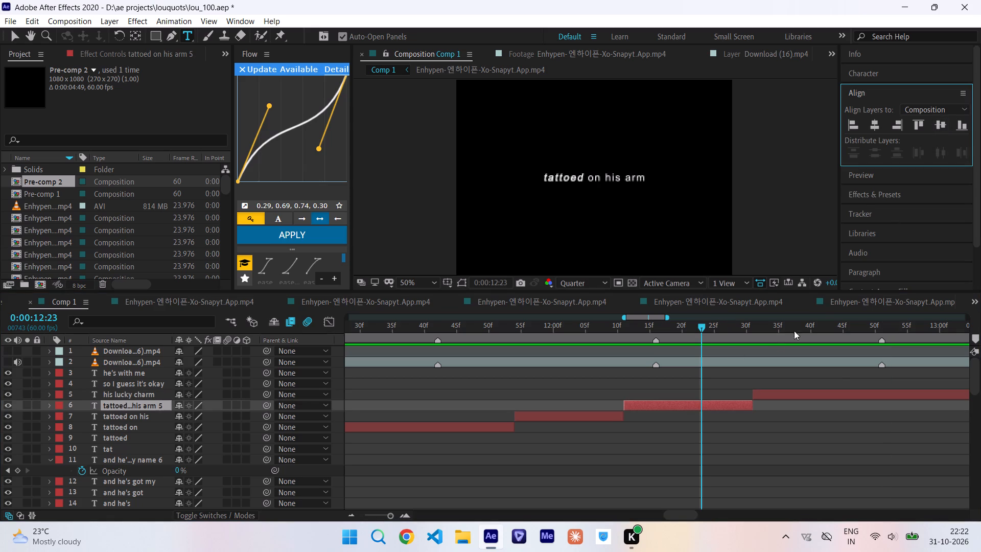
# Preview the "tattoed on his arm" line and move the cut between "tattoed on" and "tattoed on his" to 0:00:11:51.
pyautogui.moveTo(717, 327); pyautogui.dragTo(290, 479)
pyautogui.press('space')
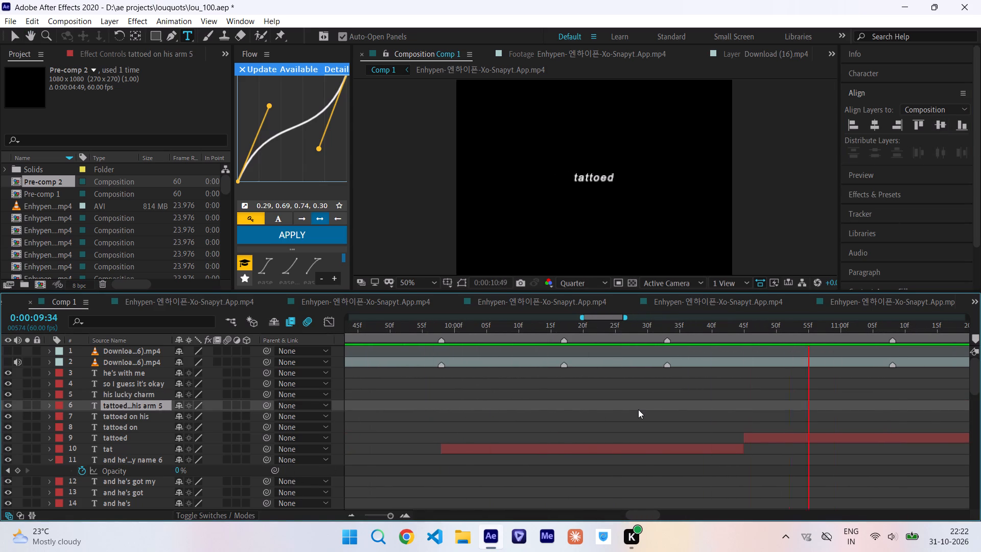
pyautogui.press('space')
pyautogui.press('space')
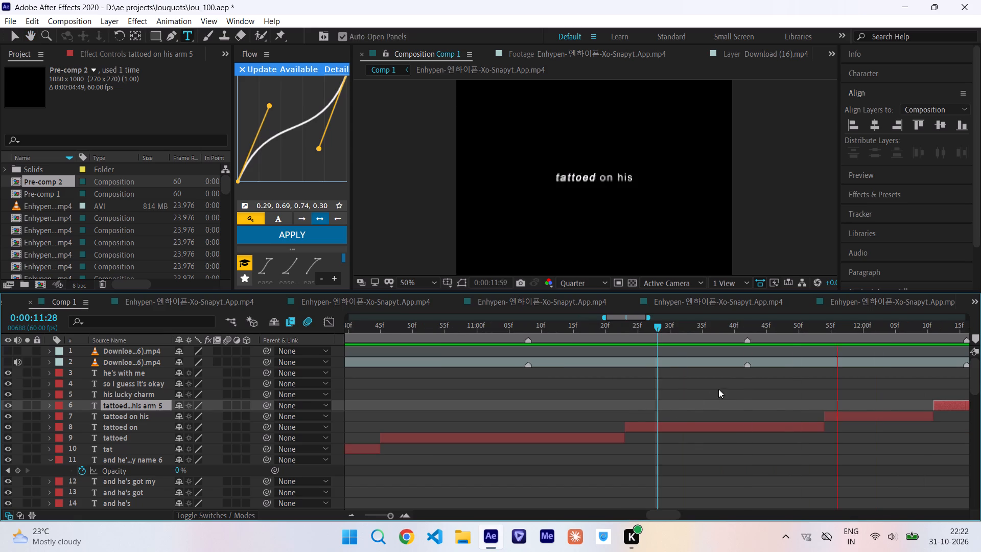
pyautogui.click(797, 328)
pyautogui.press('space')
pyautogui.moveTo(797, 328); pyautogui.dragTo(802, 330)
pyautogui.moveTo(823, 431); pyautogui.dragTo(806, 431)
pyautogui.moveTo(823, 416); pyautogui.dragTo(806, 429)
# Play back and scrub from before the "tattoed on his arm" line into "his lucky charm" to check the word timing.
pyautogui.press('space')
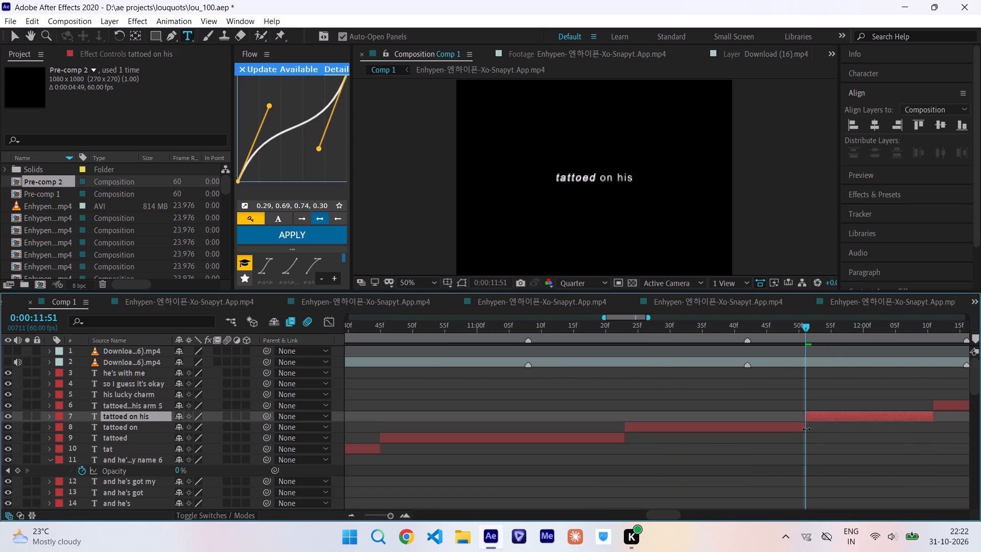
pyautogui.click(821, 331)
pyautogui.press('space')
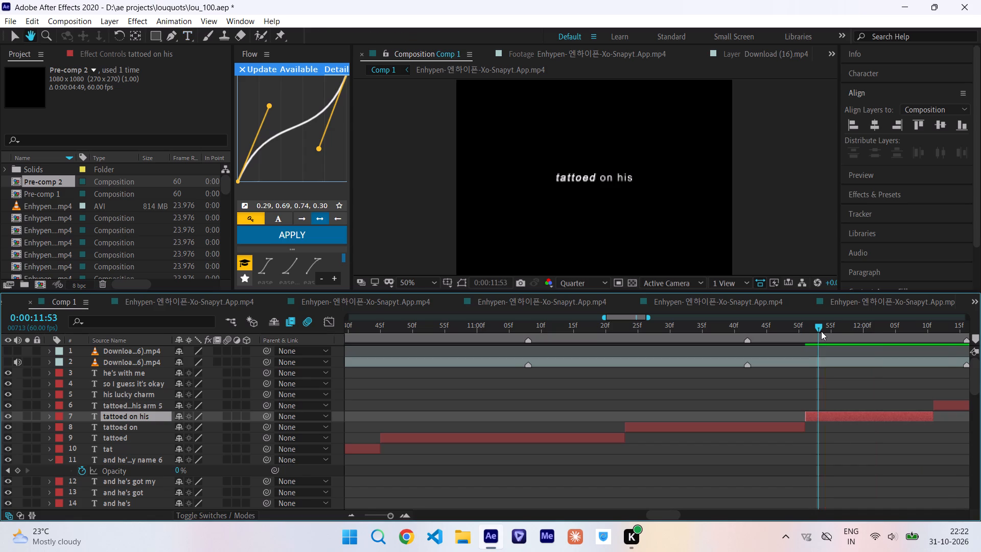
pyautogui.click(895, 327)
pyautogui.press('space')
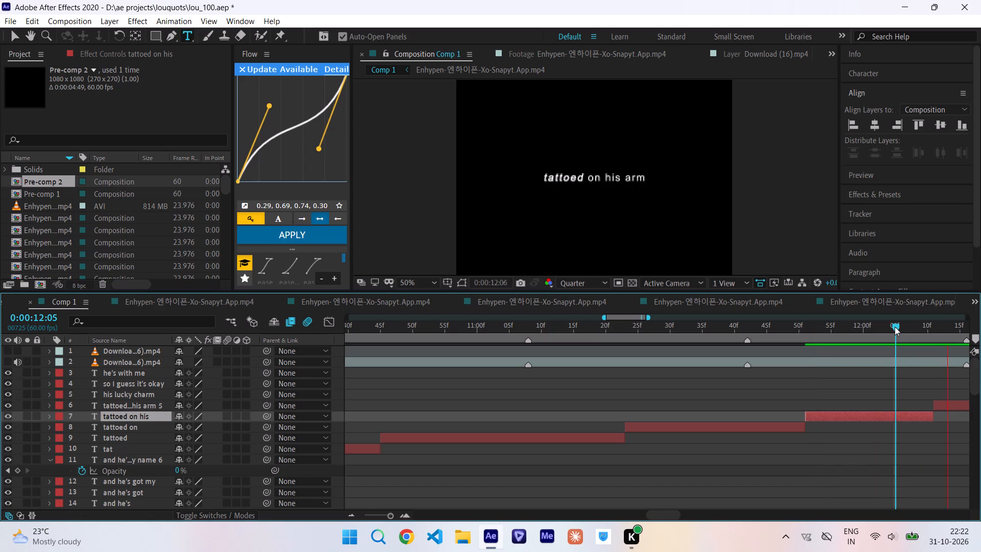
pyautogui.click(910, 327)
pyautogui.press('space')
pyautogui.moveTo(910, 327); pyautogui.dragTo(795, 369)
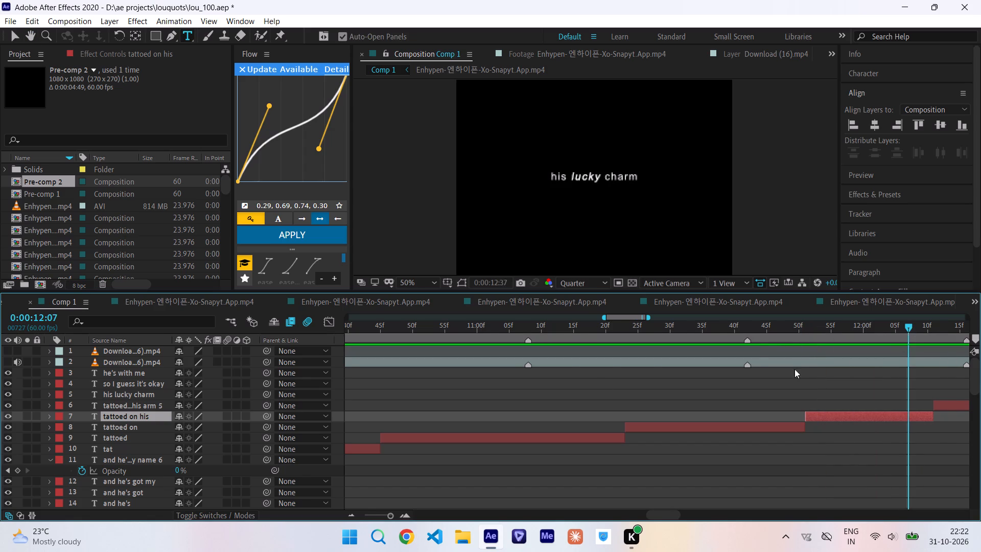
pyautogui.moveTo(795, 369); pyautogui.dragTo(280, 397)
pyautogui.press('space')
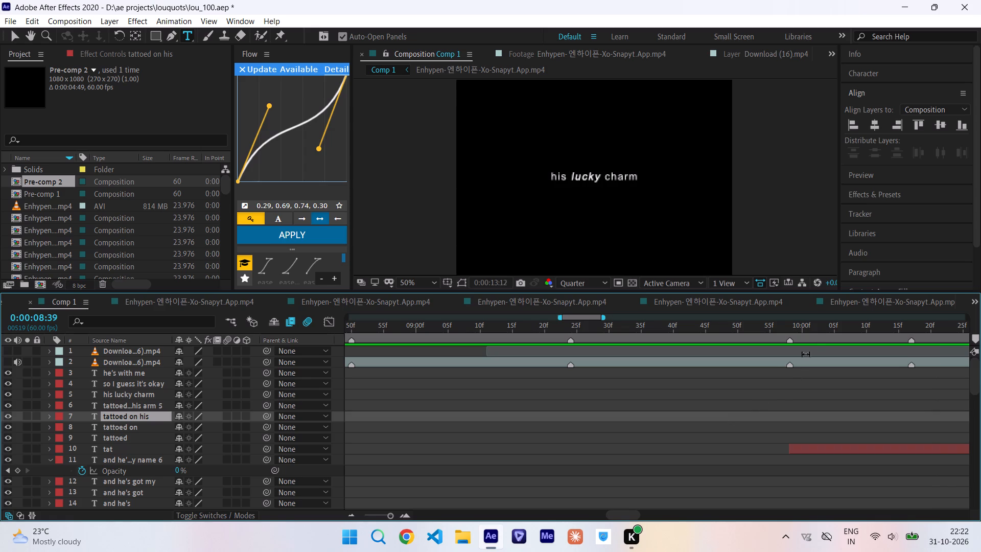
pyautogui.moveTo(814, 331); pyautogui.dragTo(977, 341)
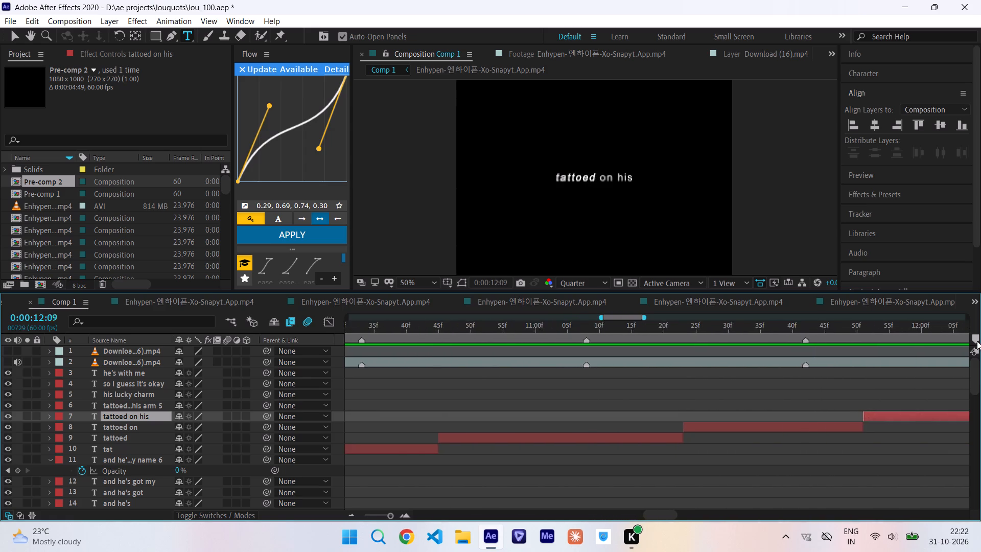
pyautogui.moveTo(977, 341); pyautogui.dragTo(978, 368)
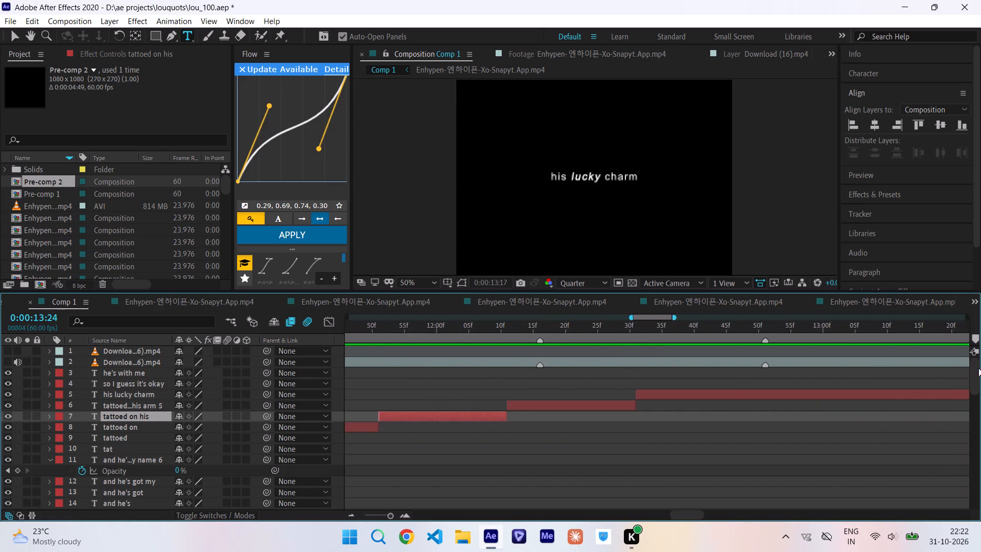
pyautogui.moveTo(978, 368); pyautogui.dragTo(556, 498)
pyautogui.press('space')
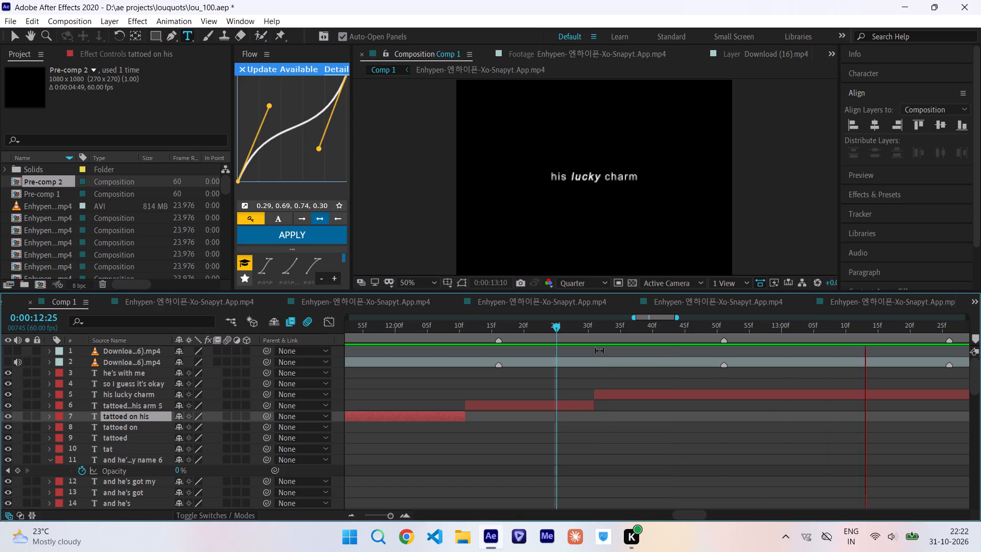
# Find where "lucky" is sung and split the "his lucky charm" layer at 0:00:12:51.
pyautogui.moveTo(564, 326); pyautogui.dragTo(632, 337)
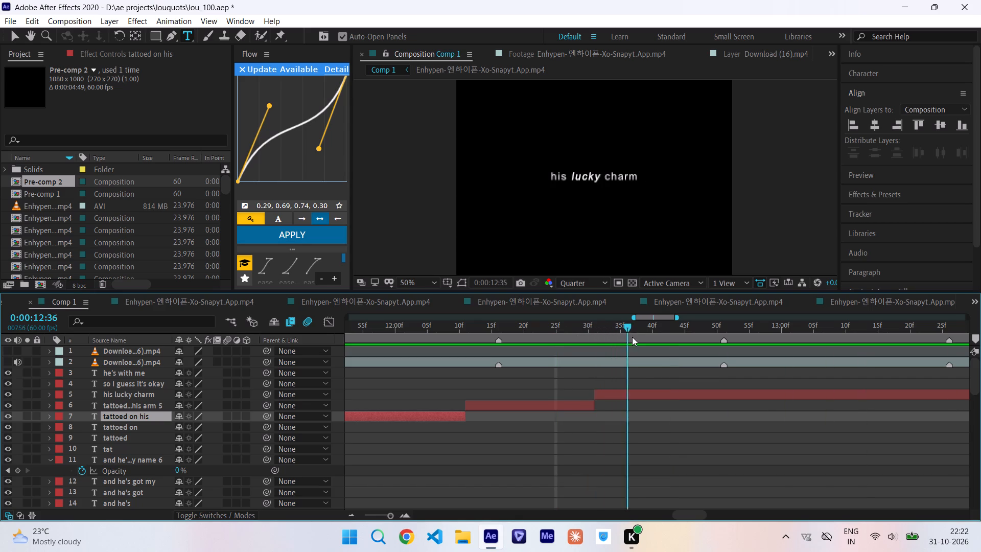
pyautogui.moveTo(632, 337); pyautogui.dragTo(596, 359)
pyautogui.press('space')
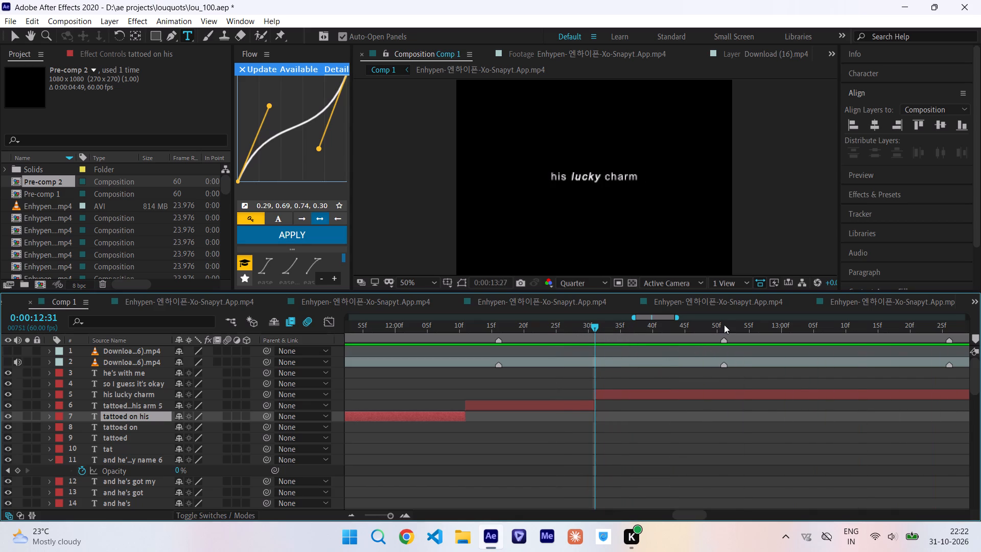
pyautogui.click(724, 325)
pyautogui.press('space')
pyautogui.click(725, 326)
pyautogui.click(729, 395)
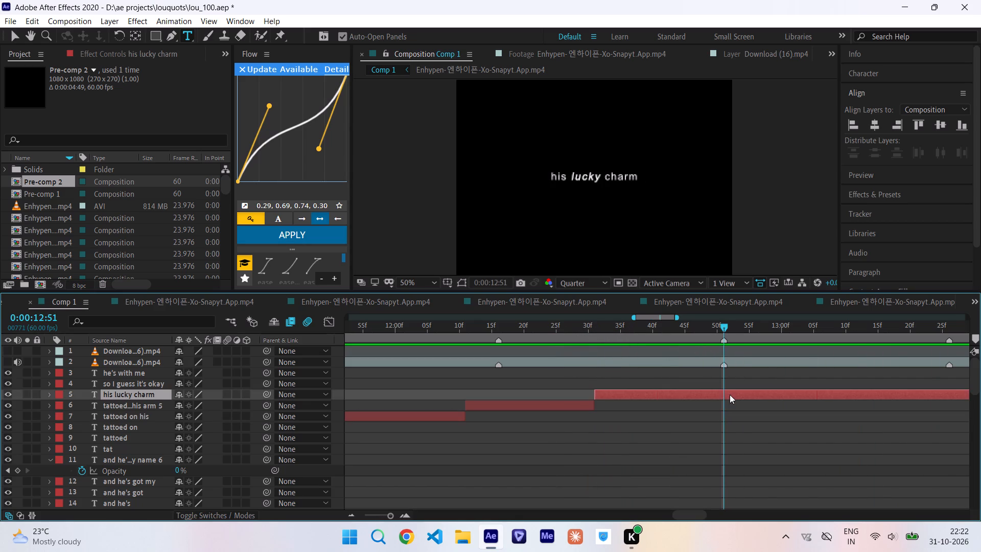
pyautogui.hotkey('ctrl', 'shift', 'd')
# Find where "charm" is sung and split the second "his lucky charm" piece at 0:00:13:19.
pyautogui.hscroll(-1, 730, 395)
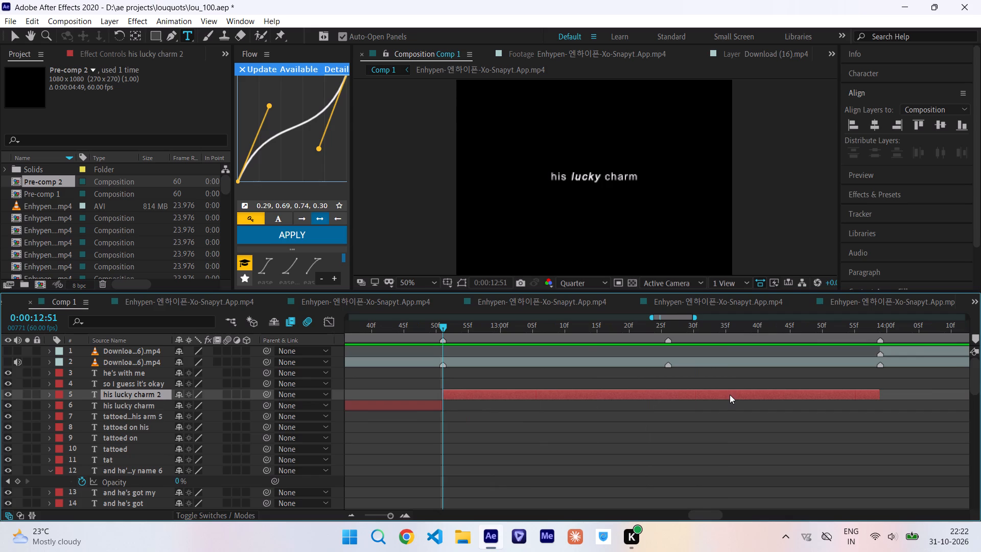
pyautogui.press('space')
pyautogui.click(642, 331)
pyautogui.press('space')
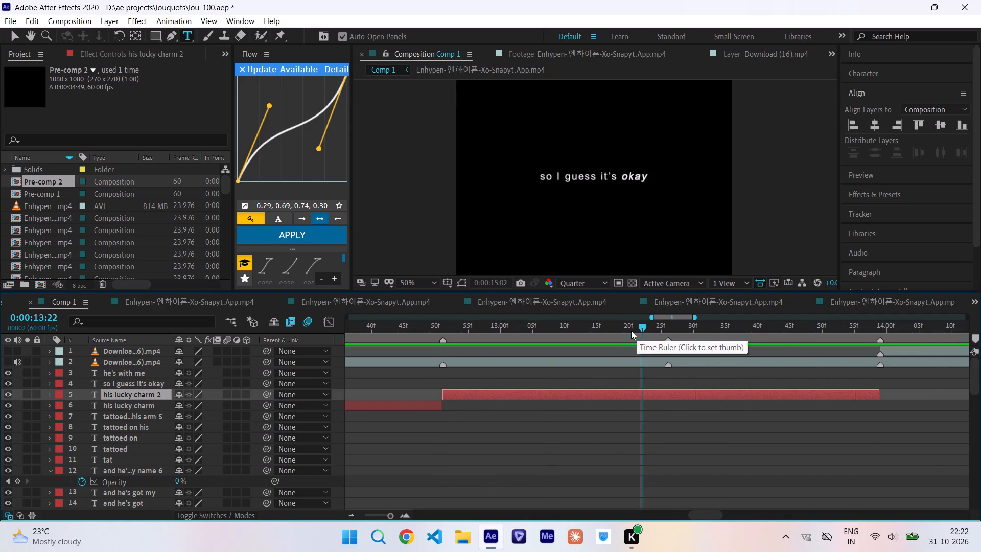
pyautogui.click(631, 331)
pyautogui.moveTo(631, 331); pyautogui.dragTo(622, 331)
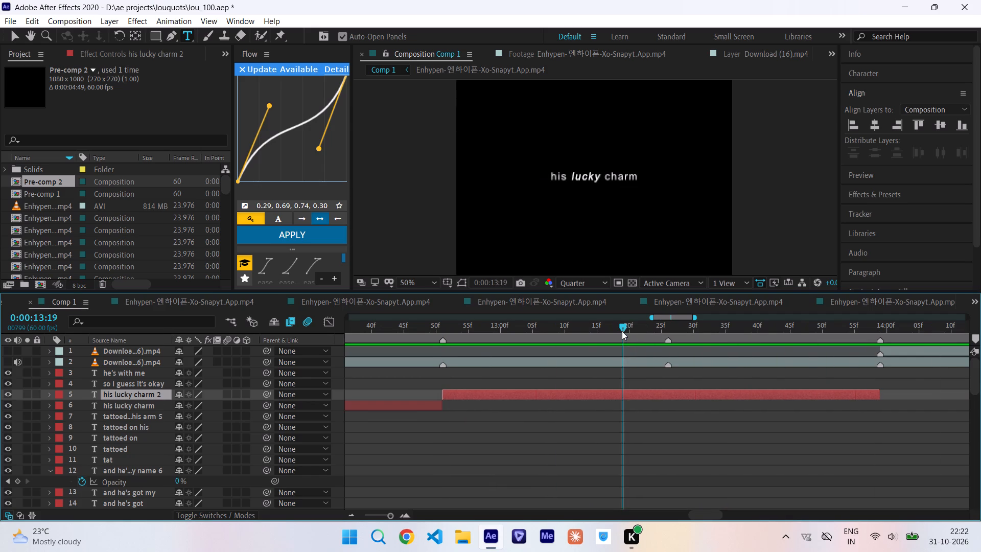
pyautogui.press('space')
pyautogui.click(622, 331)
pyautogui.hotkey('ctrl', 'shift', 'd')
# Shorten the middle piece's text to "his lucky" and centre it horizontally in the composition.
pyautogui.moveTo(623, 331); pyautogui.dragTo(584, 354)
pyautogui.click(572, 405)
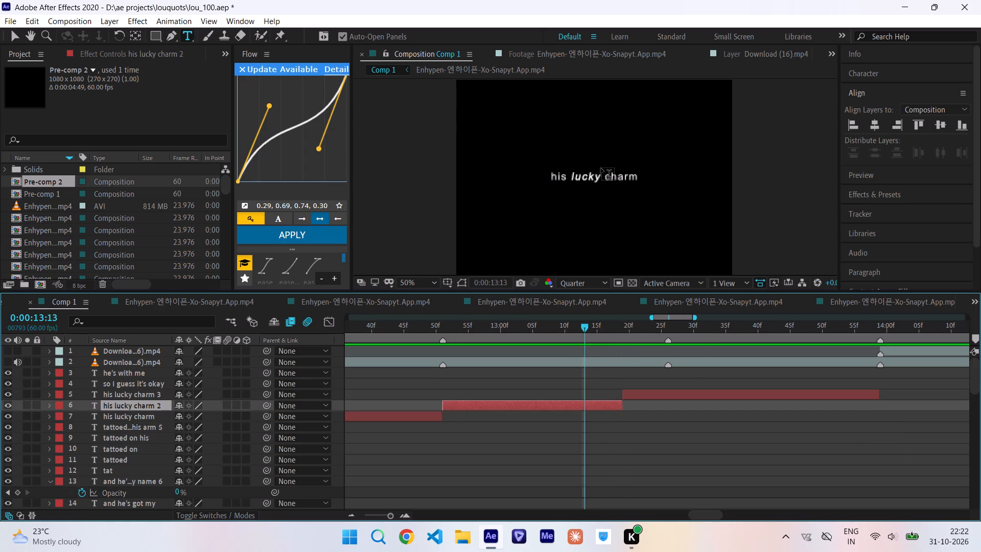
pyautogui.moveTo(601, 177); pyautogui.dragTo(673, 177)
pyautogui.press('Delete')
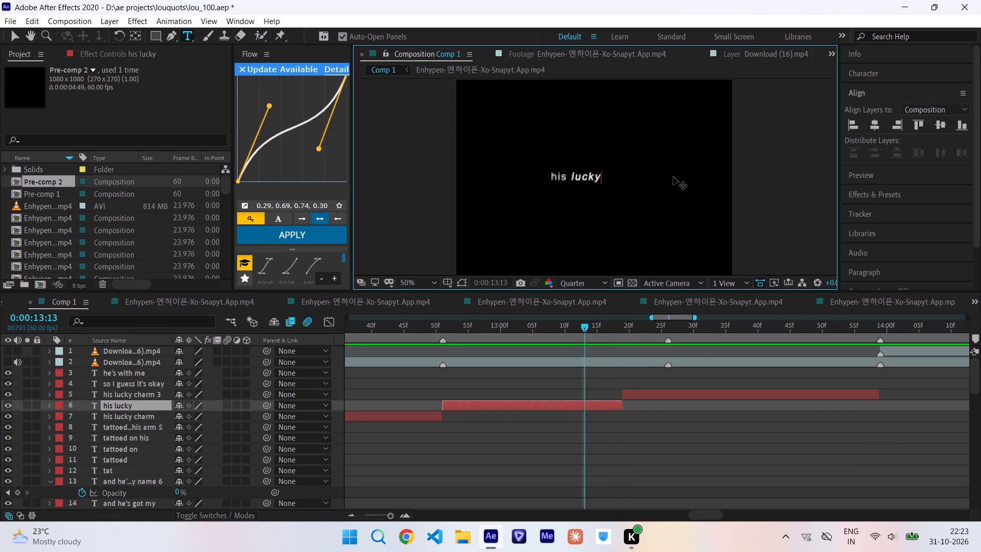
pyautogui.click(876, 125)
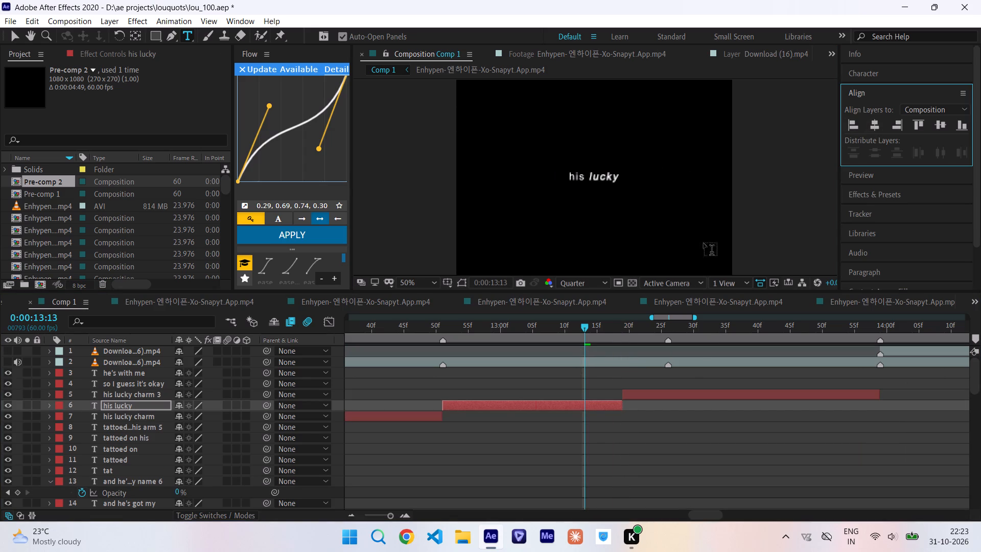
# Shorten the first "his lucky charm" piece's text to "his" and centre it horizontally in the composition.
pyautogui.click(410, 327)
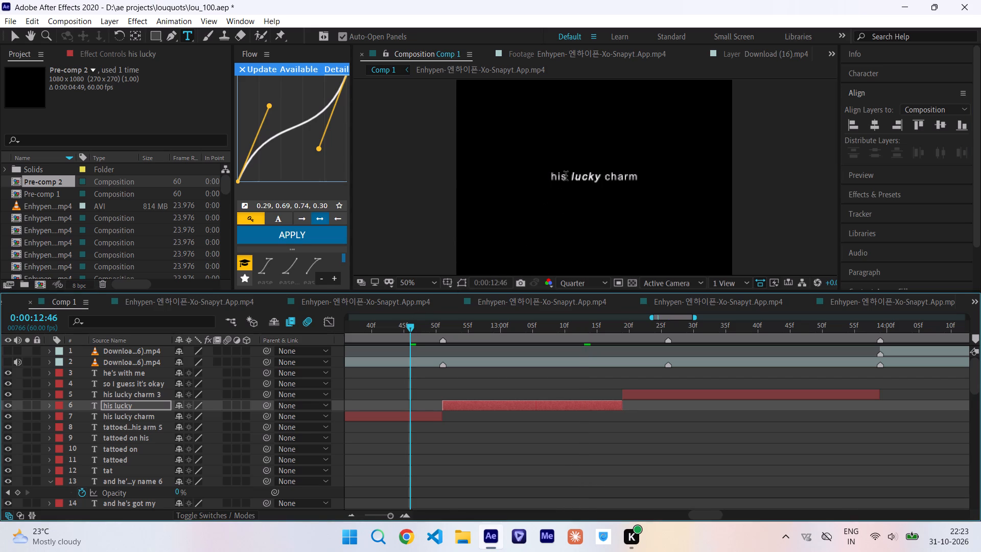
pyautogui.moveTo(566, 176); pyautogui.dragTo(712, 176)
pyautogui.press('Delete')
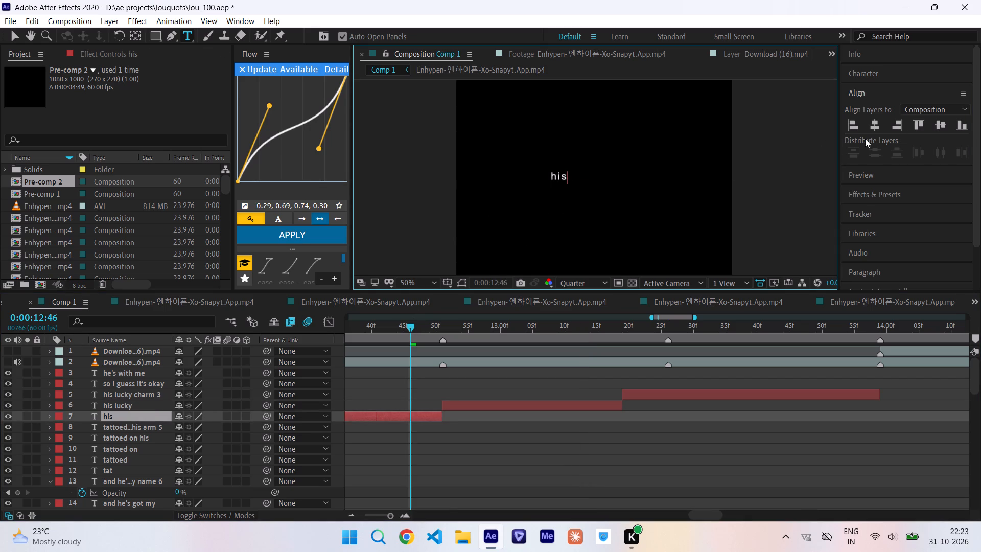
pyautogui.click(872, 131)
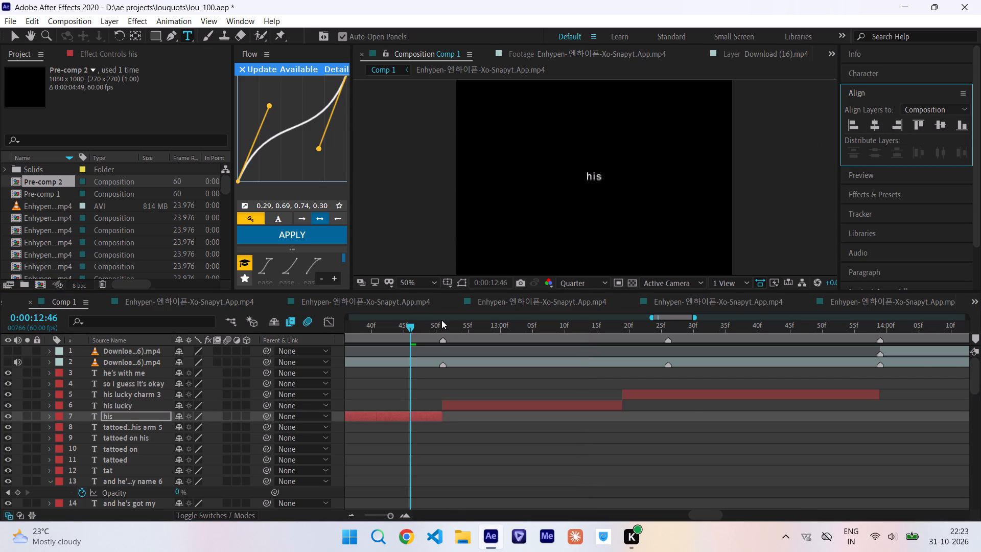
# Play back the tattooed-arm and "his lucky charm" lyric pieces to check their word timing against the song.
pyautogui.moveTo(439, 327); pyautogui.dragTo(167, 352)
pyautogui.press('space')
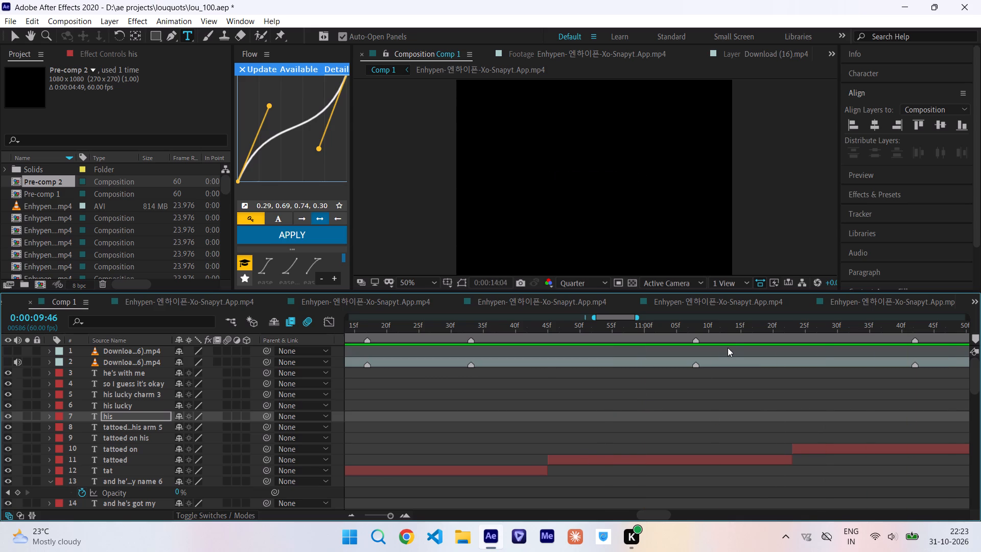
pyautogui.click(732, 331)
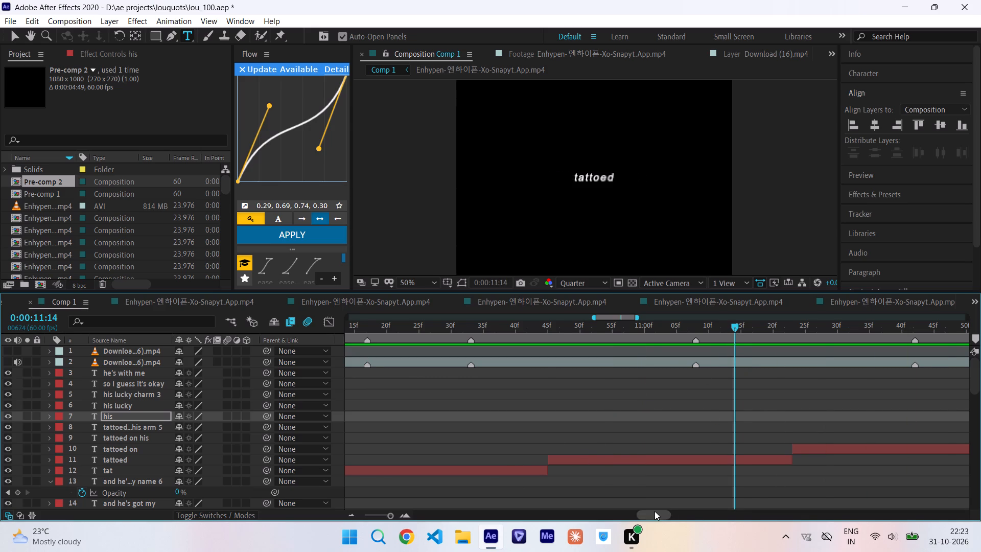
pyautogui.moveTo(655, 511); pyautogui.dragTo(717, 519)
pyautogui.doubleClick(354, 519)
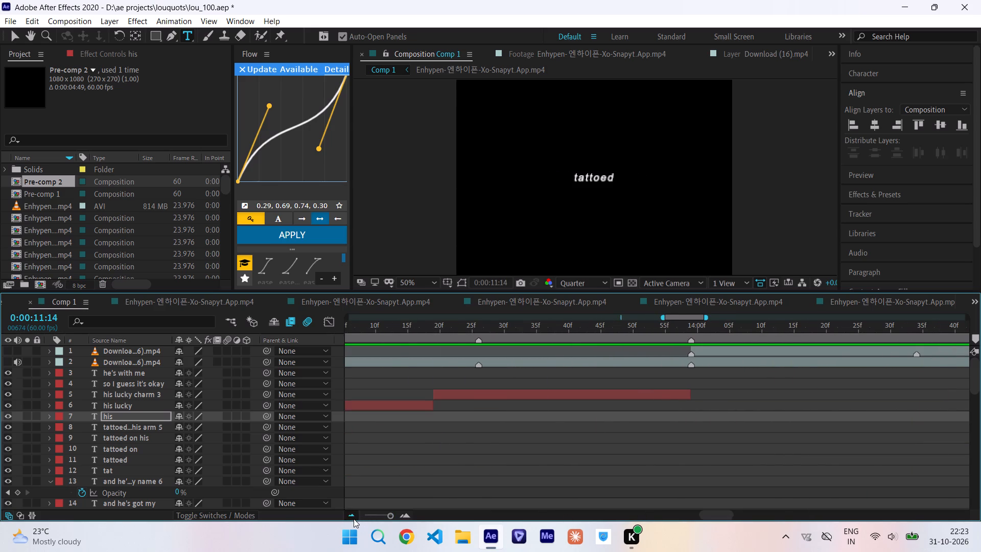
pyautogui.press('space')
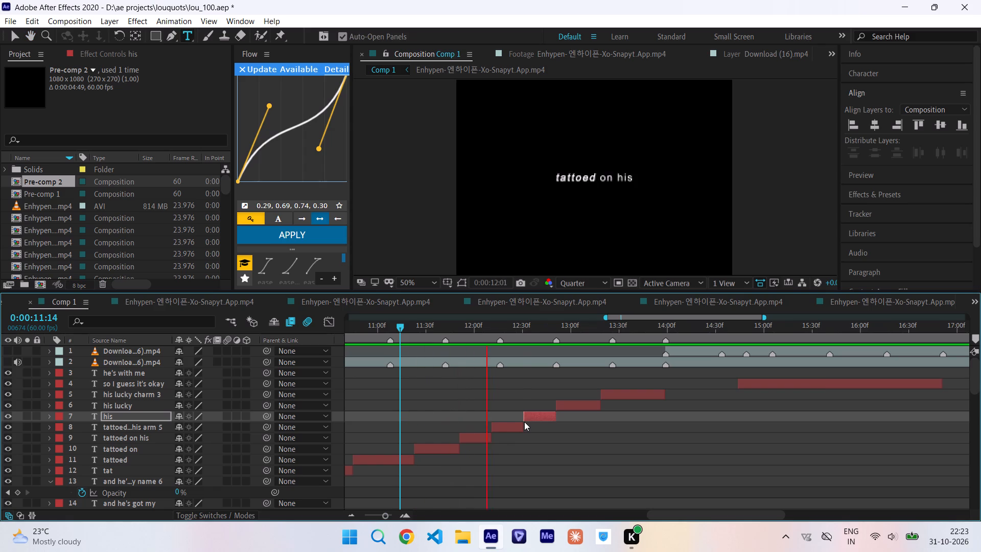
pyautogui.click(516, 328)
pyautogui.press('space')
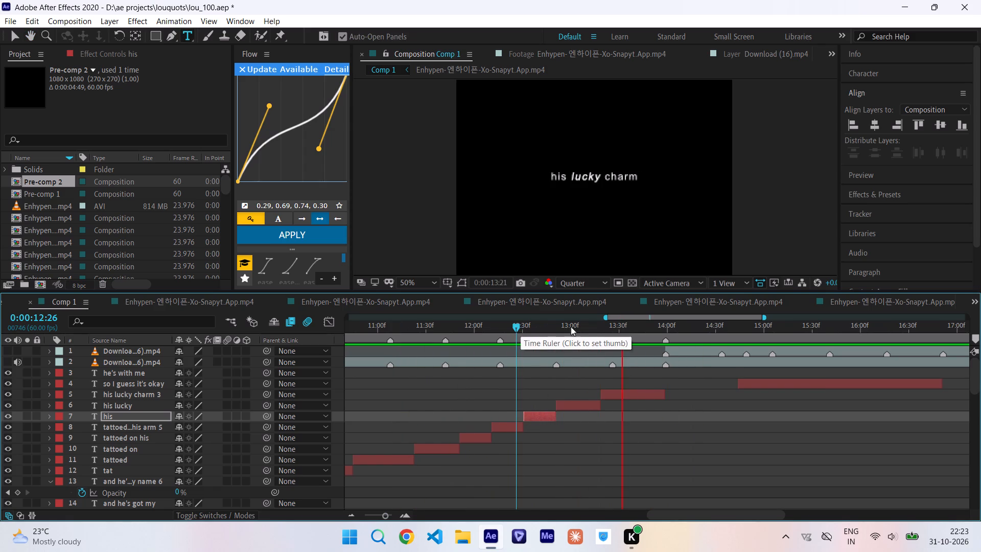
# Find where the second syllable of "lucky" is sung and split the "his lucky" layer at 0:00:13:05.
pyautogui.click(575, 327)
pyautogui.press('space')
pyautogui.moveTo(575, 328); pyautogui.dragTo(571, 332)
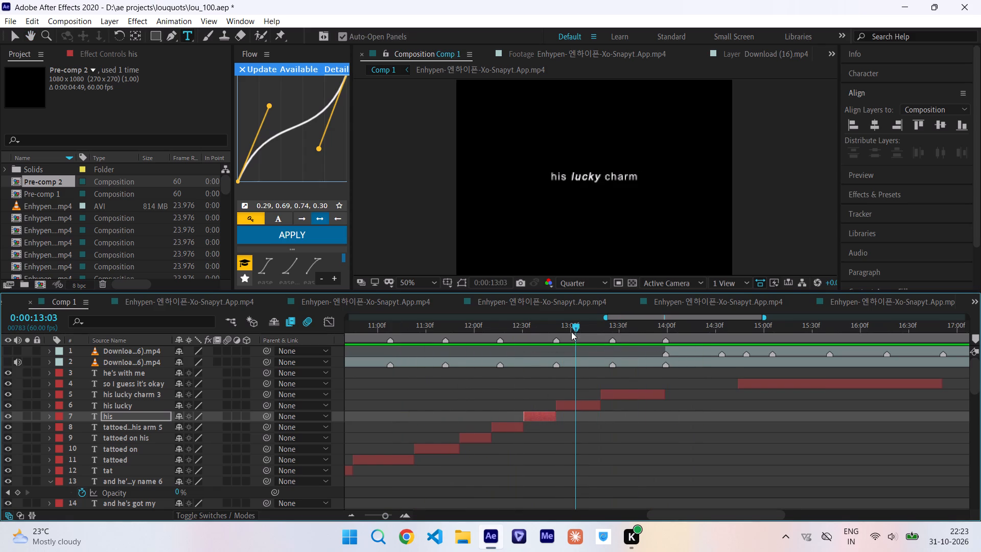
pyautogui.moveTo(571, 332); pyautogui.dragTo(550, 338)
pyautogui.press('space')
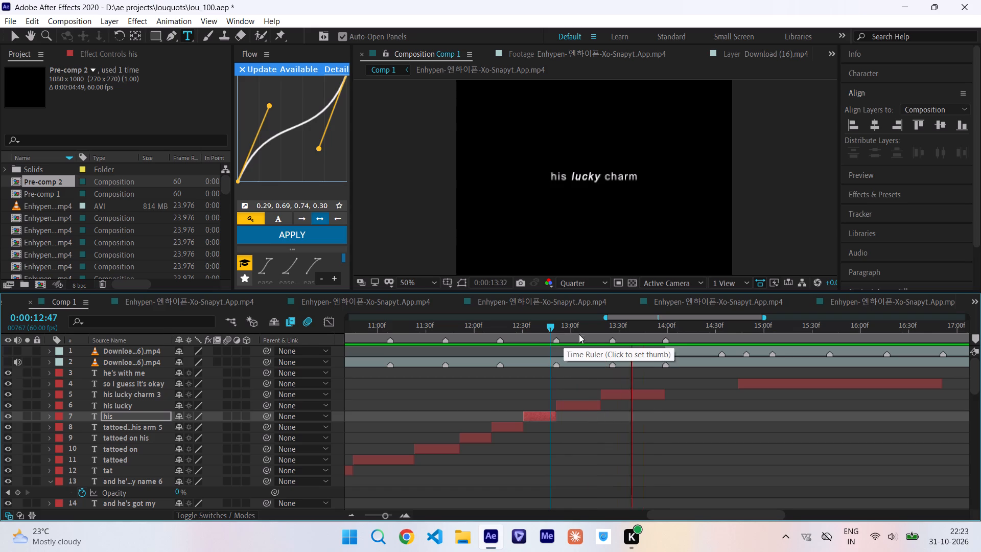
pyautogui.click(583, 331)
pyautogui.press('space')
pyautogui.click(583, 331)
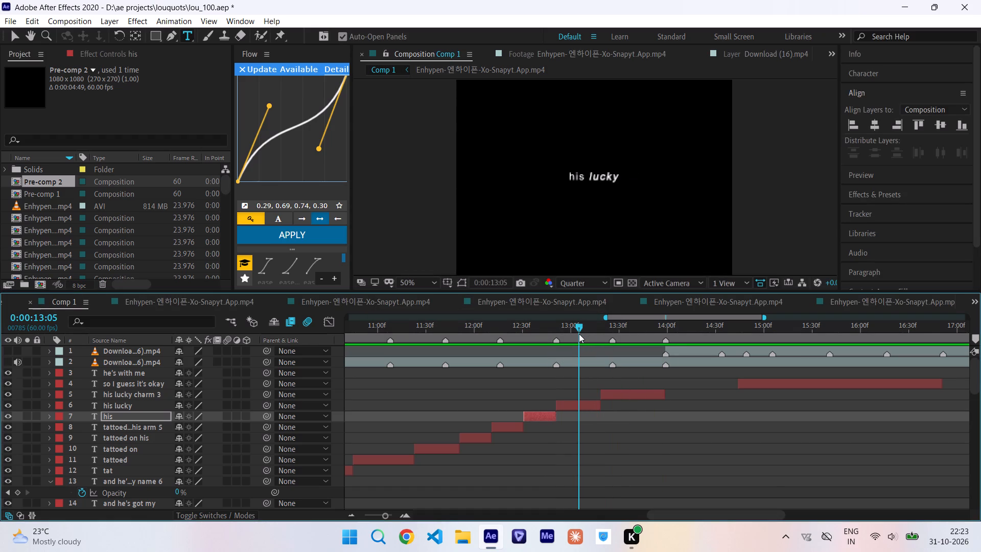
pyautogui.press('space')
pyautogui.click(579, 334)
pyautogui.click(575, 407)
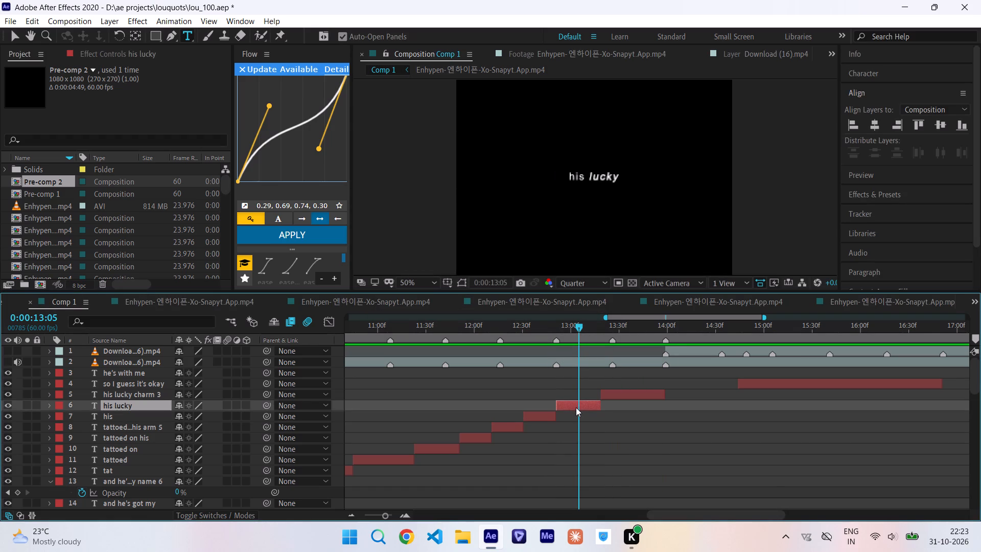
pyautogui.hotkey('ctrl', 'shift', 'd')
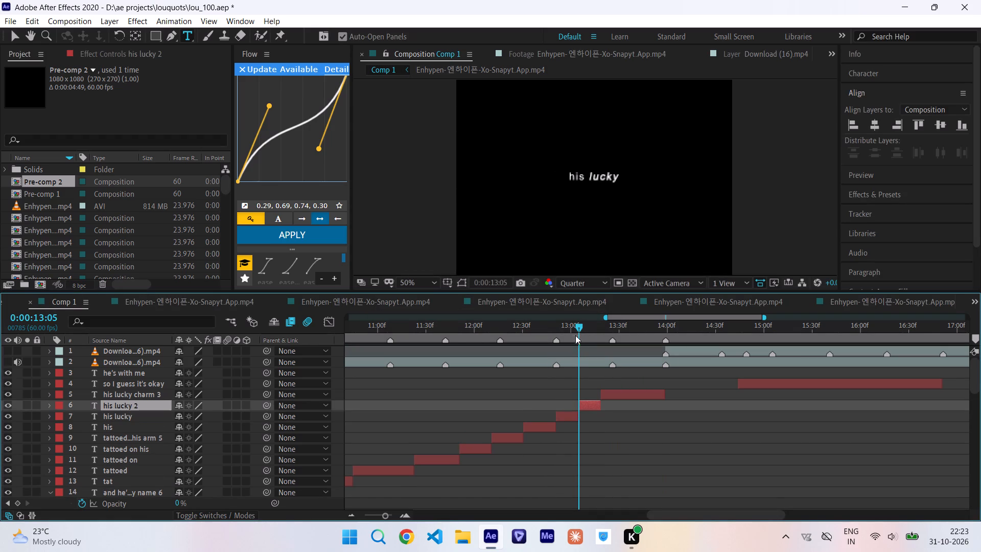
# Shorten the first "his lucky" piece's text to "his lu", centre it horizontally in the composition, and play the line back.
pyautogui.click(569, 331)
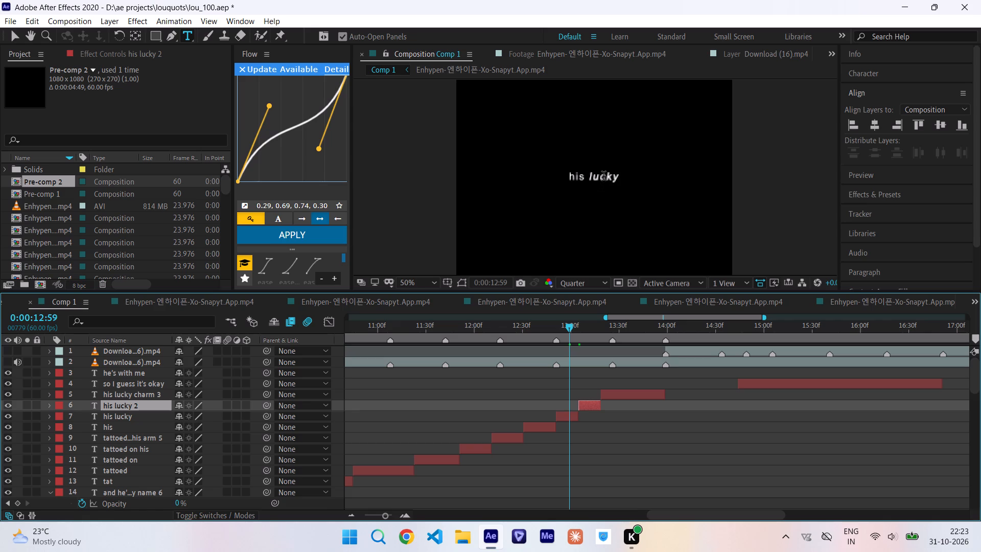
pyautogui.moveTo(601, 178); pyautogui.dragTo(640, 179)
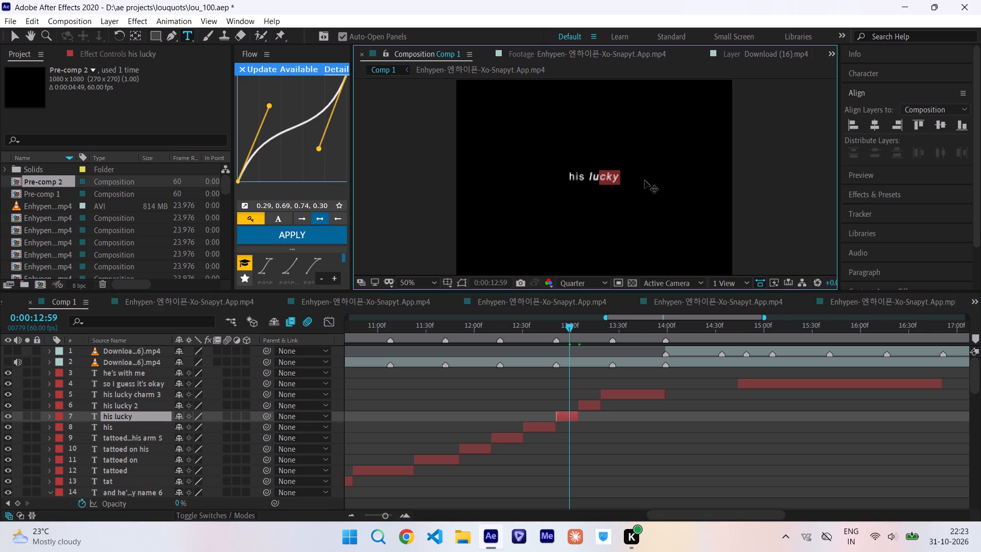
pyautogui.press('Delete')
pyautogui.click(866, 126)
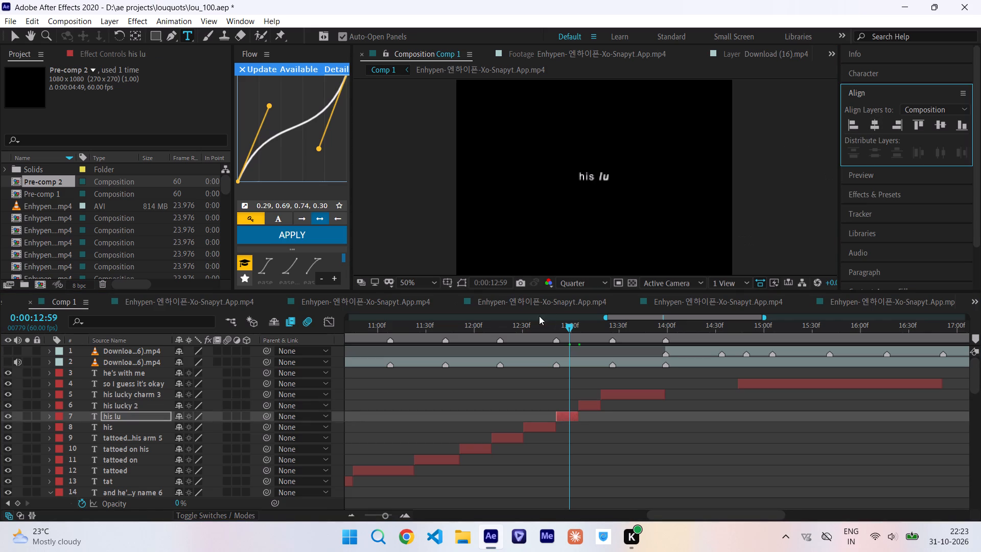
pyautogui.moveTo(560, 327); pyautogui.dragTo(510, 348)
pyautogui.press('space')
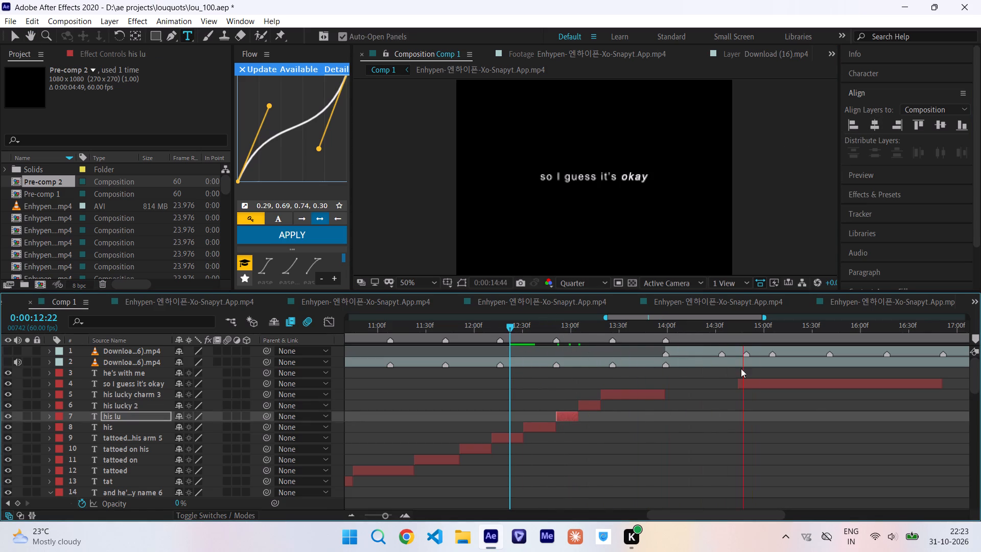
# Find where "I" is sung and split the "so I guess it's okay" layer at 0:00:14:54.
pyautogui.moveTo(703, 517); pyautogui.dragTo(736, 516)
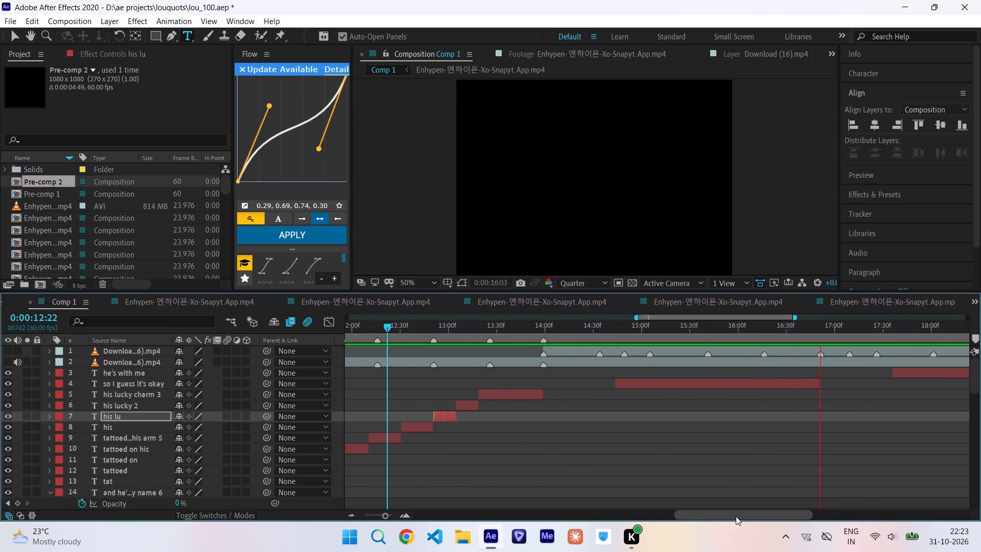
pyautogui.moveTo(736, 516); pyautogui.dragTo(757, 512)
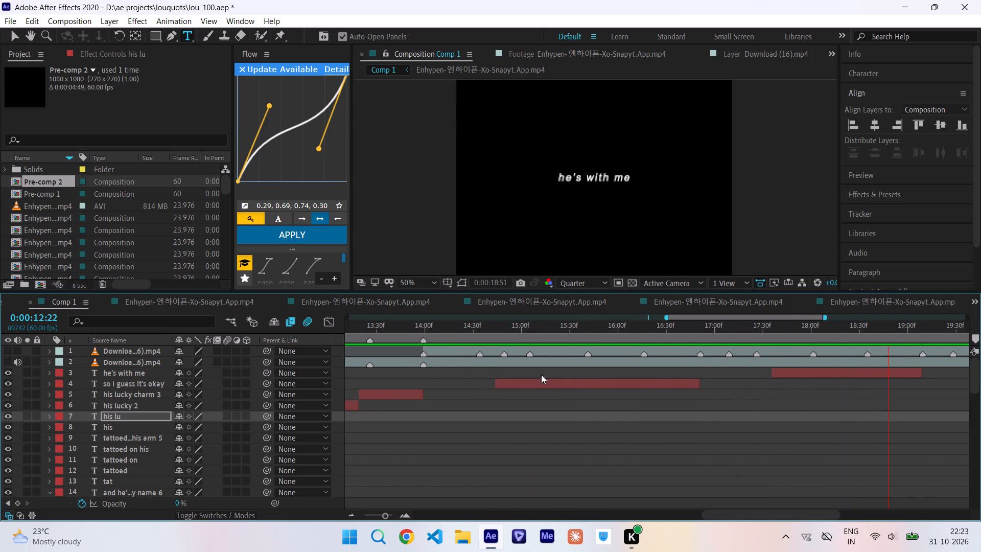
pyautogui.moveTo(484, 329); pyautogui.dragTo(490, 327)
pyautogui.press('space')
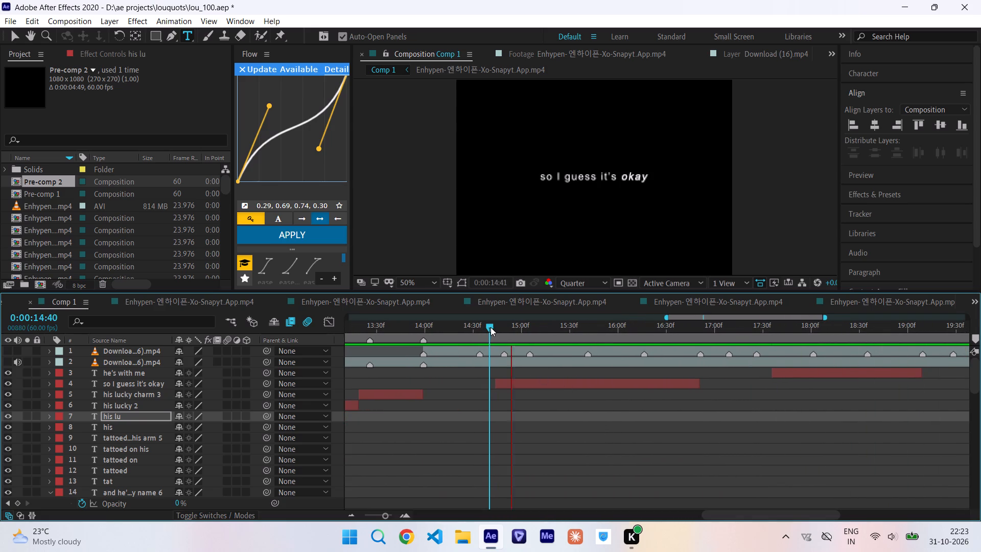
pyautogui.click(506, 327)
pyautogui.press('space')
pyautogui.moveTo(506, 327); pyautogui.dragTo(515, 327)
pyautogui.press('space')
pyautogui.doubleClick(515, 327)
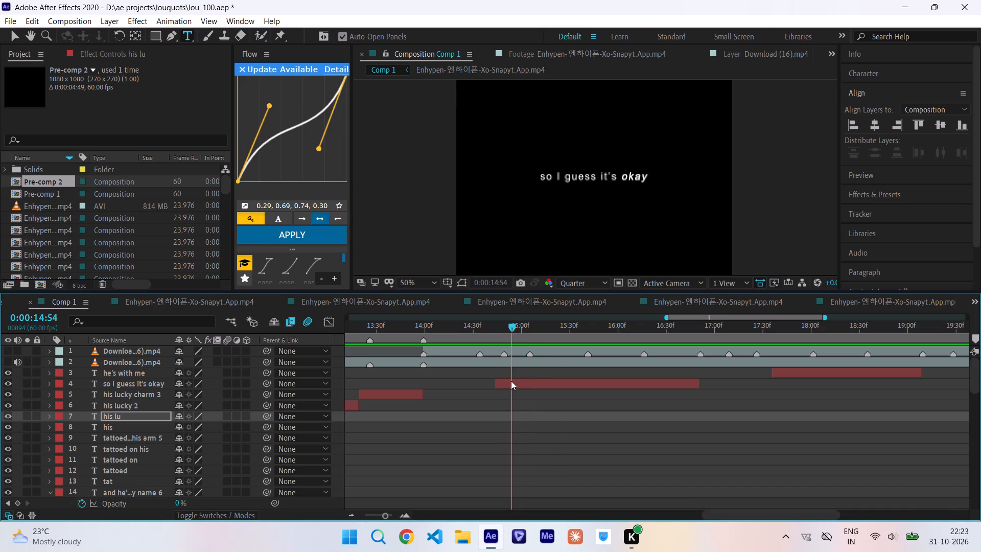
pyautogui.click(511, 381)
pyautogui.hotkey('ctrl', 'shift', 'd')
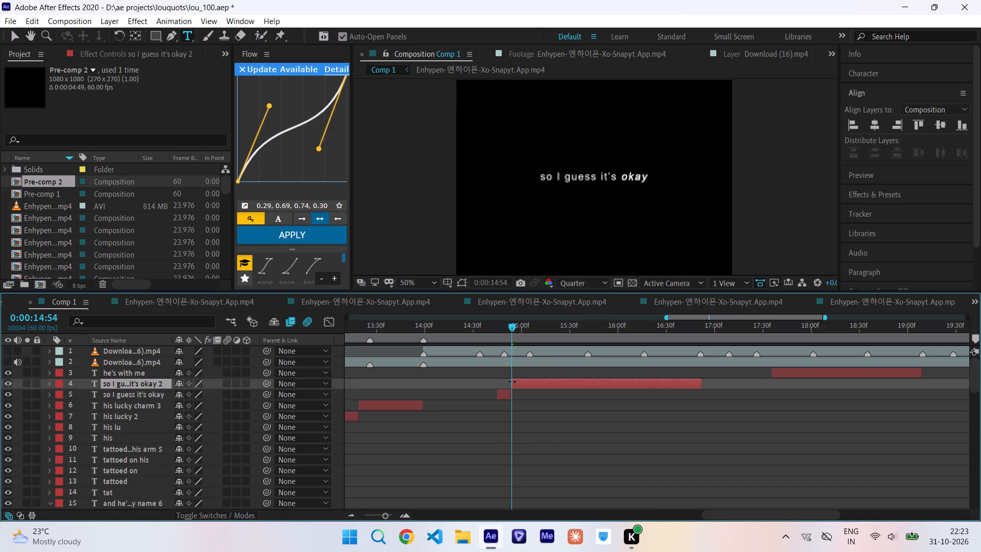
# Find where "guess" is sung and split the second "so I guess it's okay" piece at 0:00:15:05.
pyautogui.press('space')
pyautogui.click(529, 336)
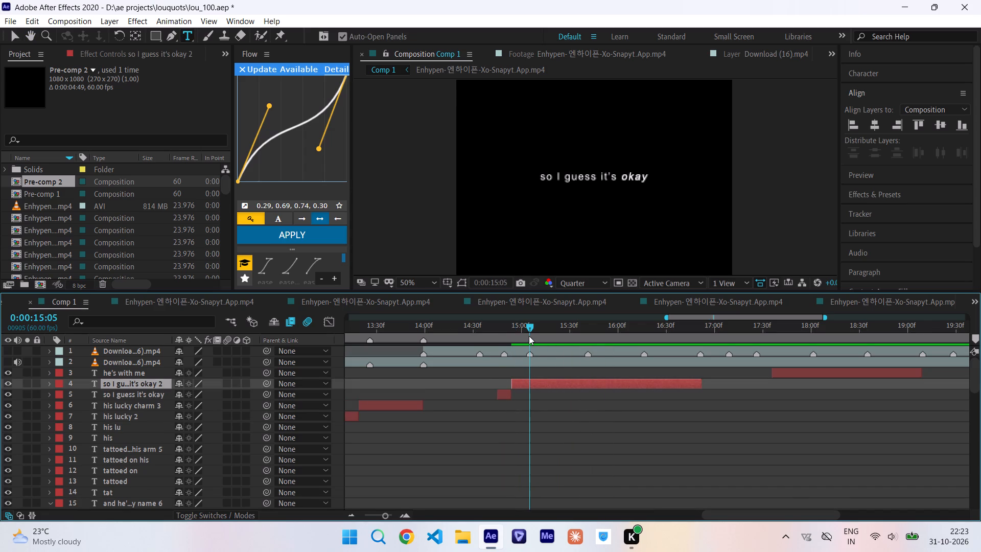
pyautogui.press('space')
pyautogui.click(529, 336)
pyautogui.hotkey('ctrl', 'shift', 'd')
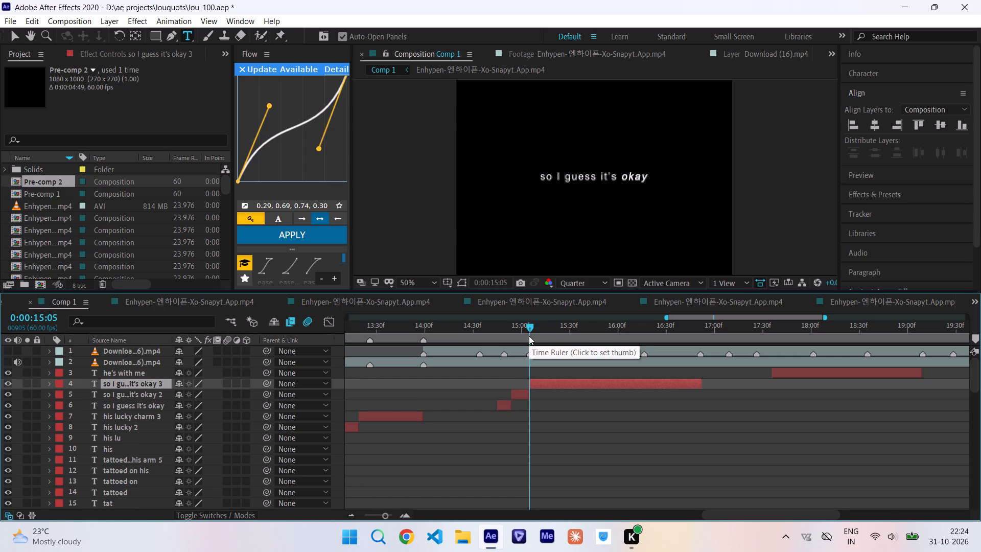
# Find where "it's" is sung and split the third "so I guess it's okay" piece at 0:00:15:26.
pyautogui.press('space')
pyautogui.click(555, 336)
pyautogui.press('space')
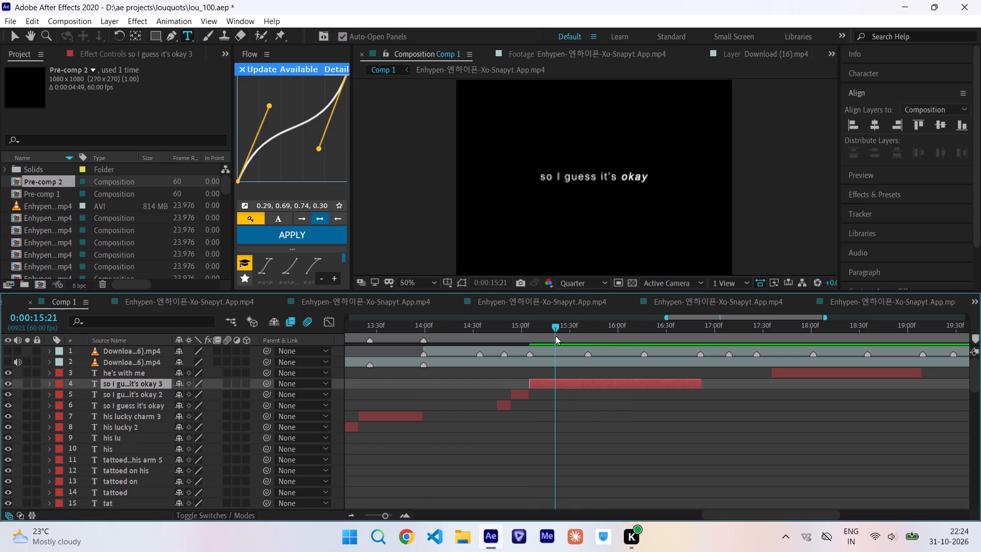
pyautogui.click(556, 333)
pyautogui.press('space')
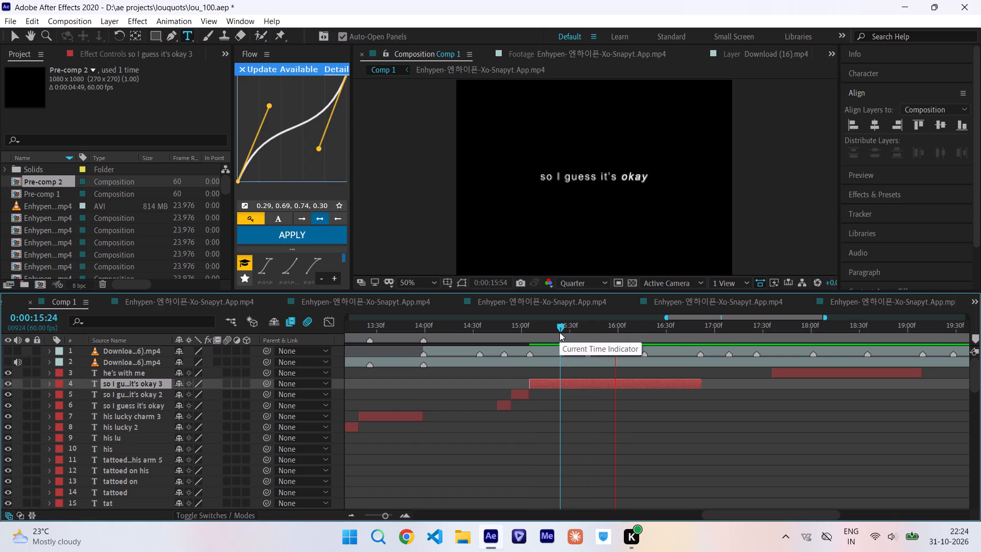
pyautogui.doubleClick(559, 332)
pyautogui.click(560, 332)
pyautogui.press('space')
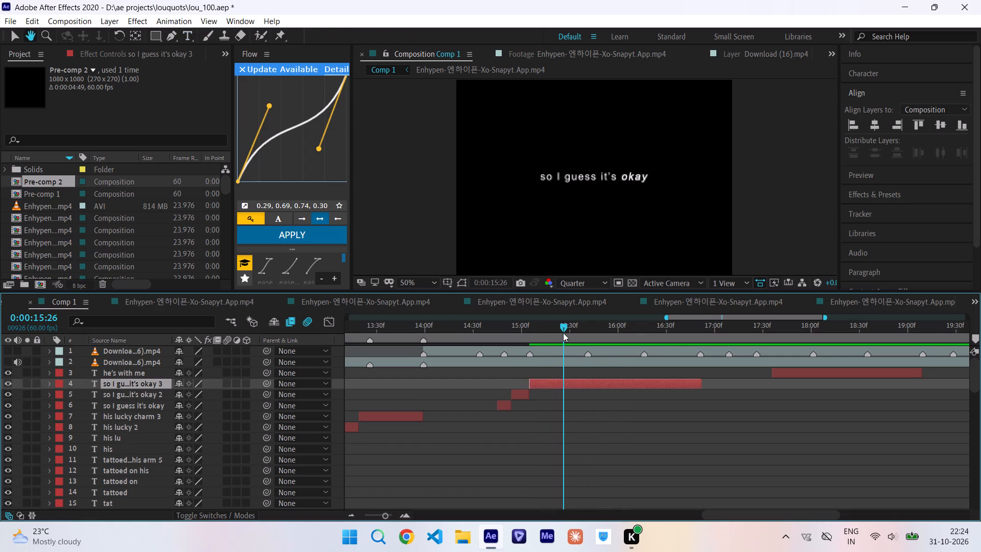
pyautogui.click(563, 331)
pyautogui.hotkey('ctrl', 'shift', 'd')
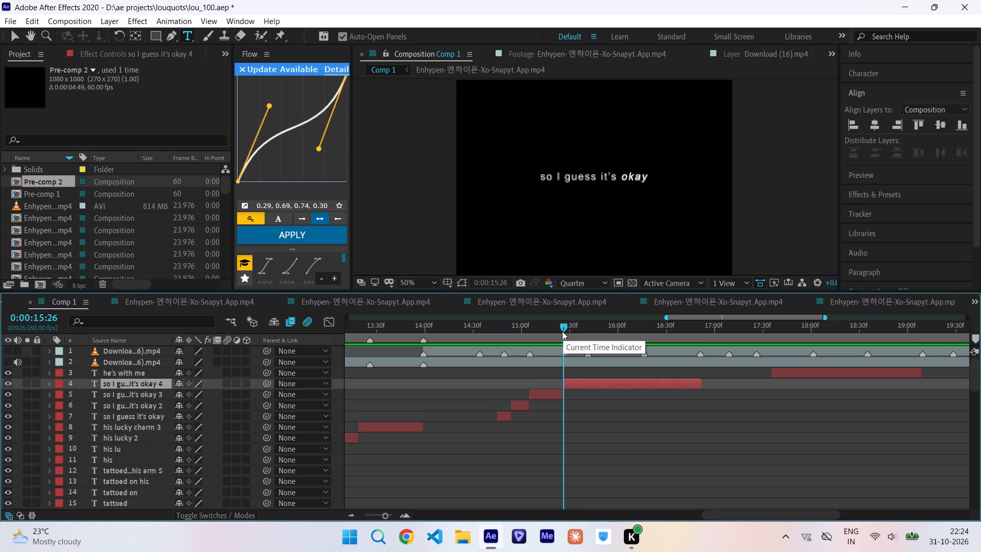
# Find where "okay" is sung and split the fourth "so I guess it's okay" piece at 0:00:15:41.
pyautogui.press('space')
pyautogui.click(590, 333)
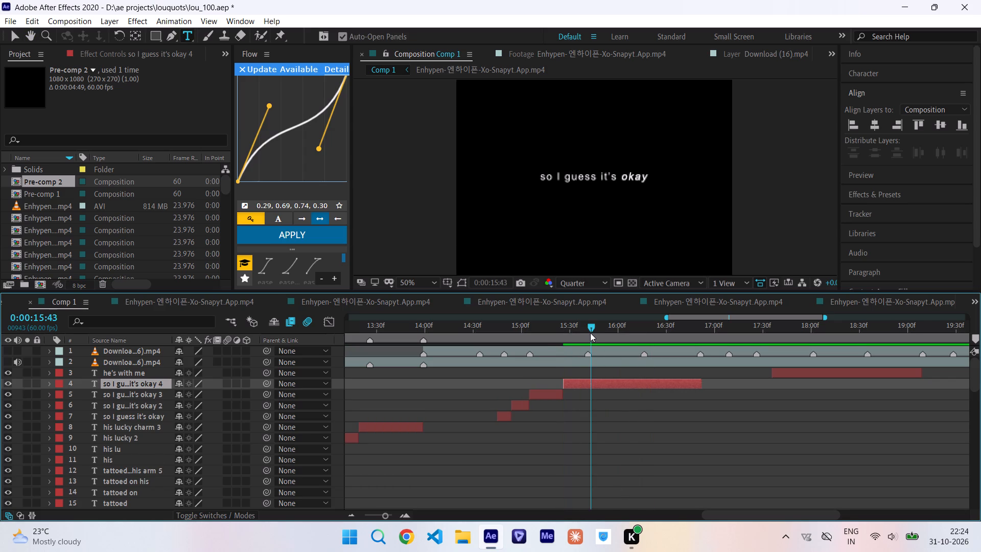
pyautogui.press('space')
pyautogui.click(590, 333)
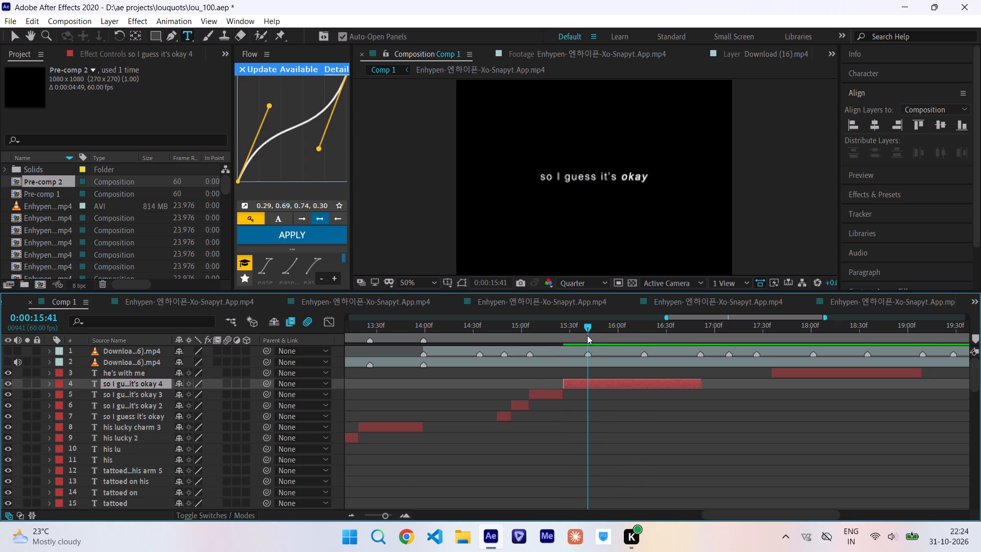
pyautogui.hotkey('ctrl', 'shift', 'd')
# Shorten the fourth "so I guess it's okay" piece's text to "so I guess it's" and centre it horizontally in the composition.
pyautogui.press('space')
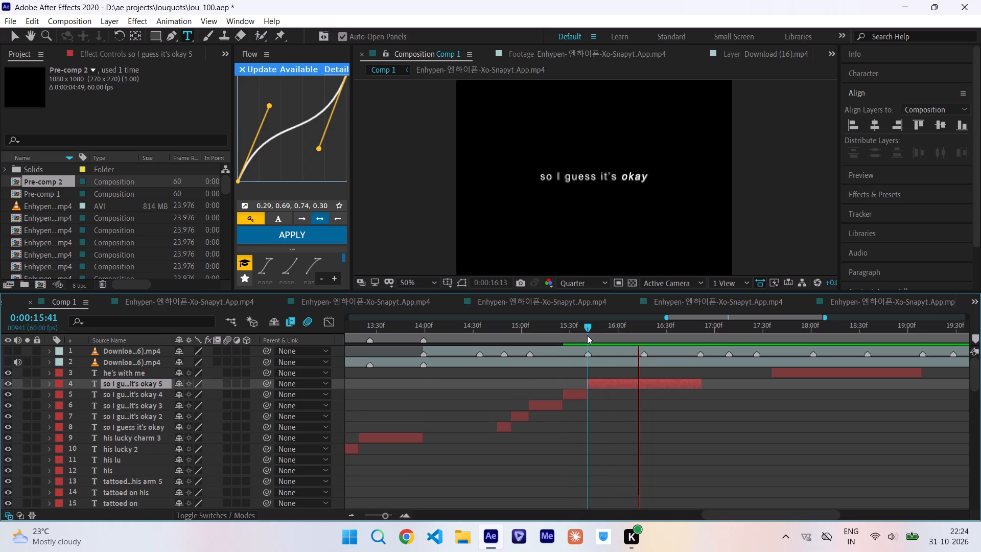
pyautogui.click(687, 334)
pyautogui.moveTo(687, 334); pyautogui.dragTo(613, 356)
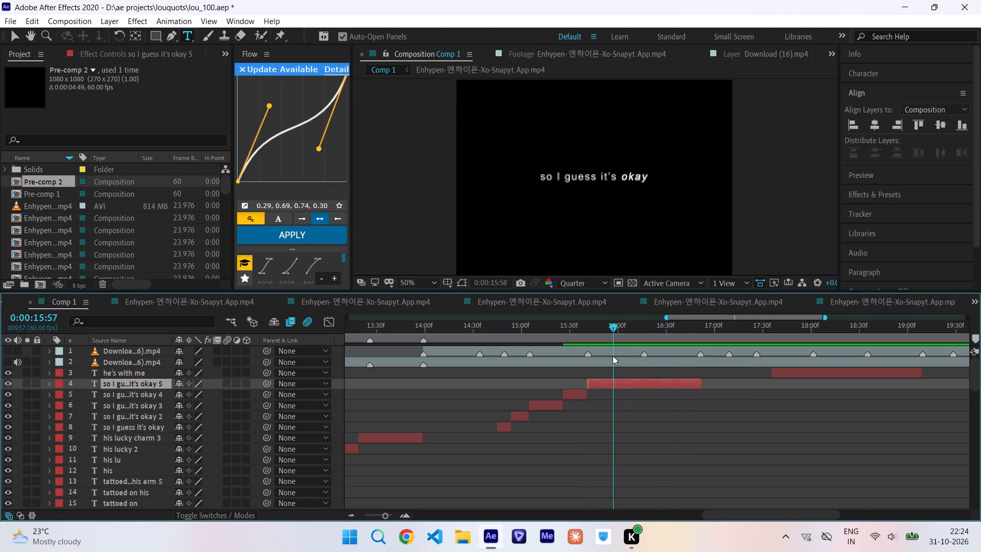
pyautogui.moveTo(613, 356); pyautogui.dragTo(575, 359)
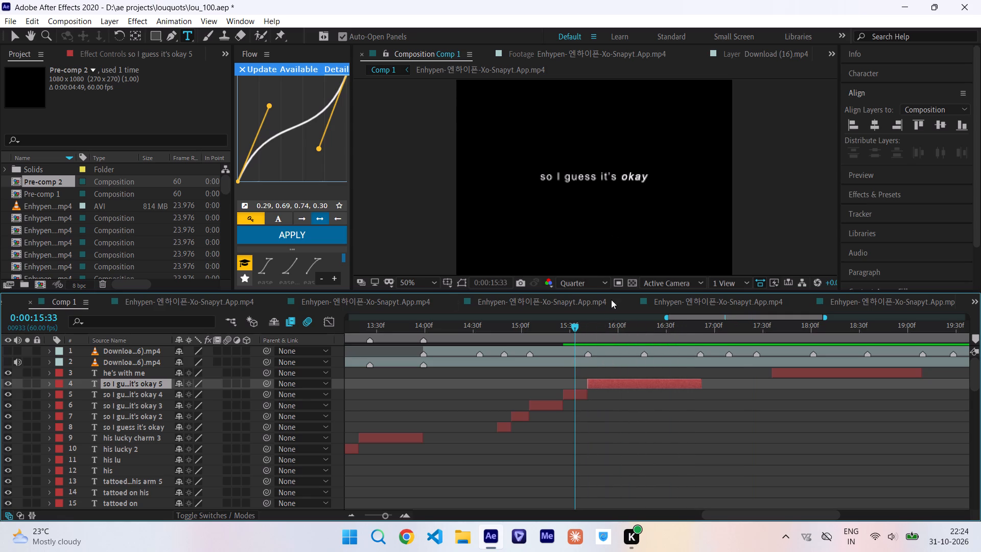
pyautogui.click(576, 392)
pyautogui.moveTo(617, 177); pyautogui.dragTo(617, 177)
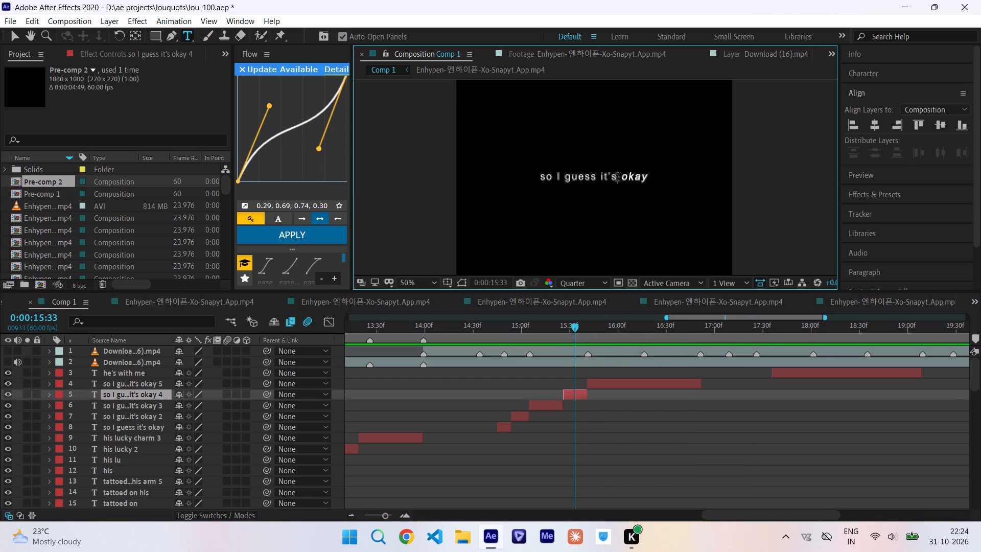
pyautogui.moveTo(617, 177); pyautogui.dragTo(682, 170)
pyautogui.press('Delete')
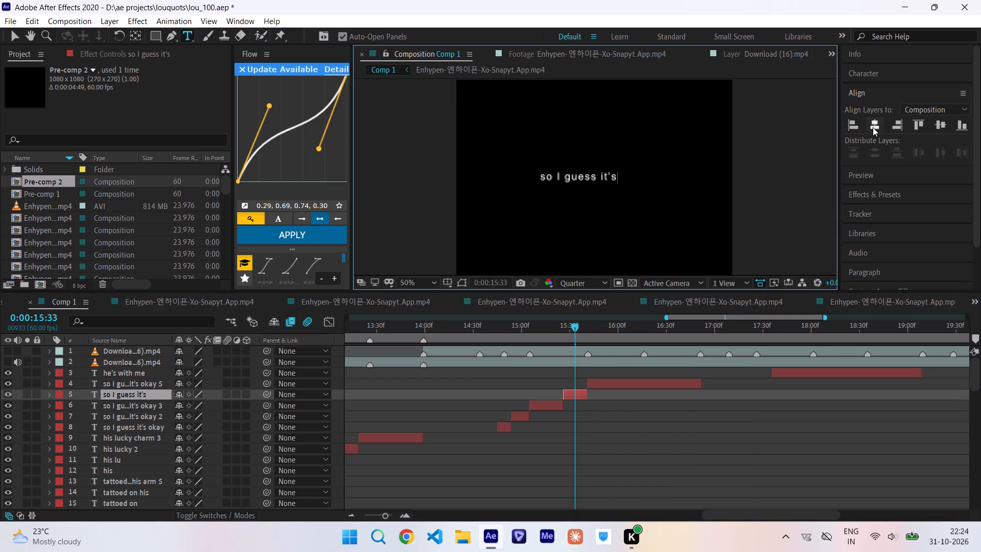
pyautogui.click(873, 127)
# Shorten the third "so I guess it's okay" piece's text to "so I guess" and centre it horizontally in the composition.
pyautogui.click(540, 330)
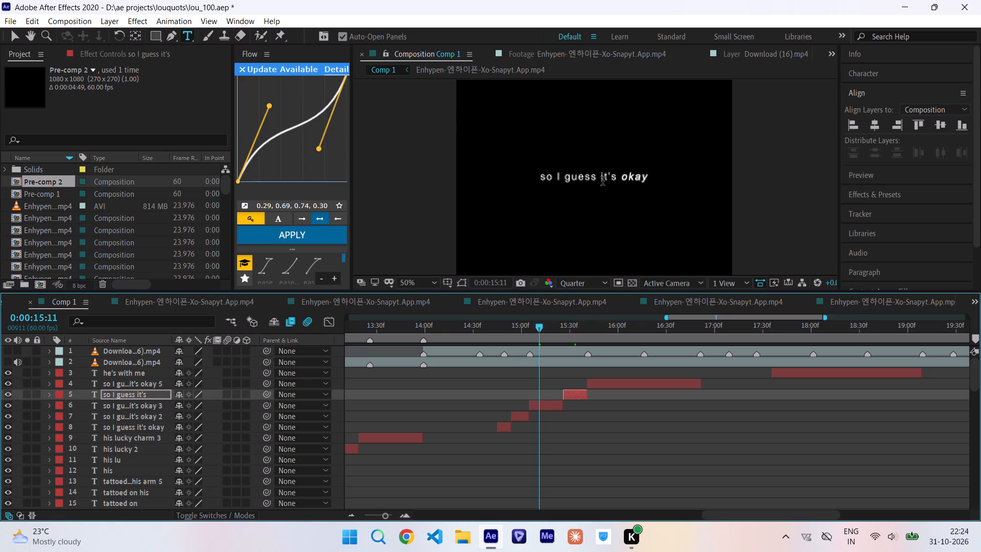
pyautogui.moveTo(597, 177); pyautogui.dragTo(682, 176)
pyautogui.press('Delete')
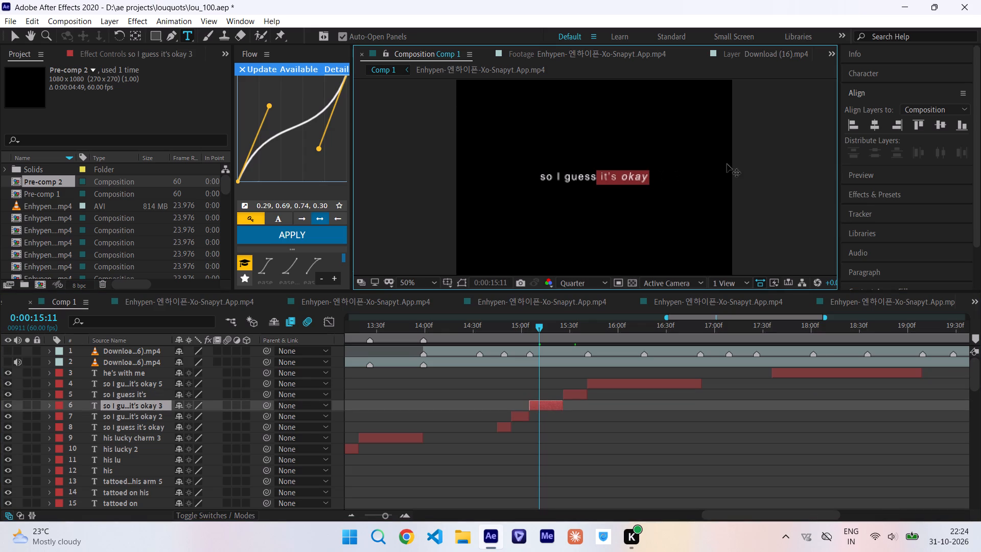
pyautogui.click(874, 125)
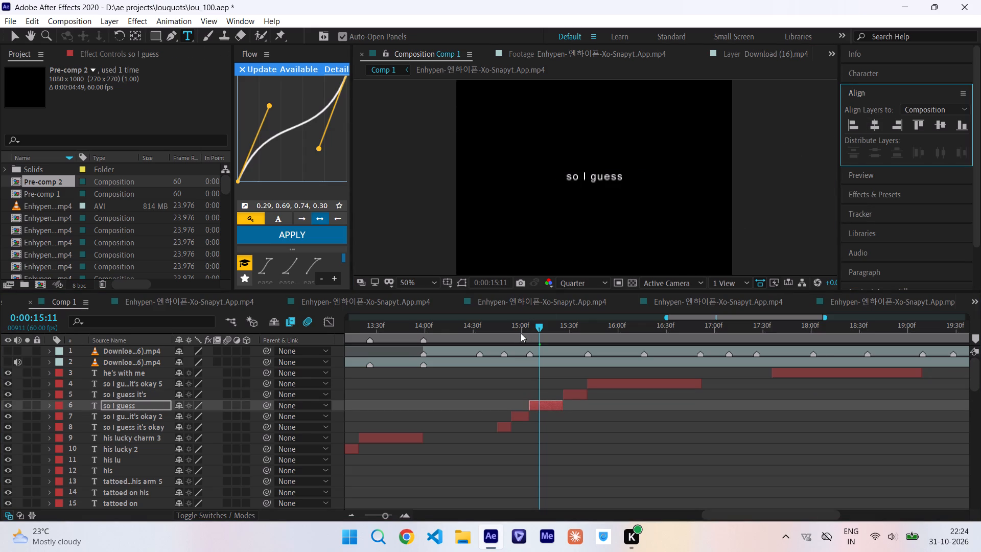
# Shorten the second "so I guess it's okay" piece's text to "so I" and centre it horizontally in the composition.
pyautogui.click(518, 334)
pyautogui.moveTo(559, 176); pyautogui.dragTo(563, 176)
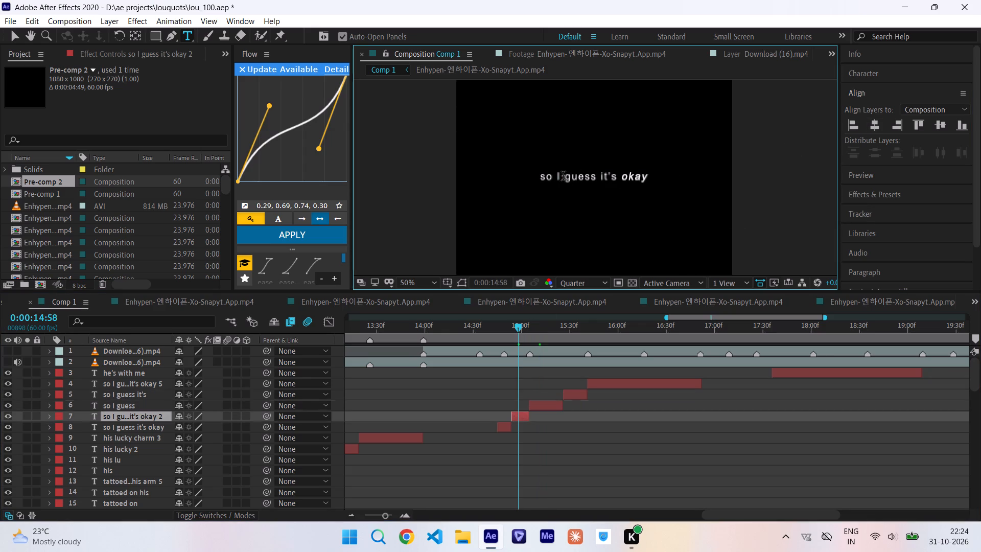
pyautogui.moveTo(563, 176); pyautogui.dragTo(682, 175)
pyautogui.press('Delete')
pyautogui.click(873, 125)
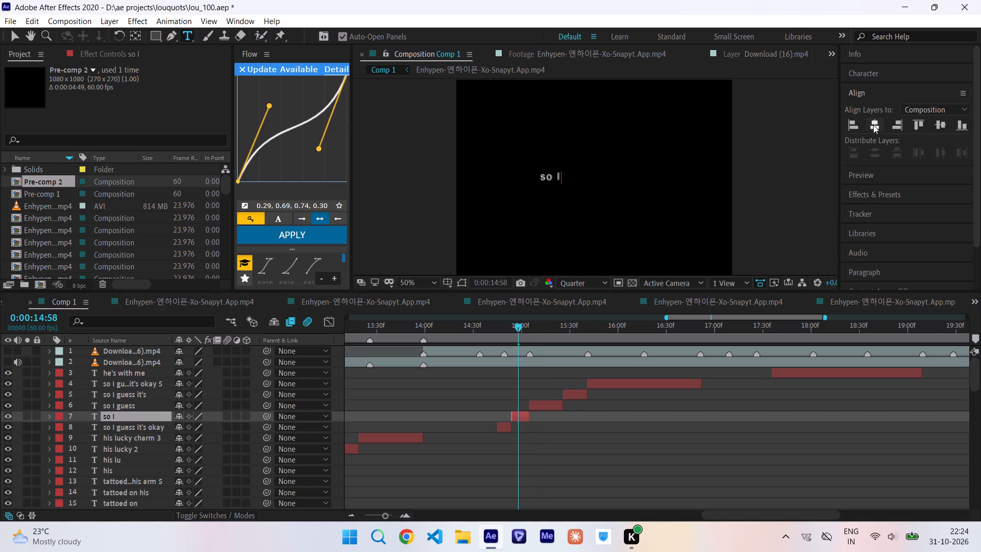
# Shorten the first "so I guess it's okay" piece's text to "so" and centre it horizontally in the composition.
pyautogui.click(503, 322)
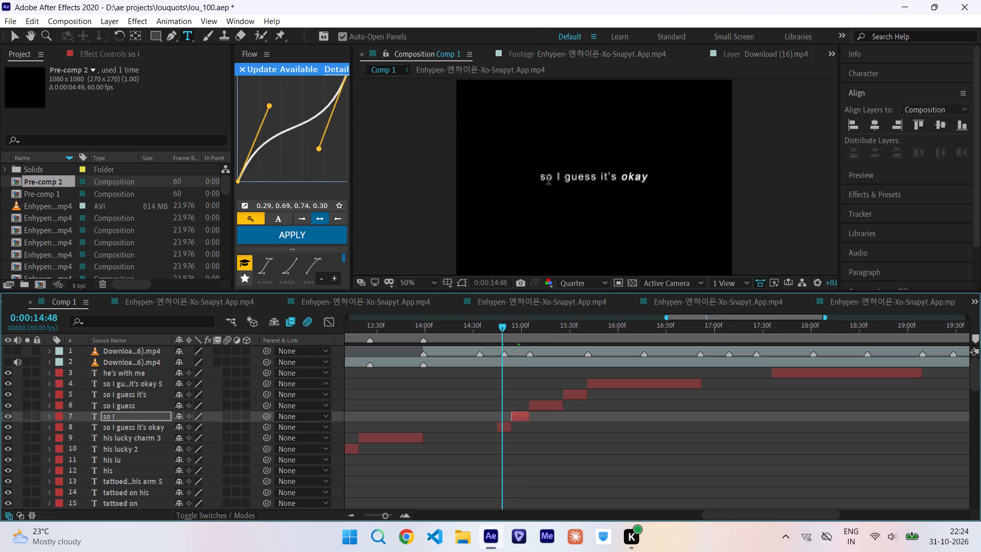
pyautogui.moveTo(551, 175); pyautogui.dragTo(697, 175)
pyautogui.press('Delete')
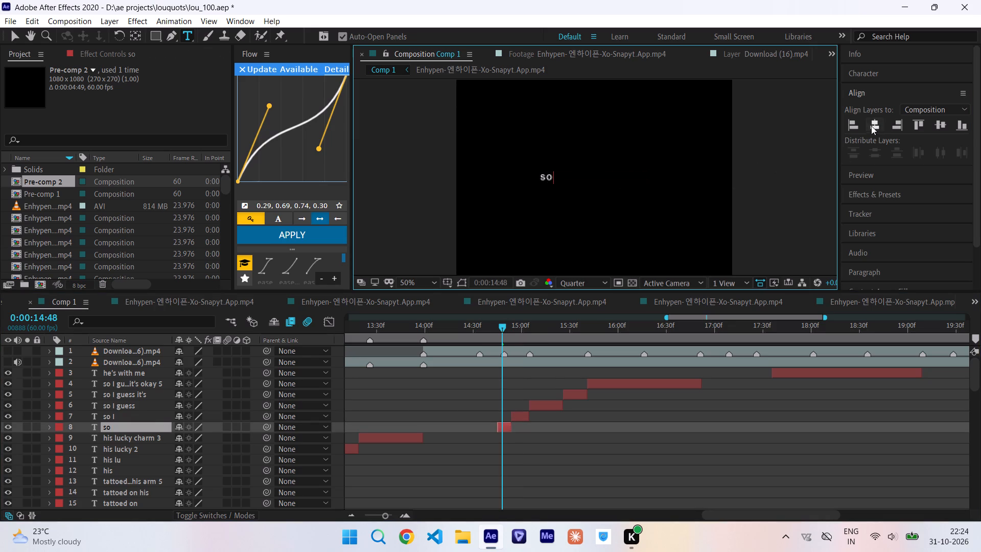
pyautogui.click(875, 124)
# Play back the line to find where the second syllable of "okay" is sung and split the fifth "so I guess it's okay" piece at 0:00:16:00.
pyautogui.moveTo(495, 328); pyautogui.dragTo(556, 334)
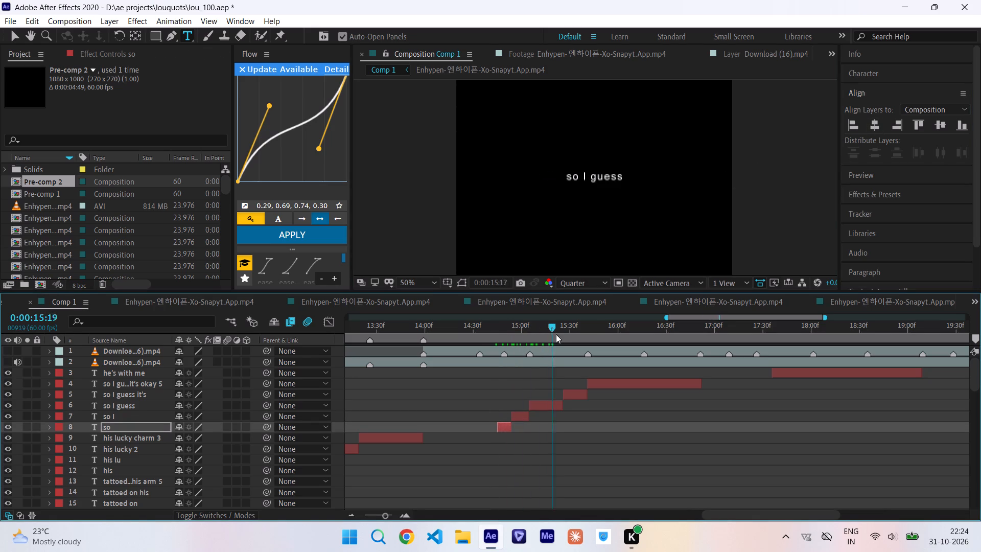
pyautogui.moveTo(556, 334); pyautogui.dragTo(473, 413)
pyautogui.press('space')
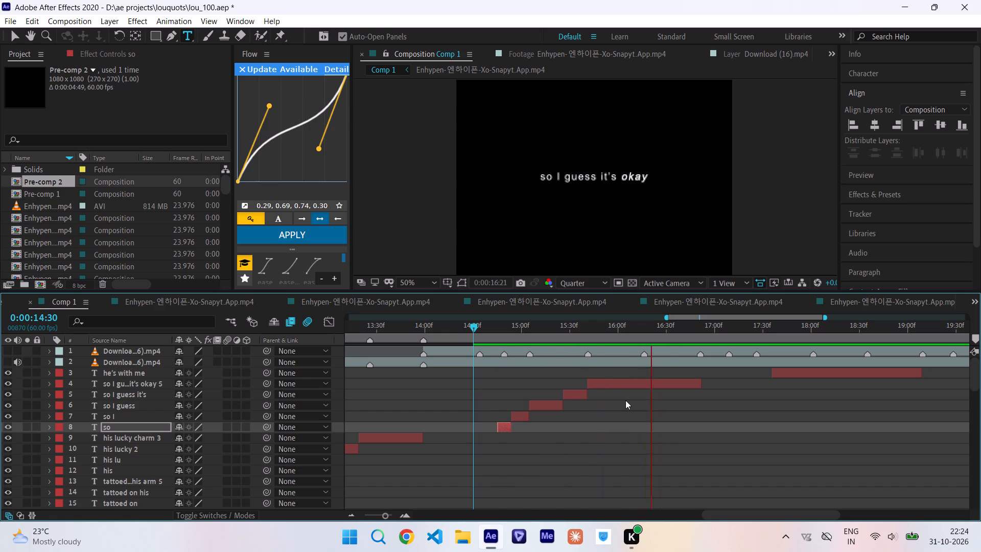
pyautogui.click(579, 340)
pyautogui.press('space')
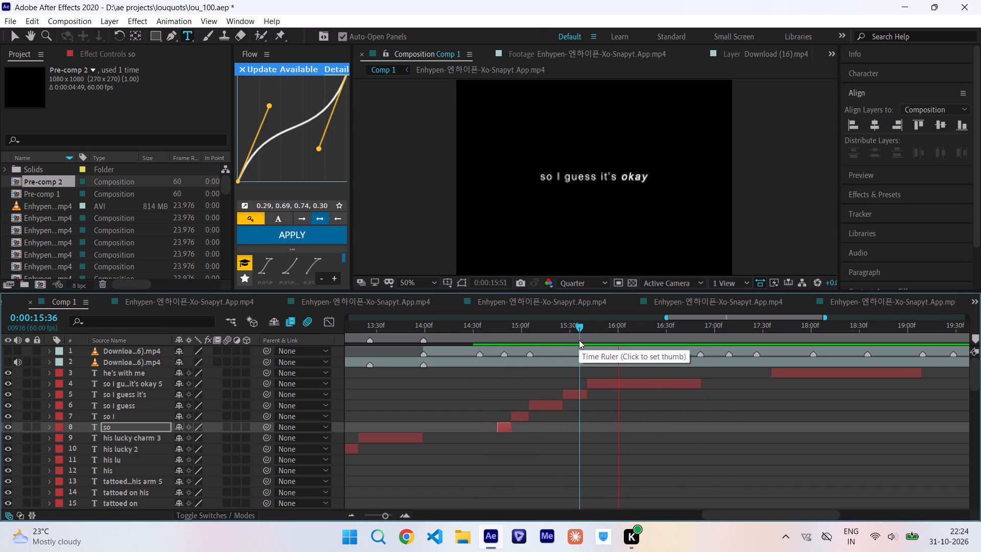
pyautogui.click(594, 338)
pyautogui.press('space')
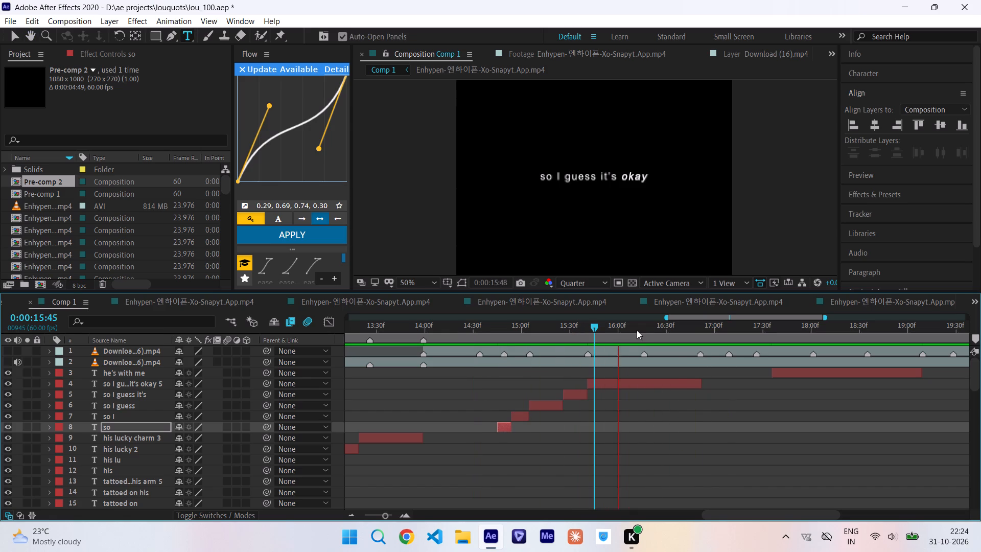
pyautogui.click(622, 337)
pyautogui.press('space')
pyautogui.moveTo(620, 326); pyautogui.dragTo(619, 327)
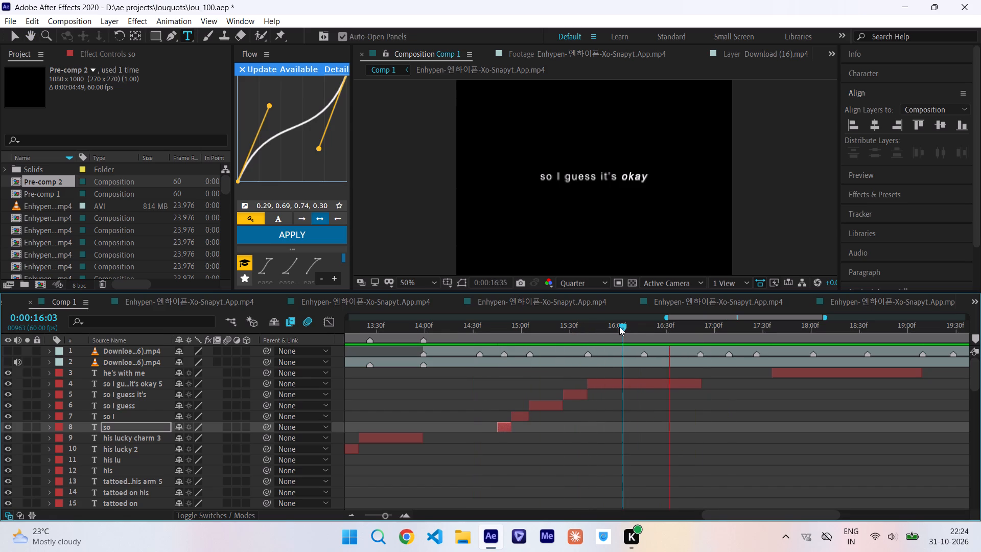
pyautogui.moveTo(619, 327); pyautogui.dragTo(615, 329)
pyautogui.press('space')
pyautogui.click(615, 329)
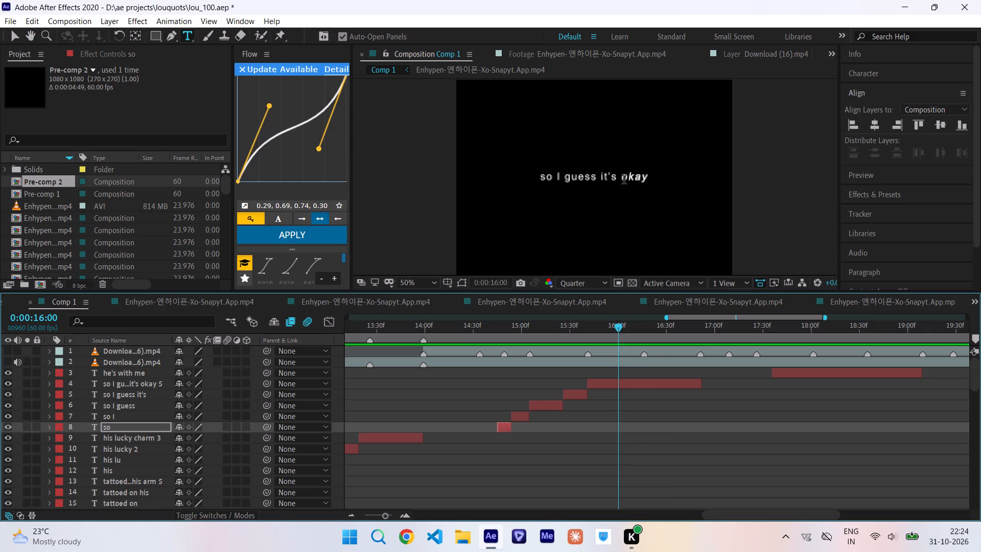
pyautogui.moveTo(626, 176); pyautogui.dragTo(659, 168)
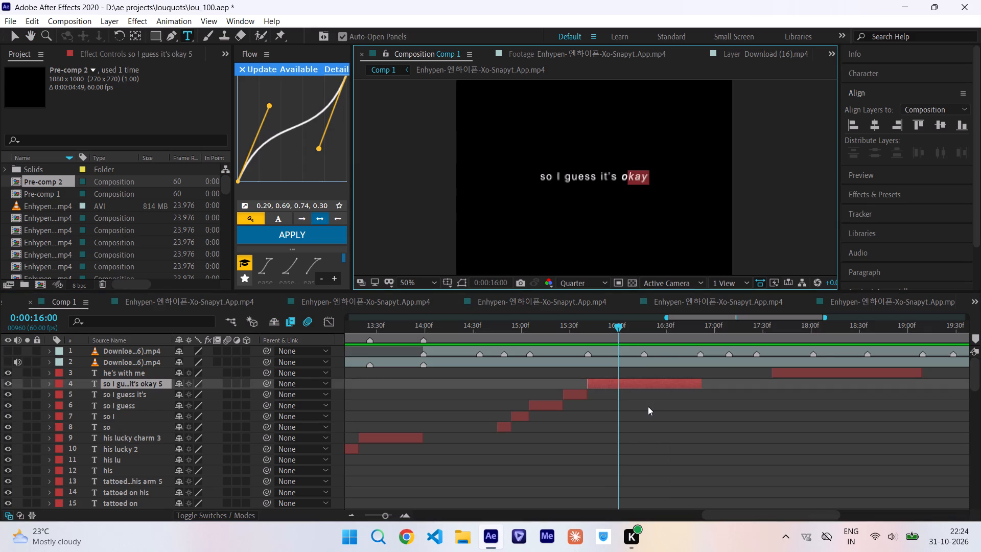
pyautogui.click(648, 406)
pyautogui.click(638, 386)
pyautogui.hotkey('ctrl', 'shift', 'd')
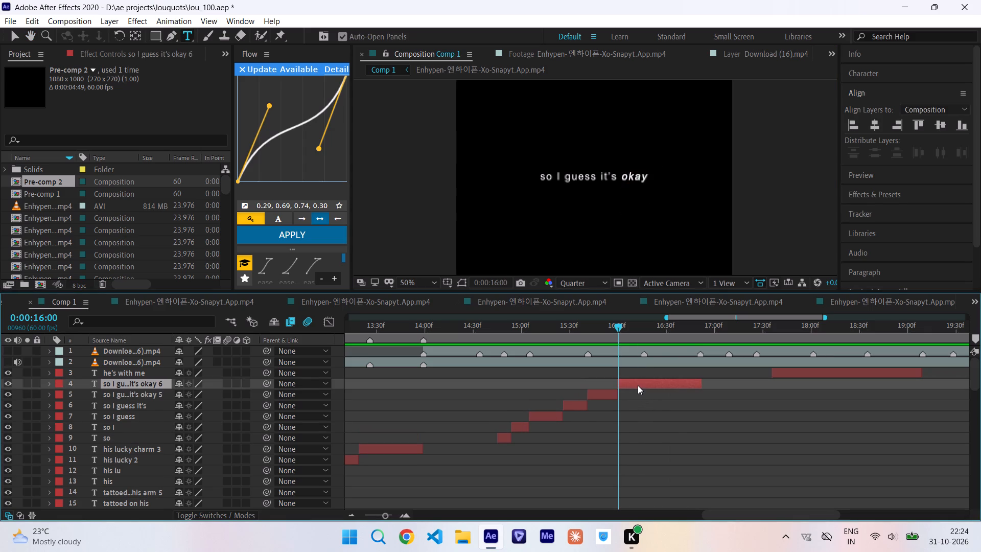
# Shorten the fifth "so I guess it's okay" piece's text to "so I guess it's o" and centre it horizontally in the composition.
pyautogui.click(605, 334)
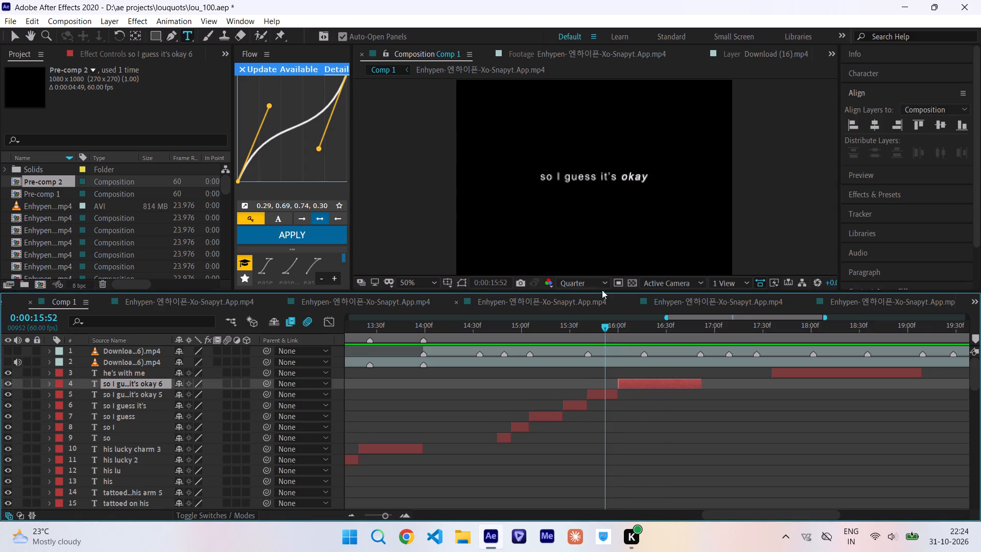
pyautogui.moveTo(626, 178); pyautogui.dragTo(667, 173)
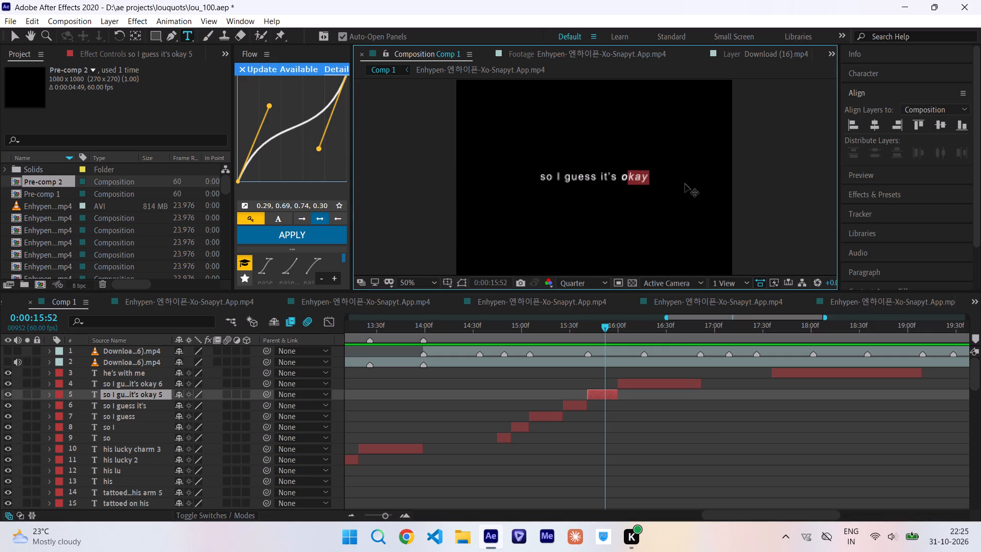
pyautogui.press('Delete')
pyautogui.click(874, 121)
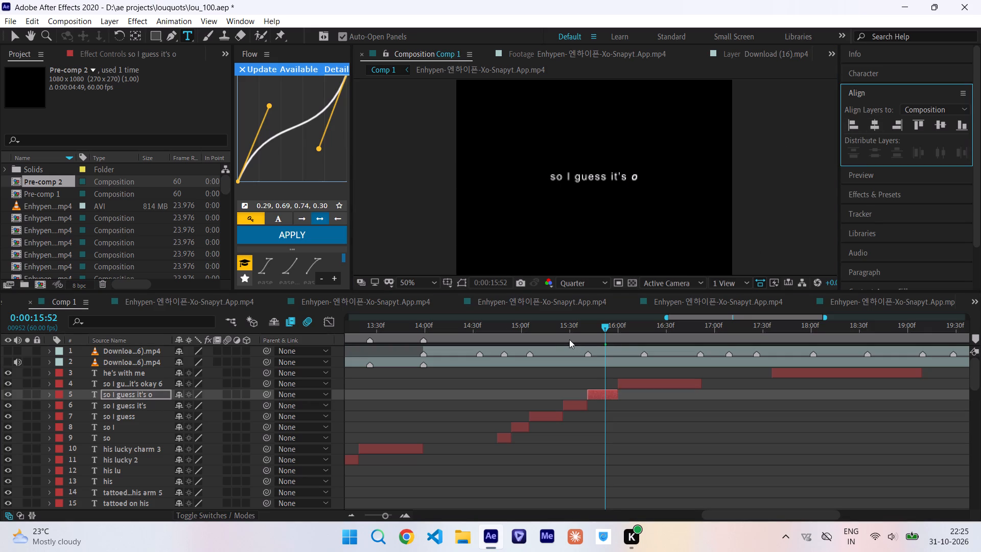
# Play back the end of the line and extend the last "so I guess it's okay" piece to end at about 0:00:17:10.
pyautogui.click(569, 339)
pyautogui.press('space')
pyautogui.press('space')
pyautogui.press('space')
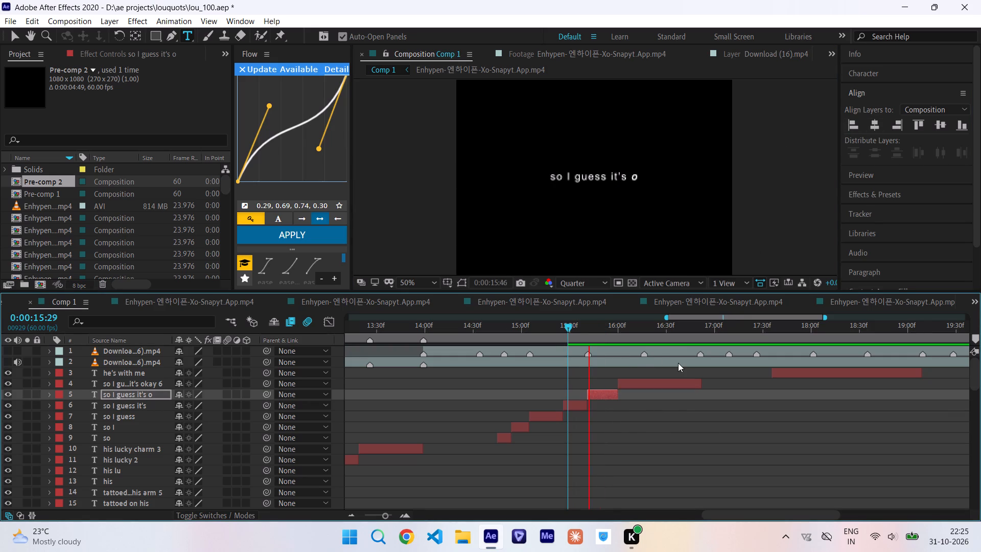
pyautogui.click(699, 329)
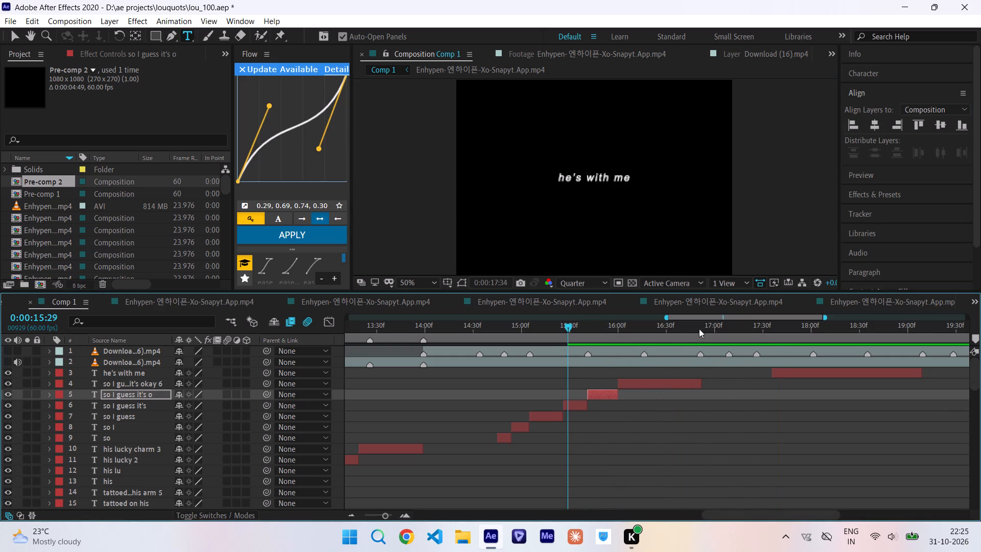
pyautogui.click(699, 329)
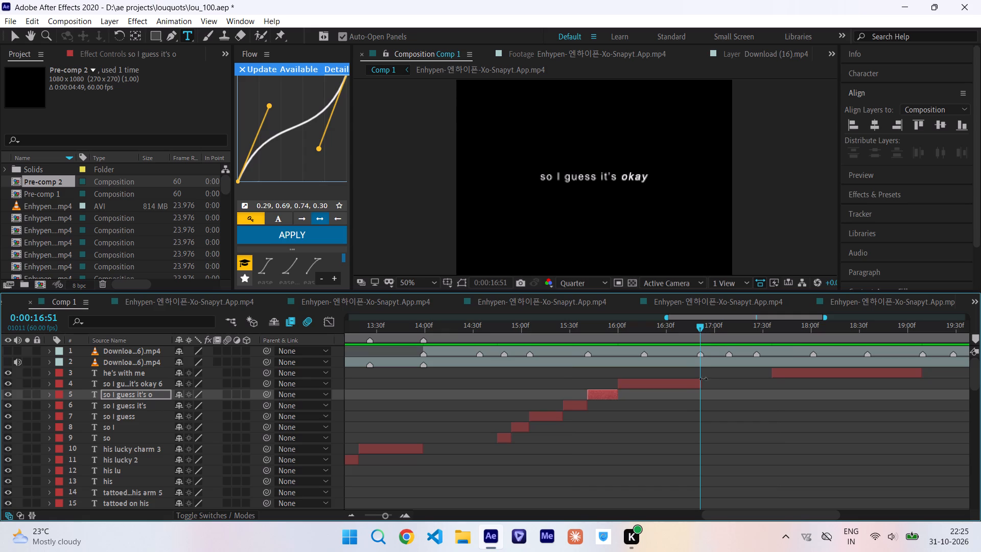
pyautogui.moveTo(701, 382); pyautogui.dragTo(732, 390)
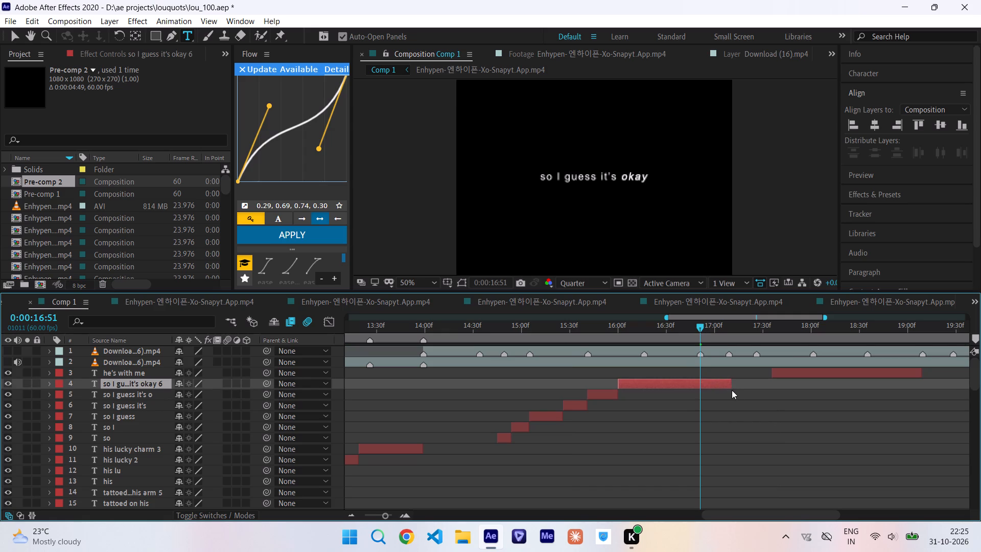
# Fade out the last "so I guess it's okay" piece with opacity keyframes of 100% at 0:00:16:51 and 0% at 0:00:17:10.
pyautogui.press('t')
pyautogui.click(81, 397)
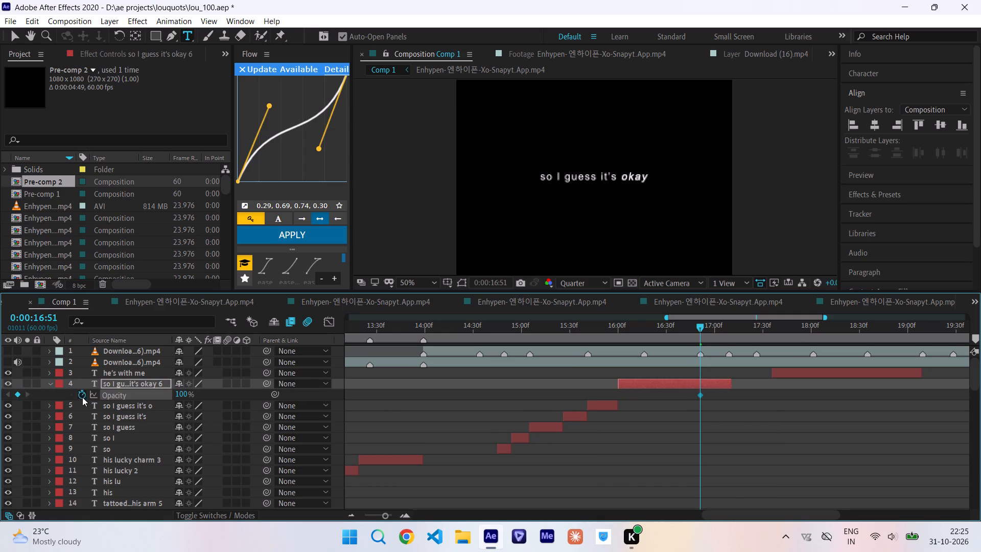
pyautogui.press('o')
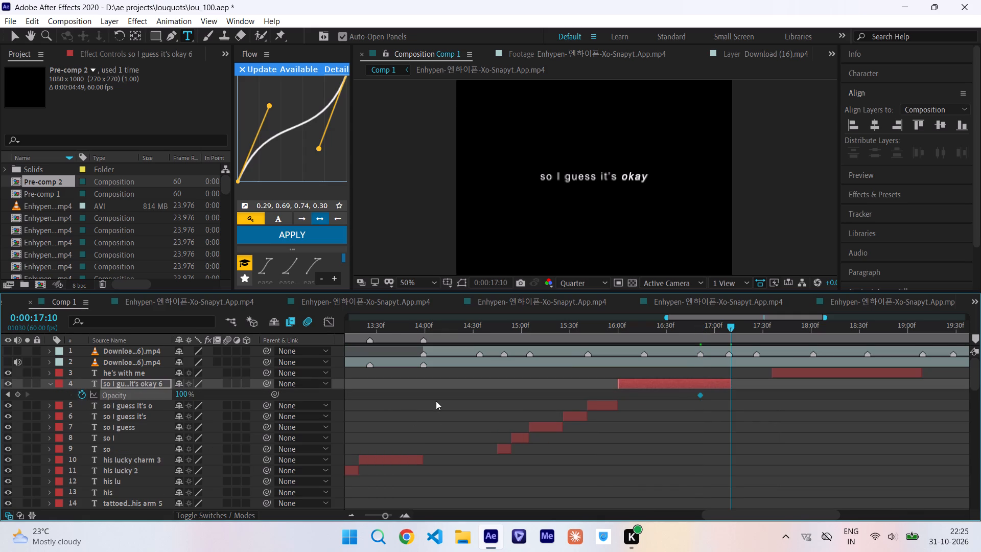
pyautogui.click(436, 401)
pyautogui.moveTo(180, 395); pyautogui.dragTo(103, 404)
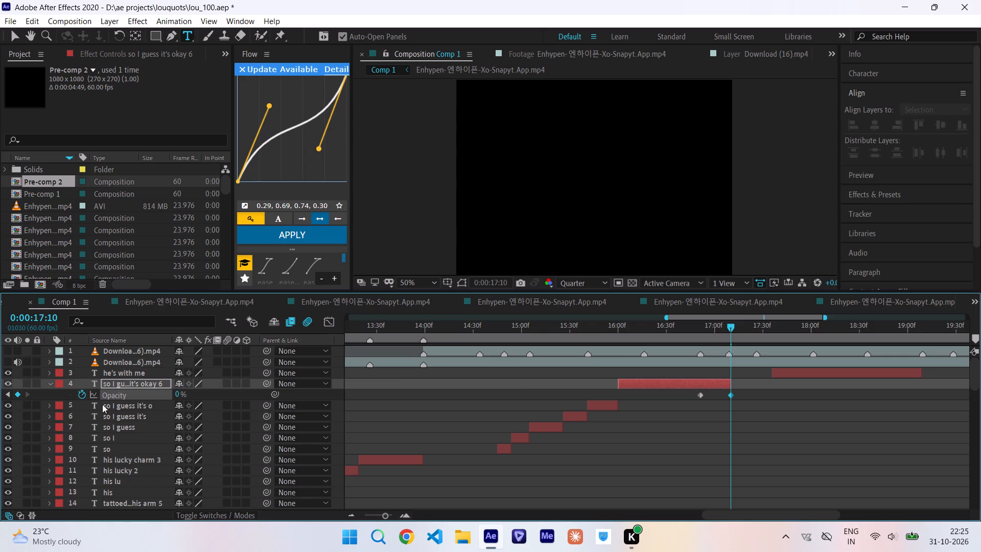
# Play back the "so I guess it's okay" line with its fade-out and save the project.
pyautogui.moveTo(644, 335); pyautogui.dragTo(742, 332)
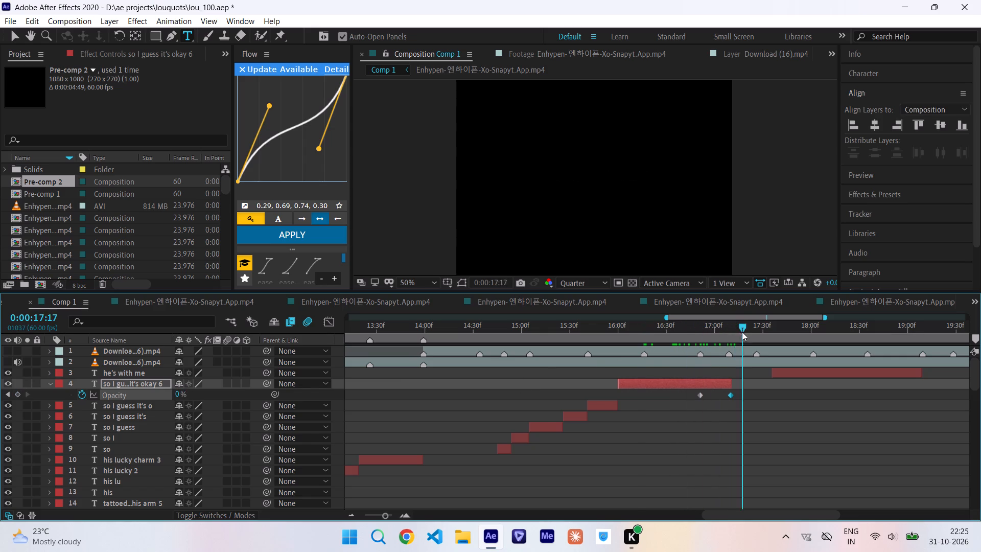
pyautogui.moveTo(742, 332); pyautogui.dragTo(440, 422)
pyautogui.press('space')
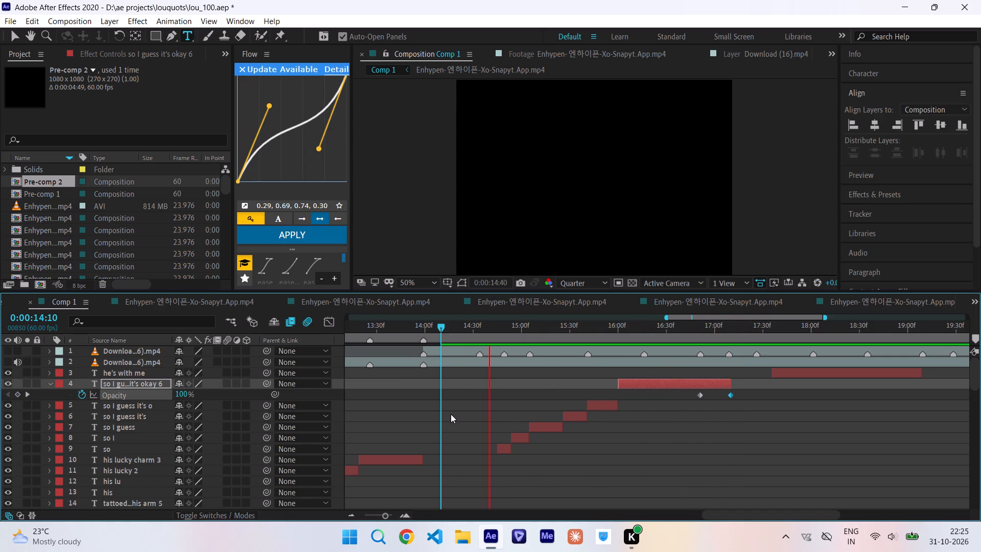
pyautogui.hotkey('ctrl', 's')
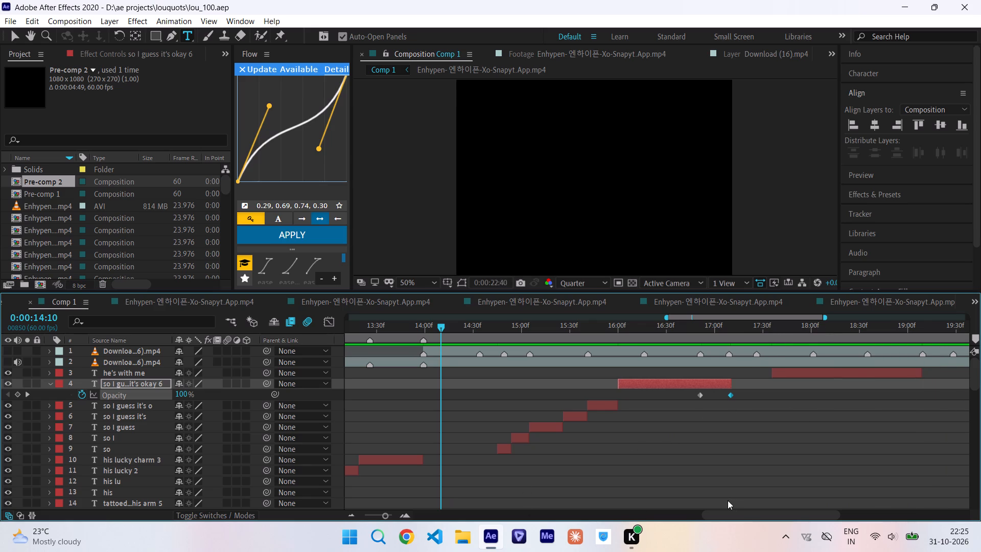
# Find where the word after "he's" is sung and split the "he's with me" text layer at 0:00:18:01.
pyautogui.moveTo(740, 514); pyautogui.dragTo(794, 514)
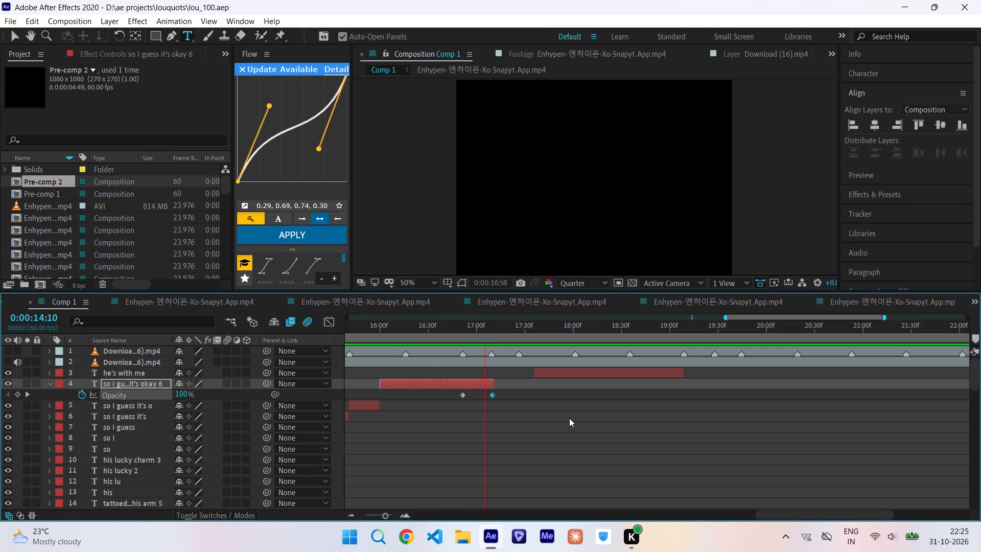
pyautogui.click(537, 334)
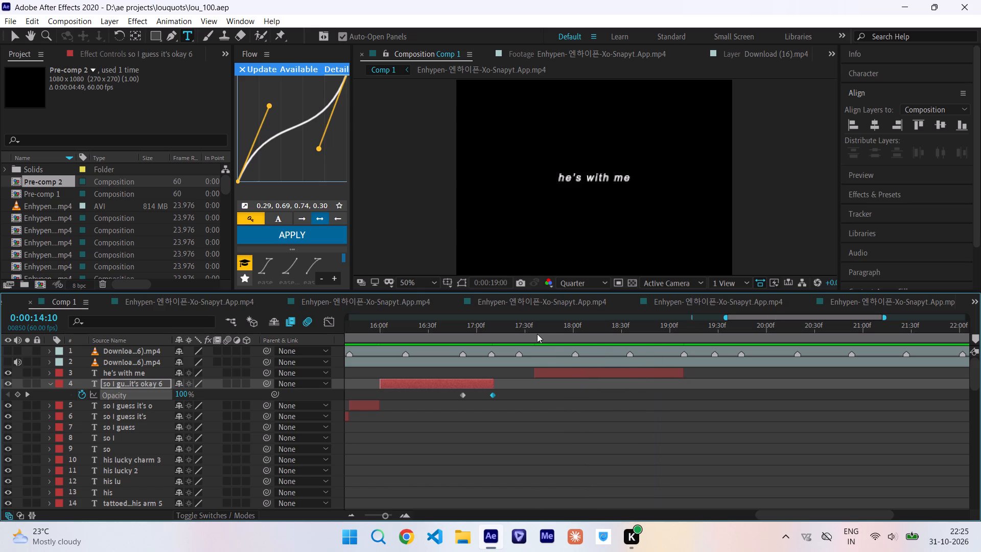
pyautogui.press('space')
pyautogui.click(574, 331)
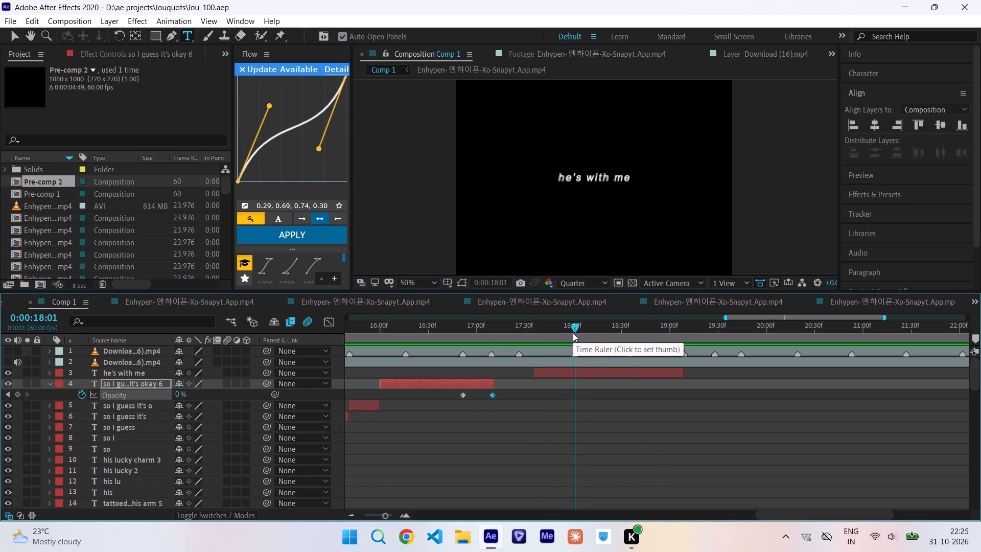
pyautogui.press('space')
pyautogui.click(560, 334)
pyautogui.press('space')
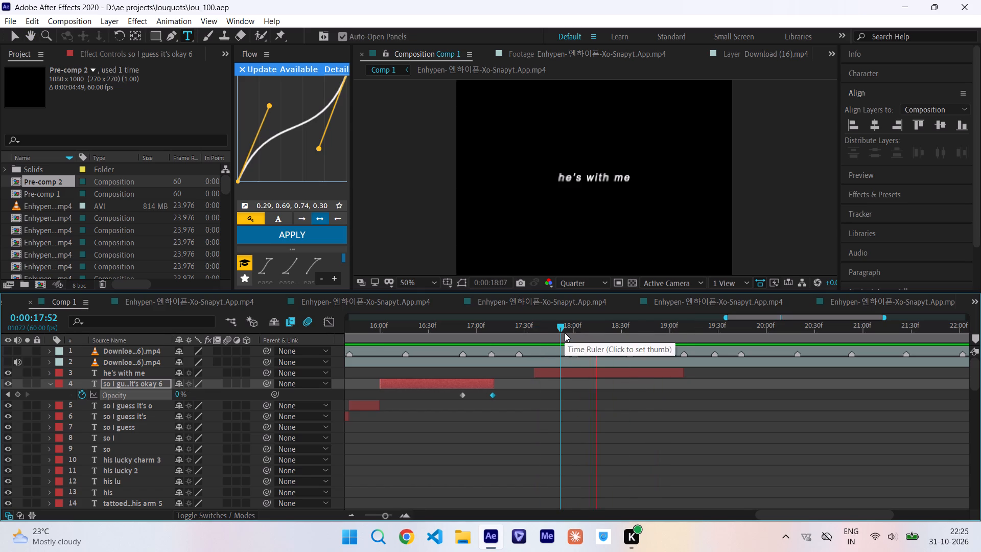
pyautogui.moveTo(566, 333); pyautogui.dragTo(574, 331)
pyautogui.press('space')
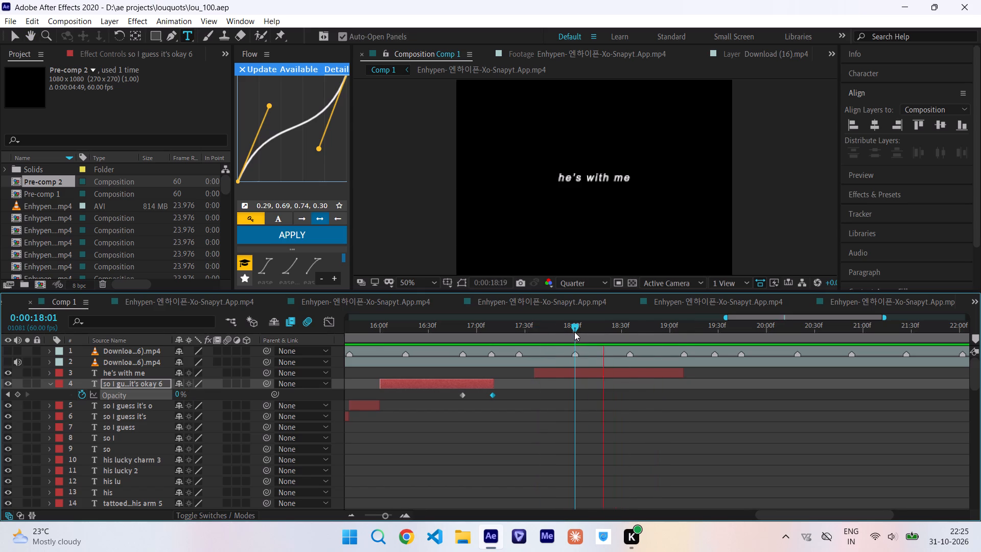
pyautogui.click(574, 332)
pyautogui.click(577, 369)
pyautogui.hotkey('ctrl', 'shift', 'd')
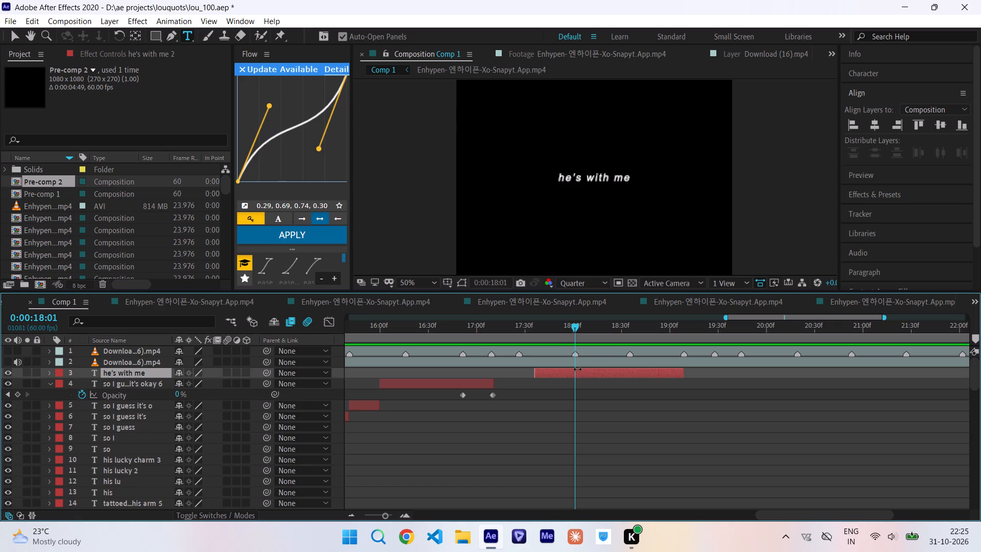
# Find where "me" is sung by playing back the line and split the second "he's with me" piece at 0:00:18:18.
pyautogui.press('space')
pyautogui.click(616, 334)
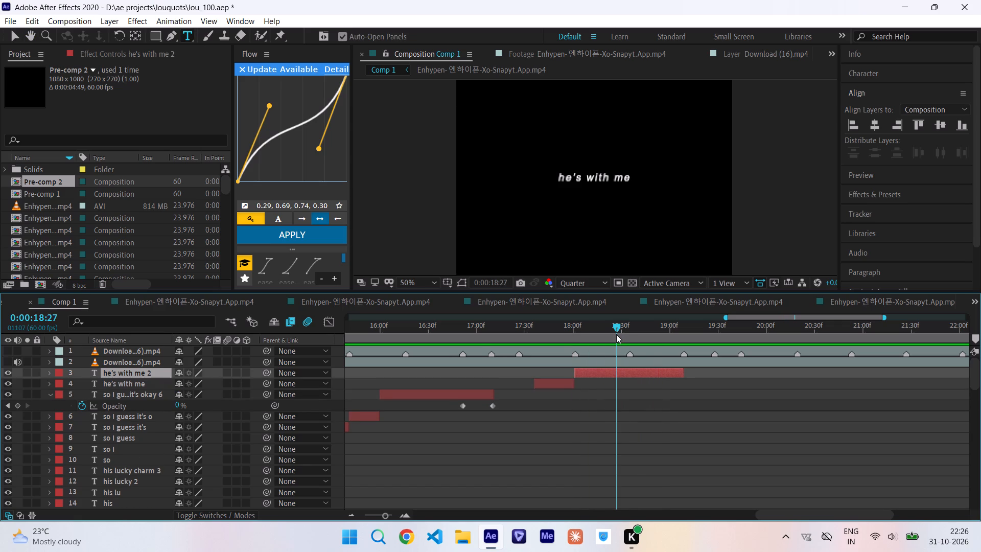
pyautogui.press('space')
pyautogui.moveTo(616, 334); pyautogui.dragTo(609, 338)
pyautogui.press('space')
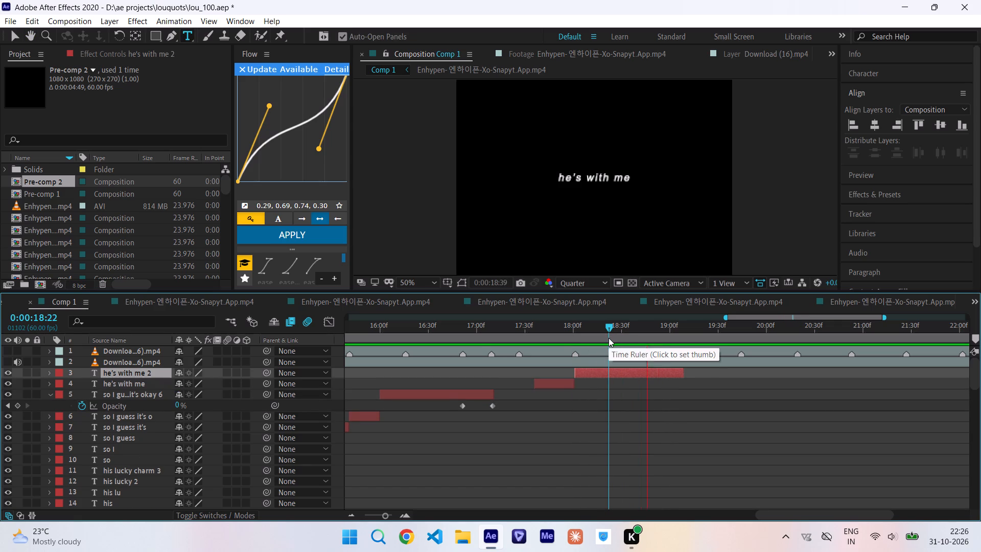
pyautogui.moveTo(609, 338); pyautogui.dragTo(601, 339)
pyautogui.press('space')
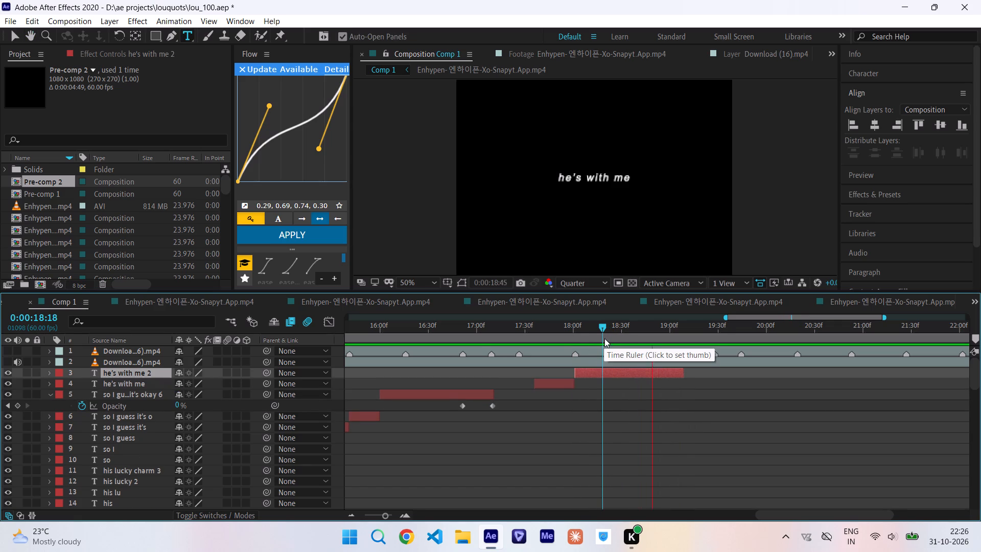
pyautogui.moveTo(604, 334); pyautogui.dragTo(592, 339)
pyautogui.press('space')
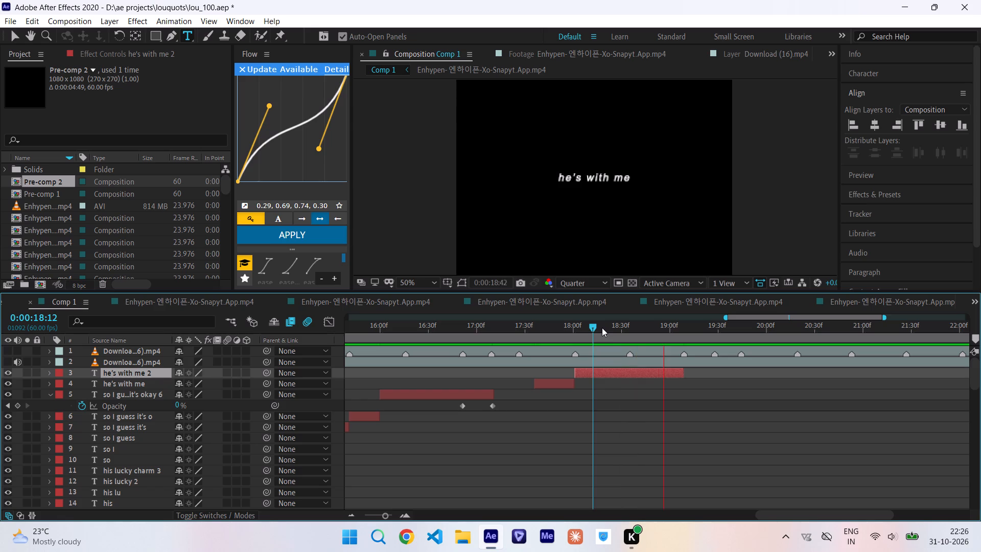
pyautogui.click(602, 328)
pyautogui.hotkey('ctrl', 'shift', 'd')
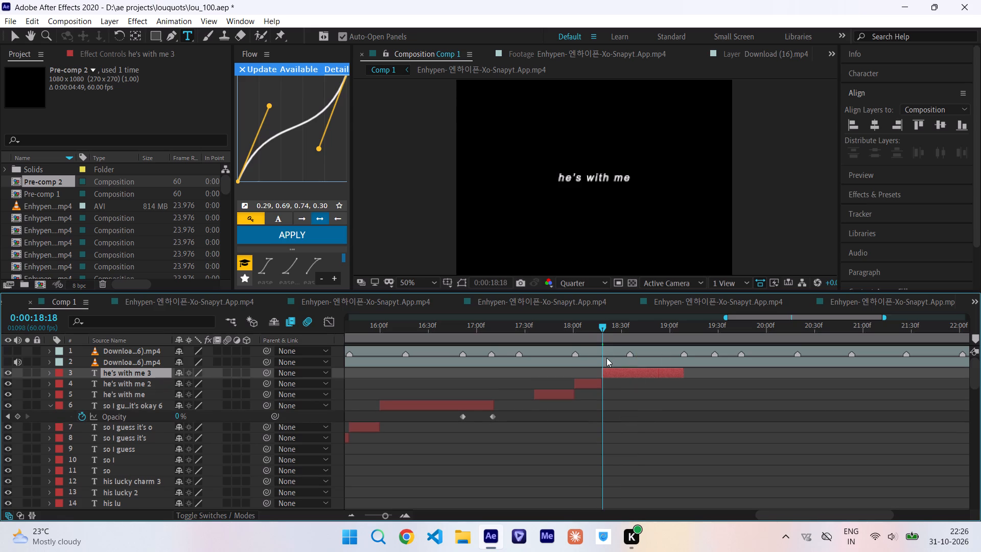
# Shorten the middle "he's with me" piece to "he's with" and centre it horizontally in the composition.
pyautogui.click(591, 331)
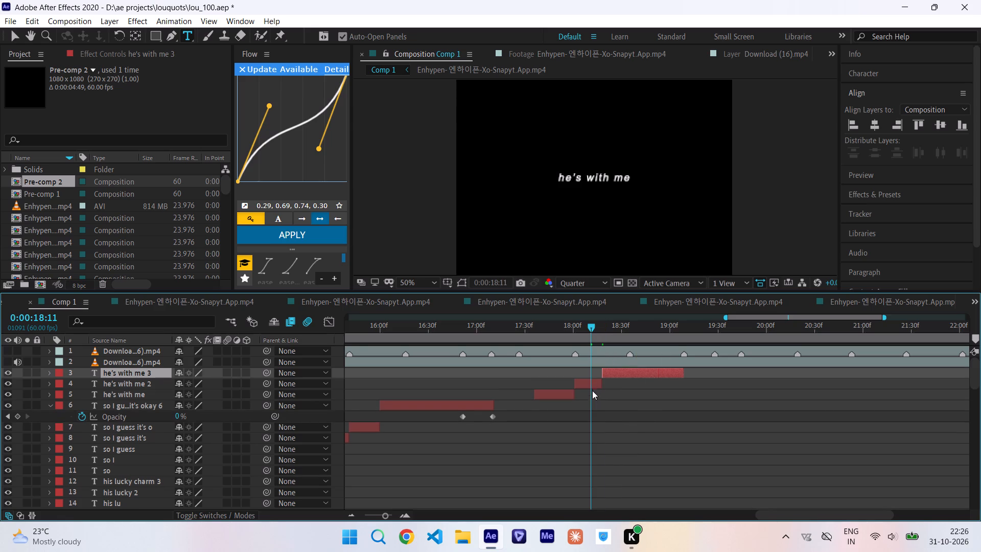
pyautogui.click(592, 384)
pyautogui.moveTo(611, 180); pyautogui.dragTo(710, 179)
pyautogui.press('Delete')
pyautogui.press('Left')
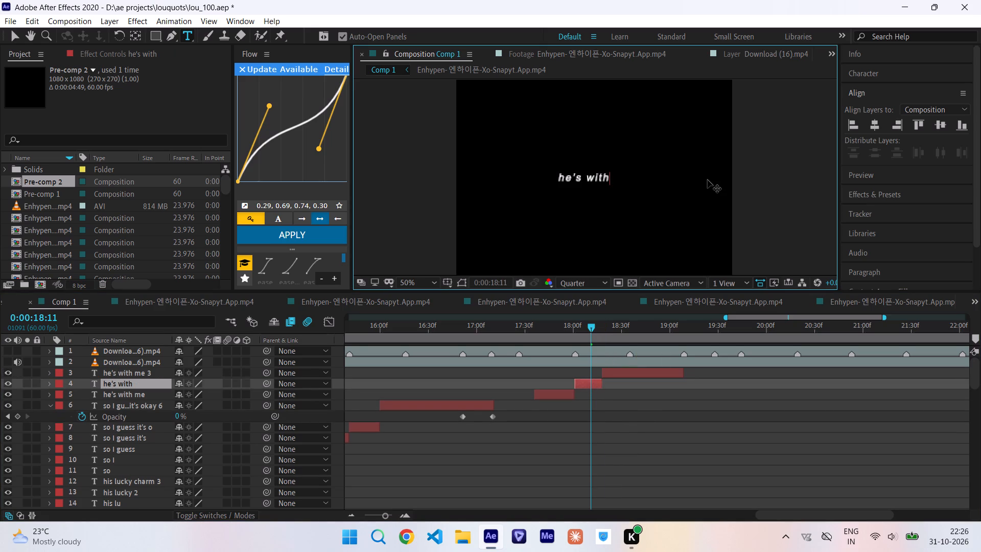
pyautogui.press('Delete')
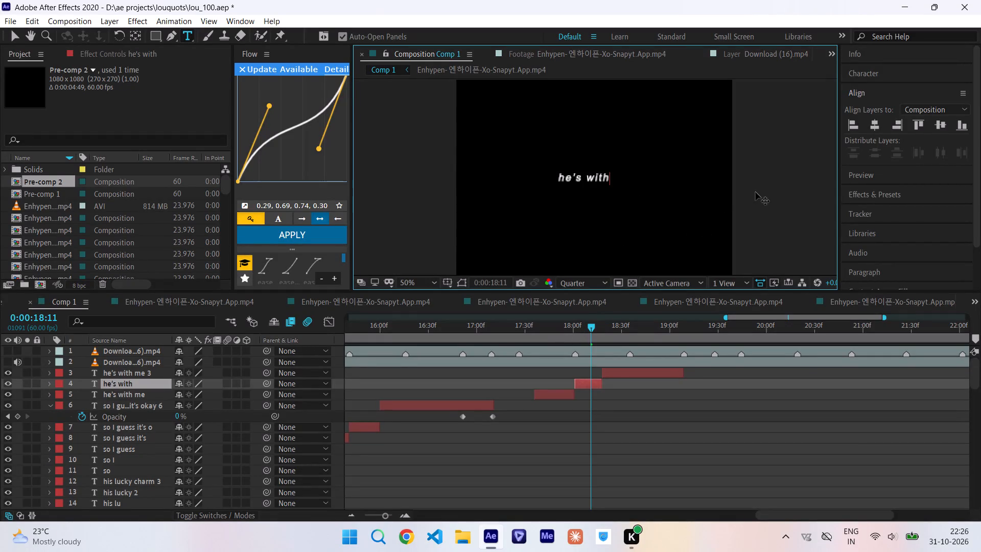
pyautogui.click(871, 126)
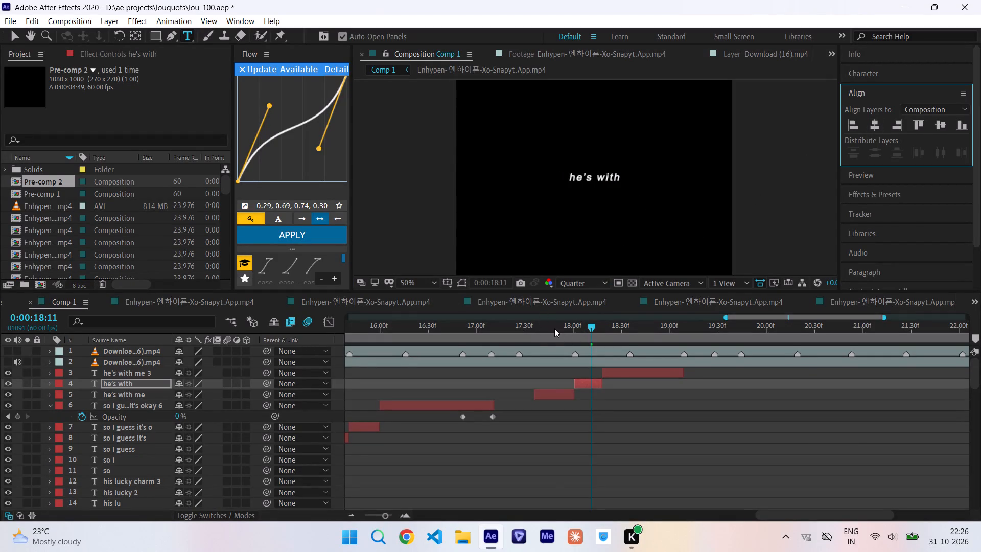
# Shorten the first "he's with me" piece to "he's" and centre it horizontally in the composition.
pyautogui.click(554, 328)
pyautogui.moveTo(583, 176); pyautogui.dragTo(659, 172)
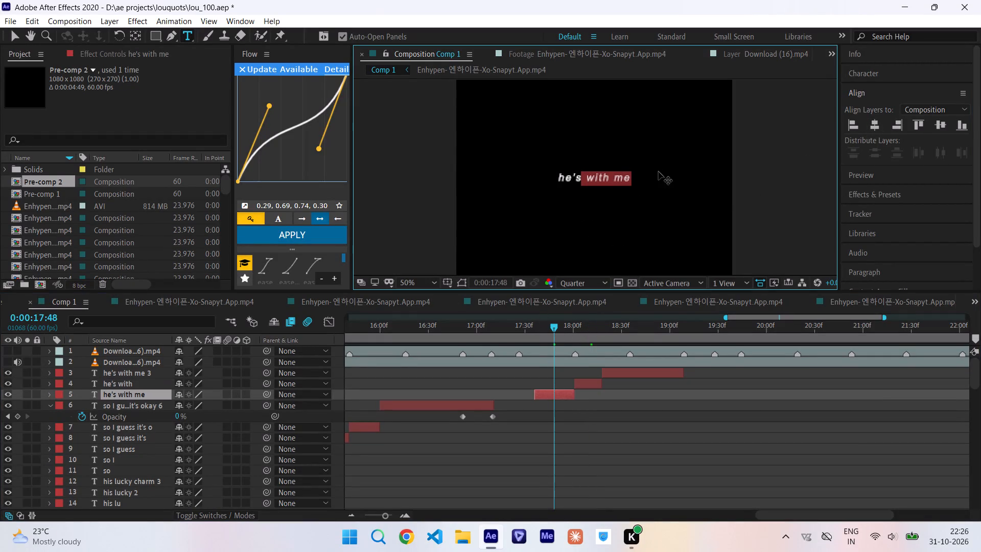
pyautogui.press('Delete')
pyautogui.click(877, 127)
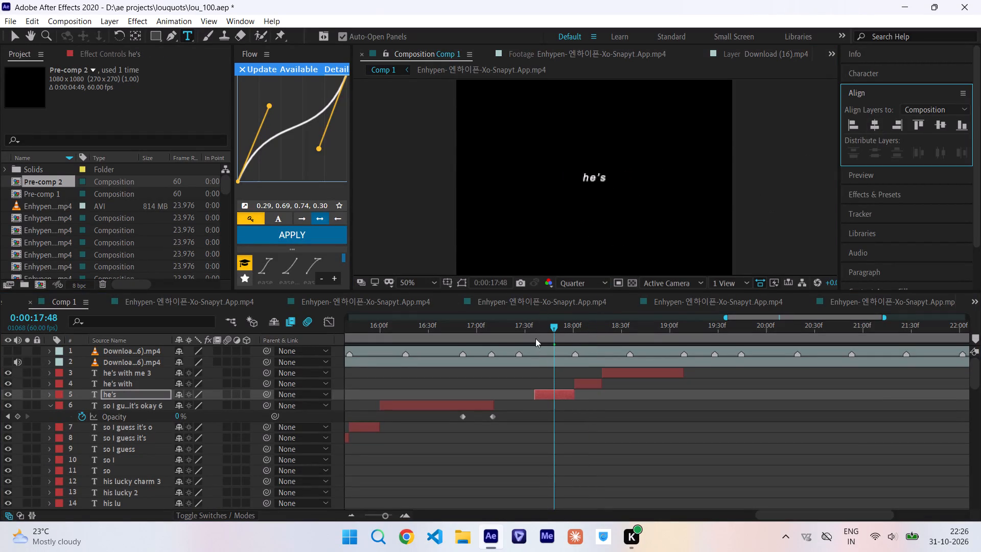
# Scrub through the line and extend the last "he's with me" piece to end at about 0:00:19:28.
pyautogui.moveTo(529, 330); pyautogui.dragTo(666, 338)
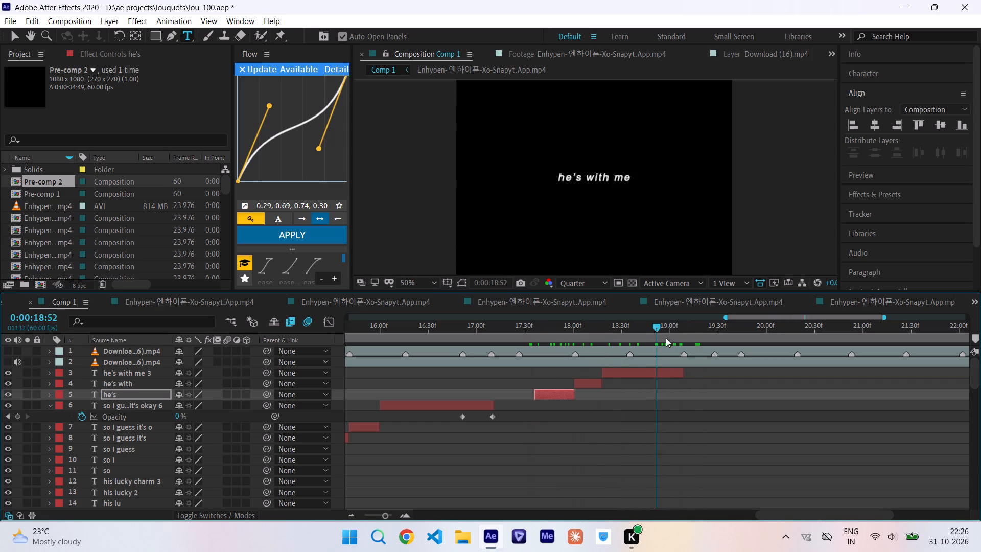
pyautogui.moveTo(666, 338); pyautogui.dragTo(684, 363)
pyautogui.moveTo(684, 370); pyautogui.dragTo(713, 375)
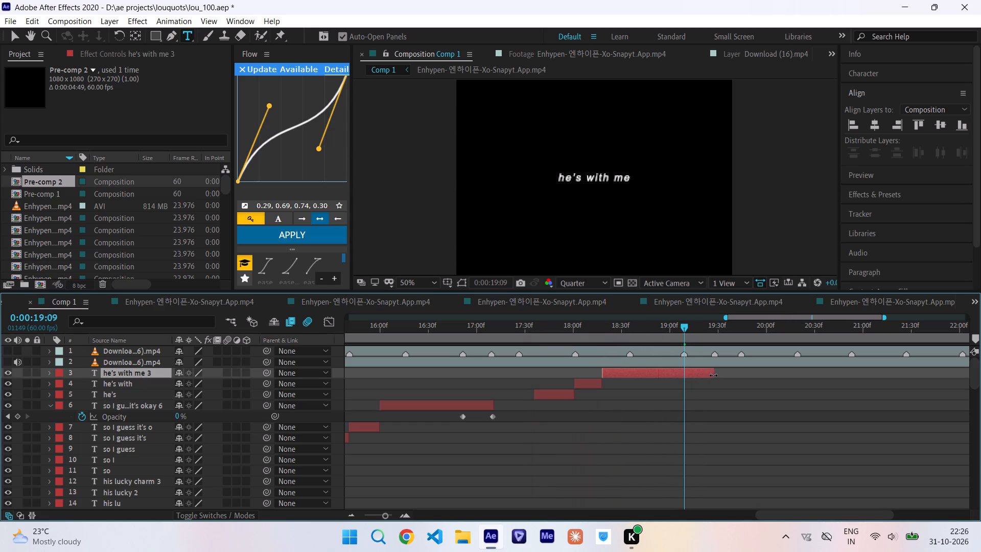
pyautogui.moveTo(713, 375); pyautogui.dragTo(716, 379)
pyautogui.moveTo(716, 379); pyautogui.dragTo(715, 381)
# Fade out the last "he's with me" piece with opacity keyframes of 100% at 0:00:19:09 and 0% at 0:00:19:29.
pyautogui.press('t')
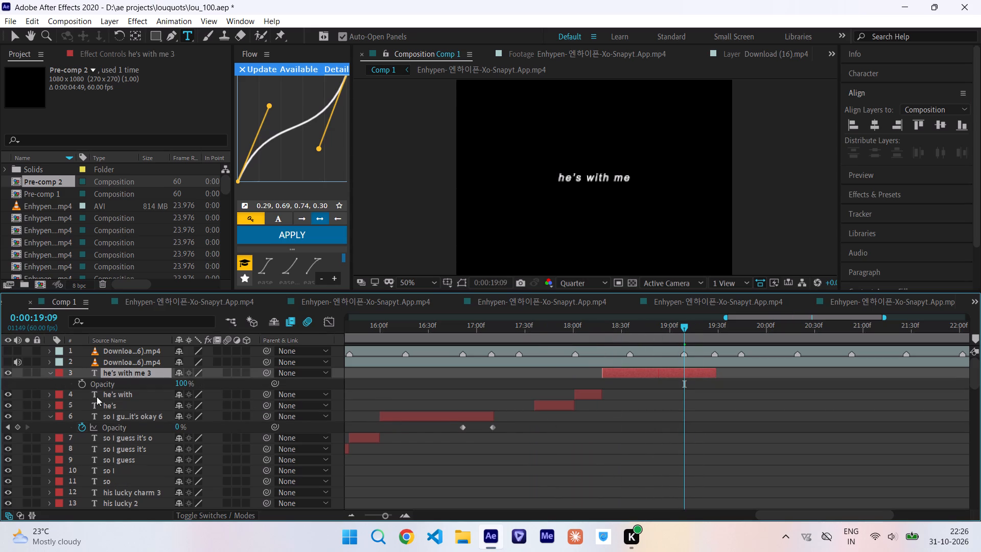
pyautogui.click(81, 386)
pyautogui.press('o')
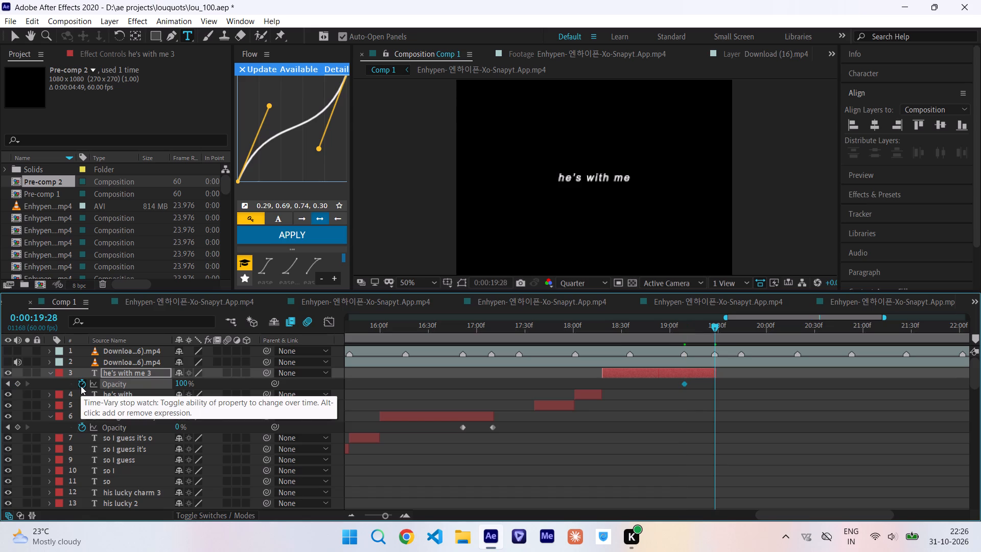
pyautogui.hotkey('ctrl', 'Right')
pyautogui.moveTo(183, 388); pyautogui.dragTo(148, 394)
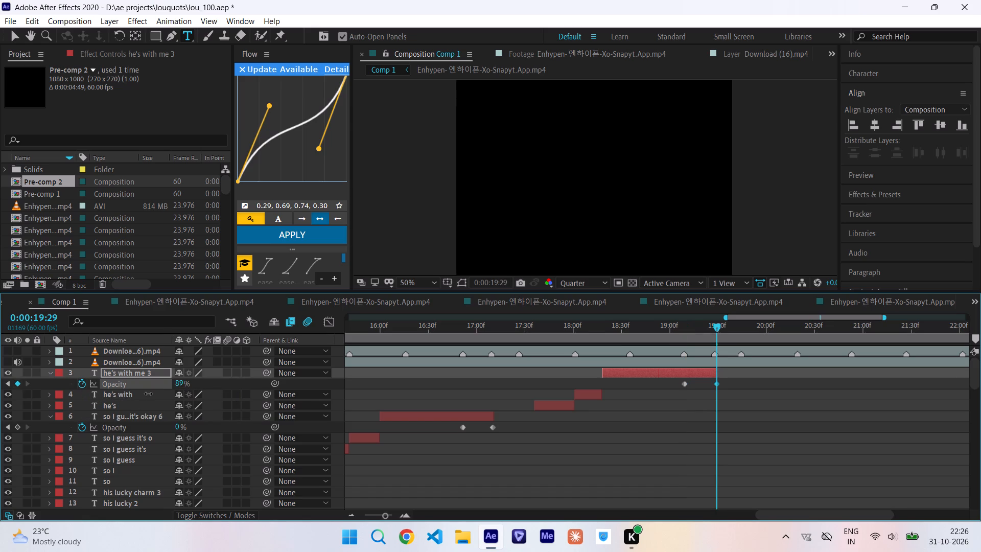
pyautogui.moveTo(148, 394); pyautogui.dragTo(31, 396)
# Hide the layers' opacity properties and play back the lyric text over the full composition timeline.
pyautogui.press('space')
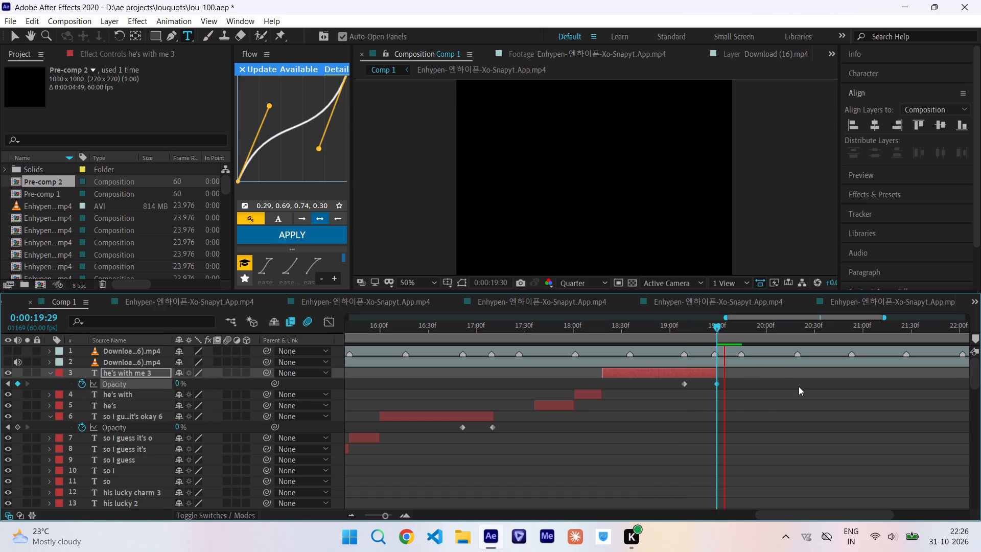
pyautogui.click(799, 386)
pyautogui.write('tt')
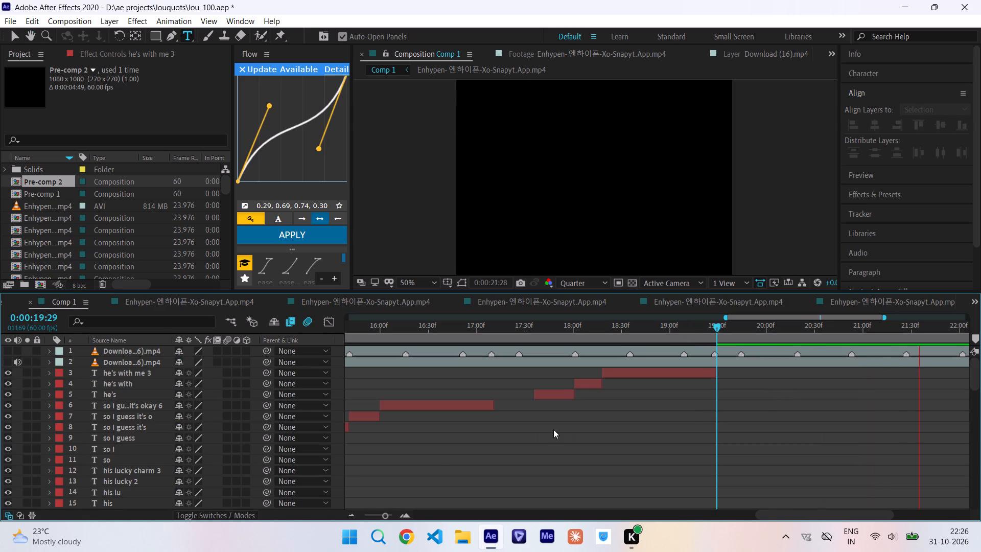
pyautogui.tripleClick(353, 518)
pyautogui.click(353, 518)
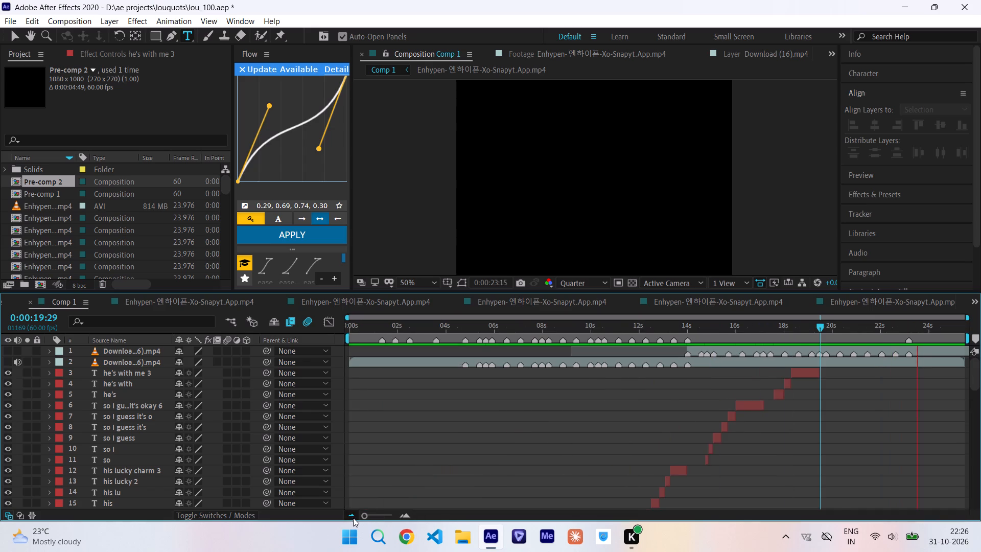
pyautogui.scroll(-14, 448, 431)
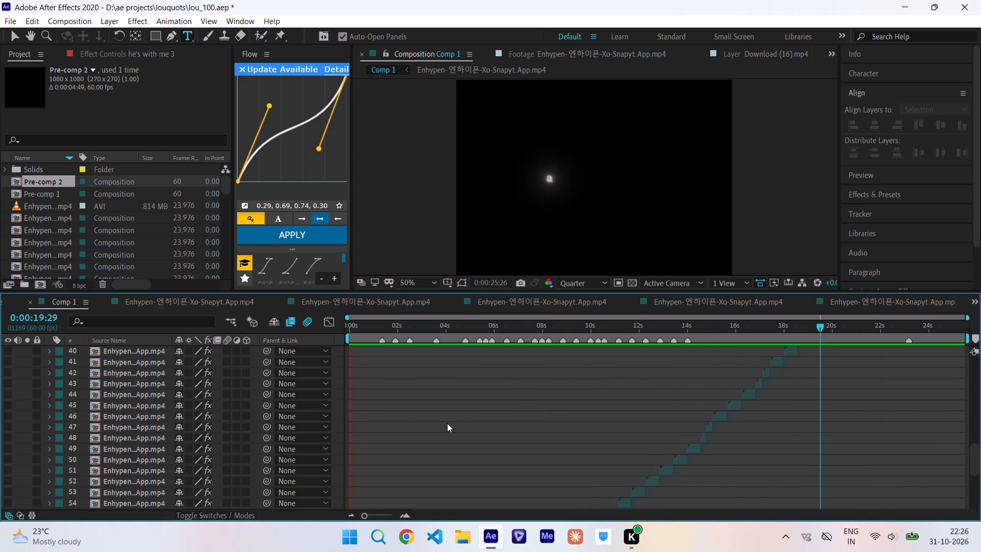
pyautogui.scroll(10, 447, 423)
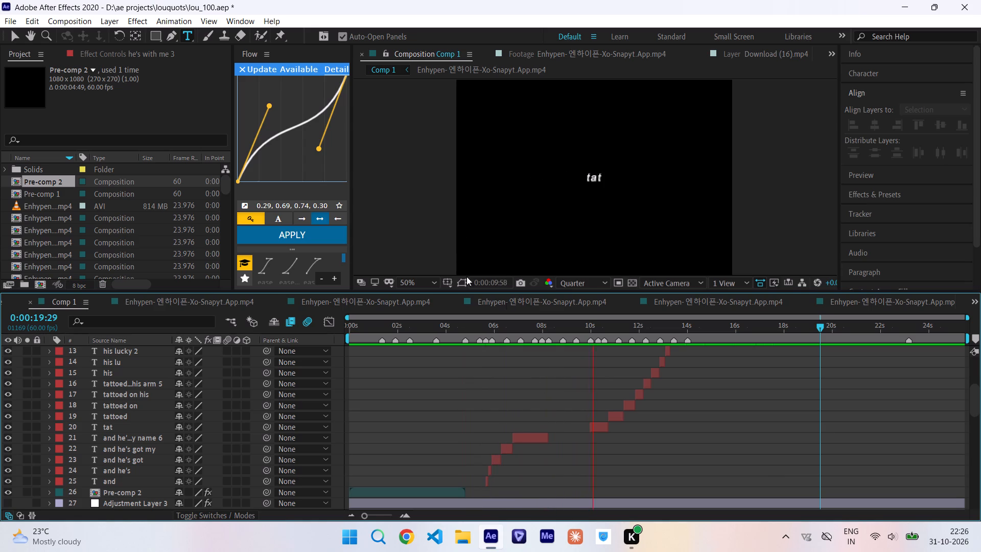
# Set the composition view magnification to 33.3%.
pyautogui.click(427, 280)
pyautogui.click(428, 395)
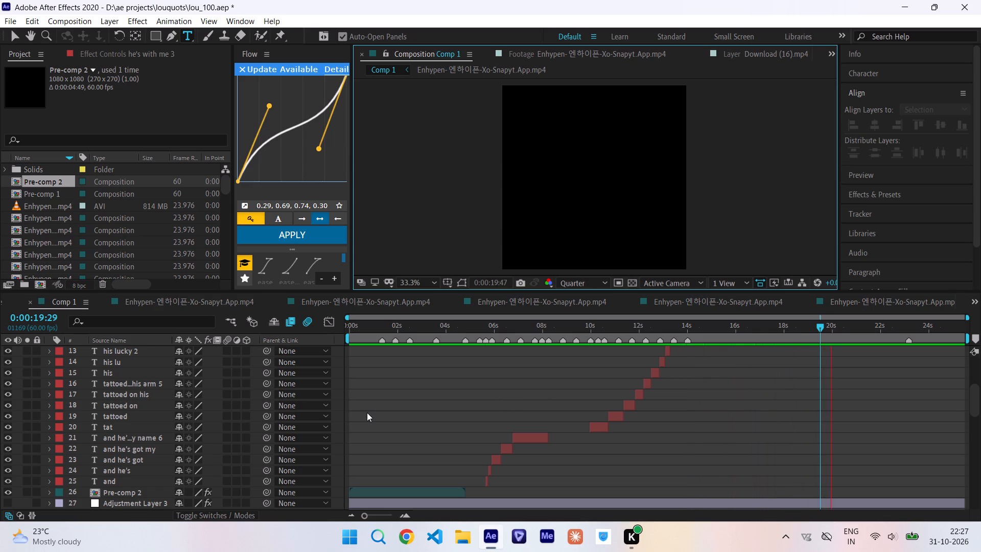
# Select the Enhypen clip layers and Pre-comp 1, layers 30 to 69, and turn on their visibility.
pyautogui.scroll(-9, 367, 412)
pyautogui.scroll(6, 369, 412)
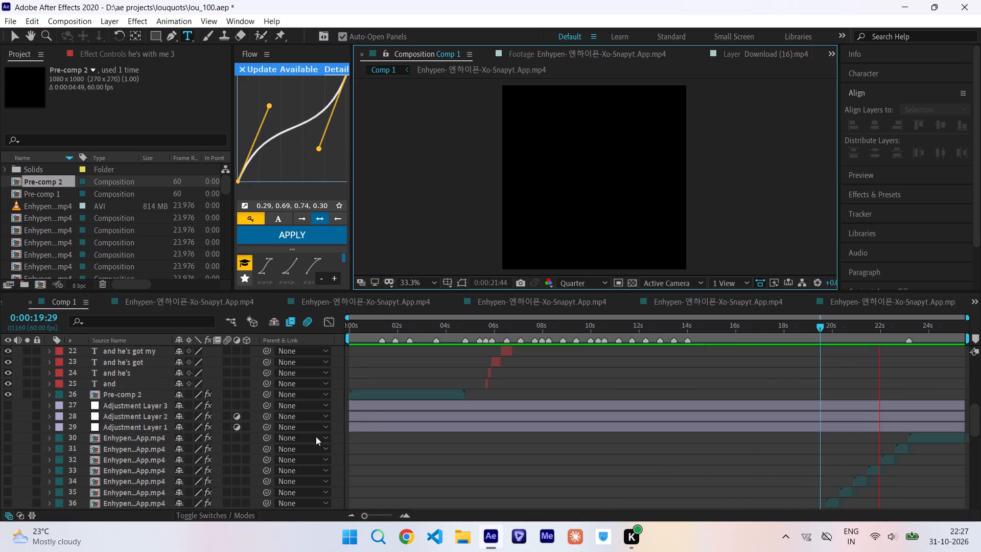
pyautogui.moveTo(170, 440); pyautogui.dragTo(200, 488)
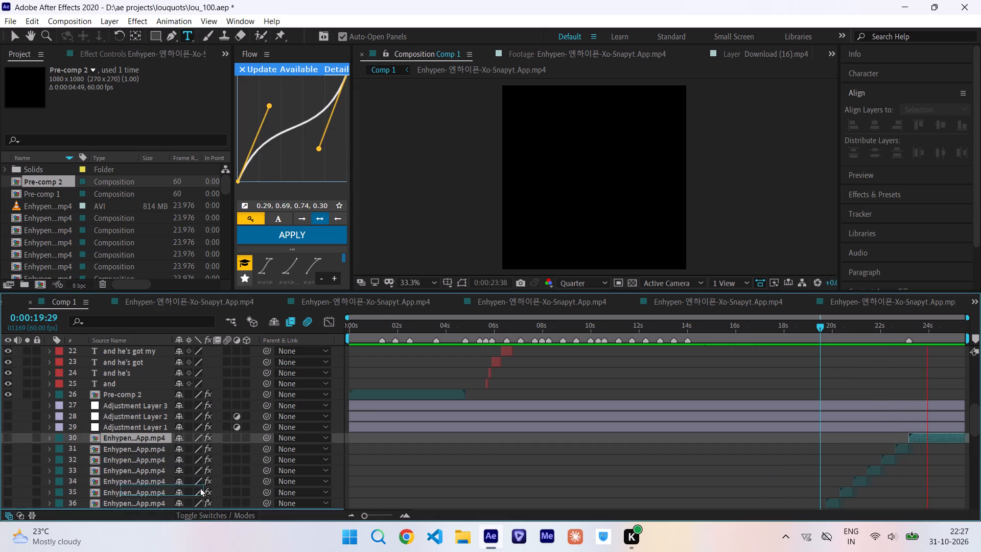
pyautogui.moveTo(200, 488); pyautogui.dragTo(153, 439)
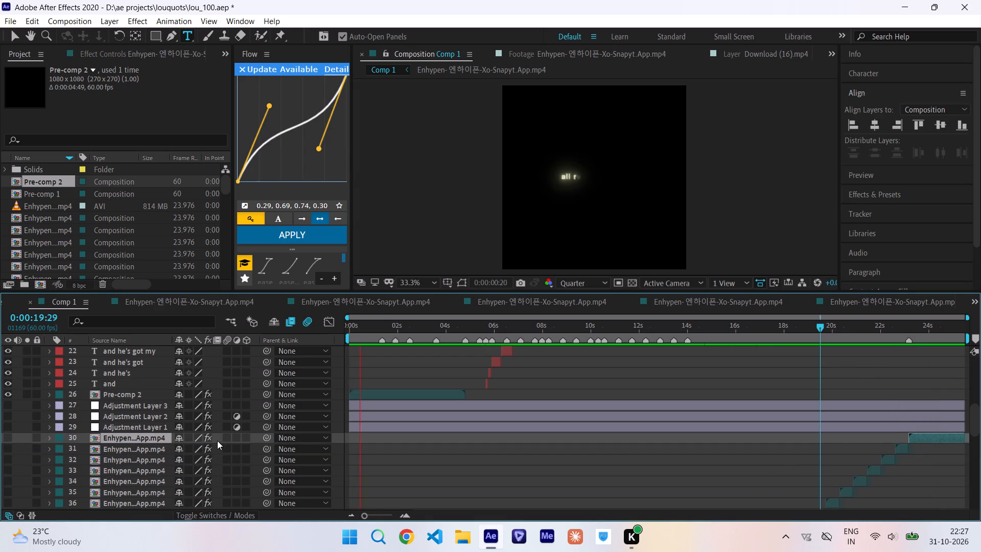
pyautogui.moveTo(84, 437); pyautogui.dragTo(148, 551)
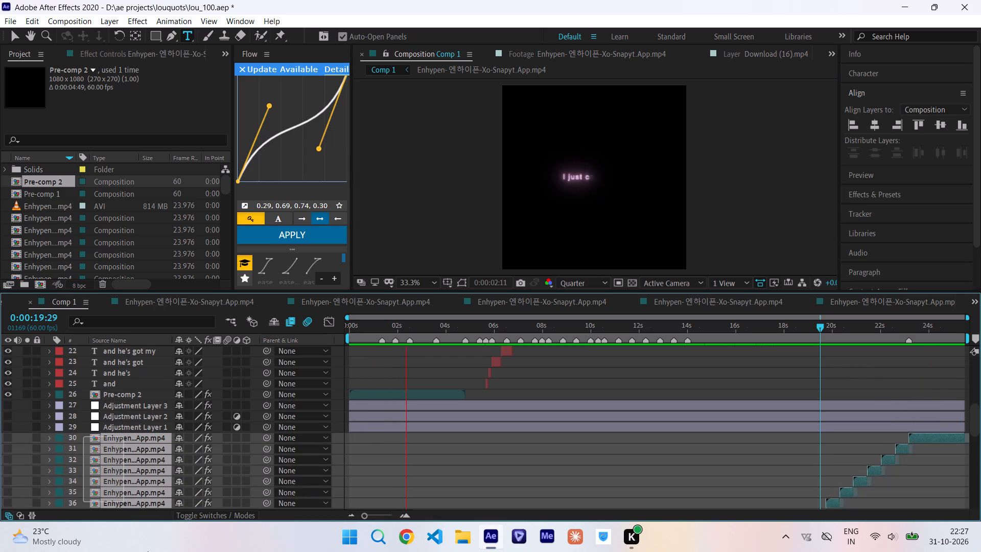
pyautogui.moveTo(148, 551); pyautogui.dragTo(152, 543)
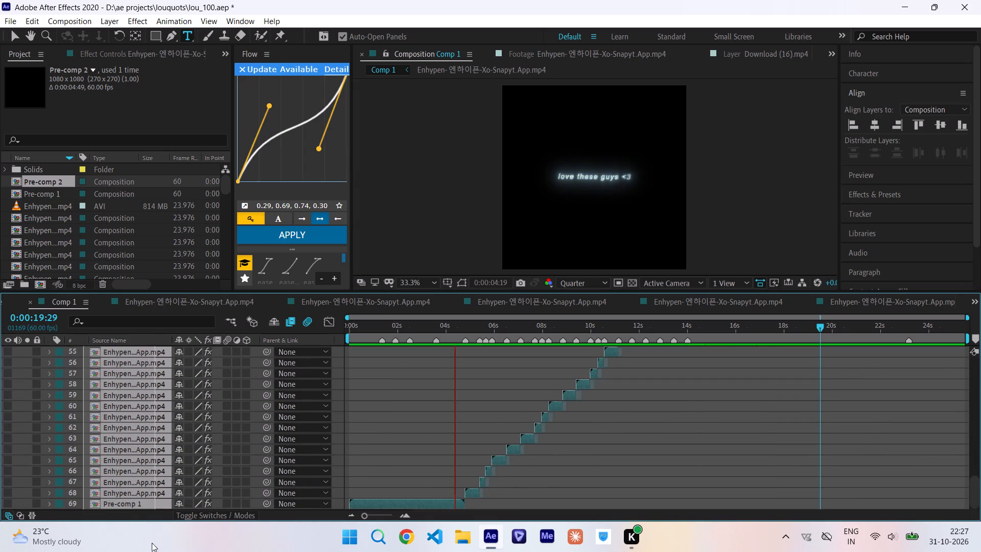
pyautogui.moveTo(152, 543); pyautogui.dragTo(147, 535)
pyautogui.click(8, 503)
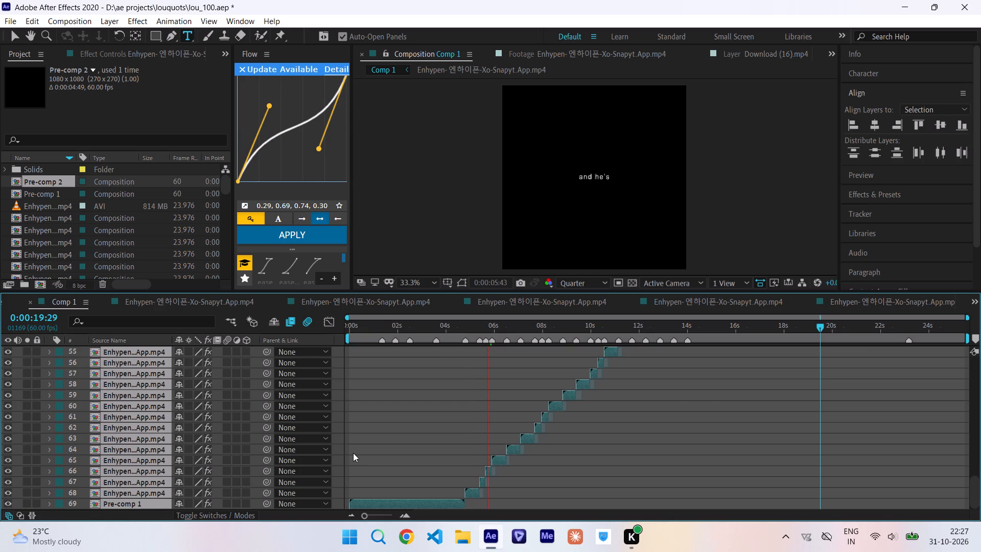
# Review the playback of the lyric text over the video clips while looking through the text layers, and save the project.
pyautogui.scroll(13, 353, 453)
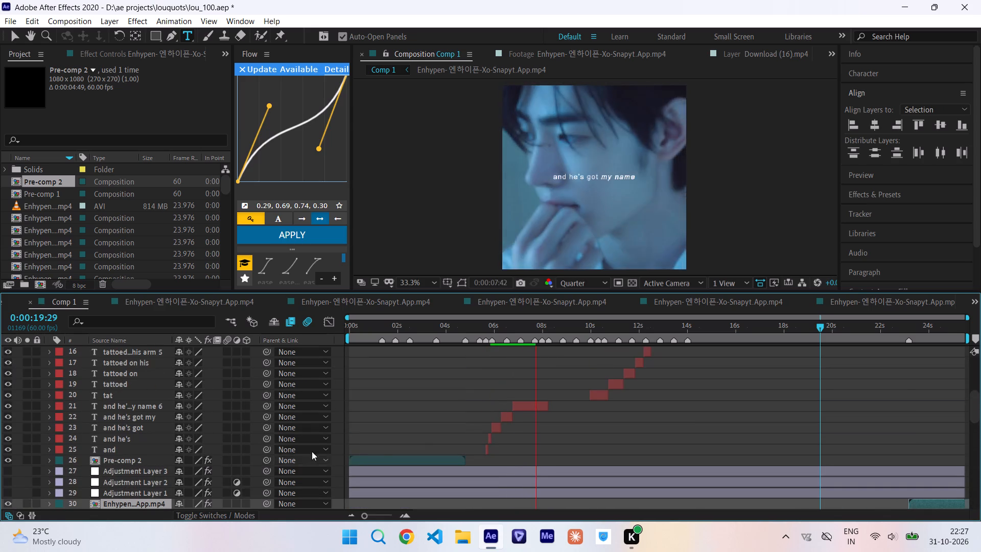
pyautogui.click(585, 416)
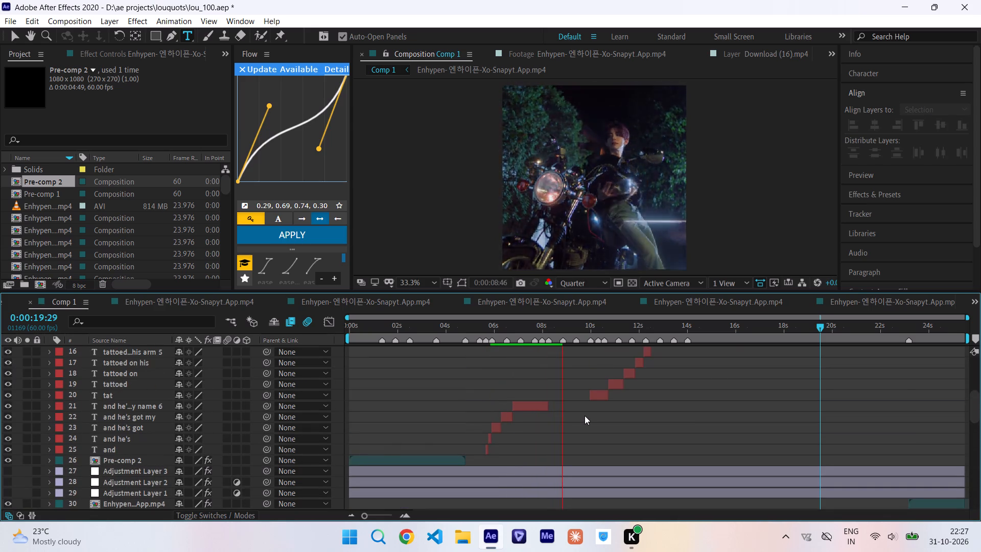
pyautogui.scroll(3, 585, 416)
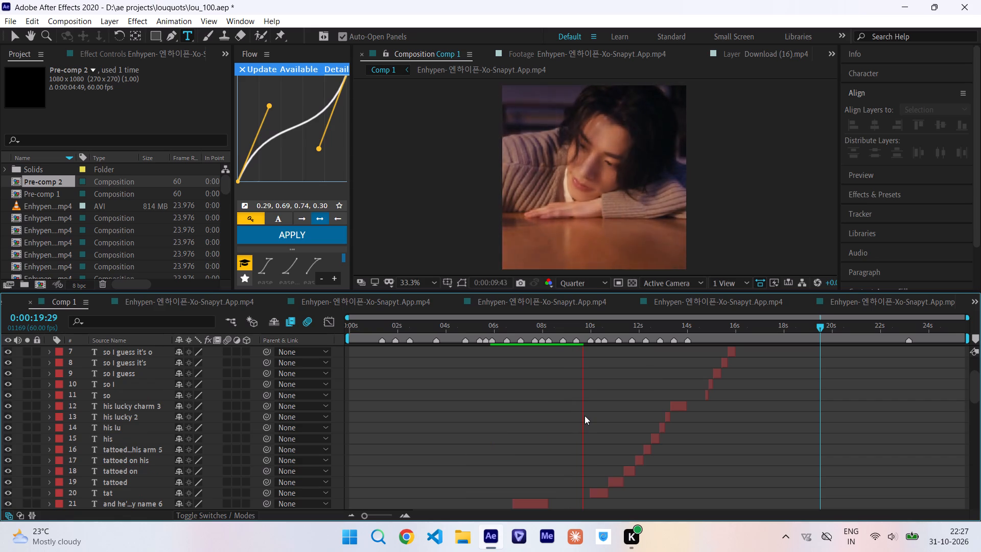
pyautogui.scroll(-2, 585, 416)
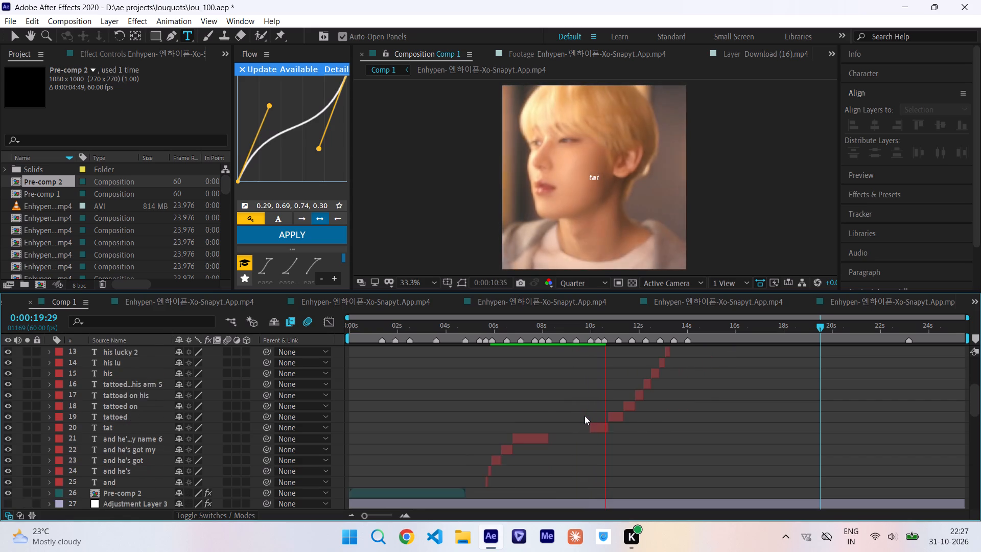
pyautogui.scroll(-2, 585, 416)
pyautogui.scroll(3, 585, 416)
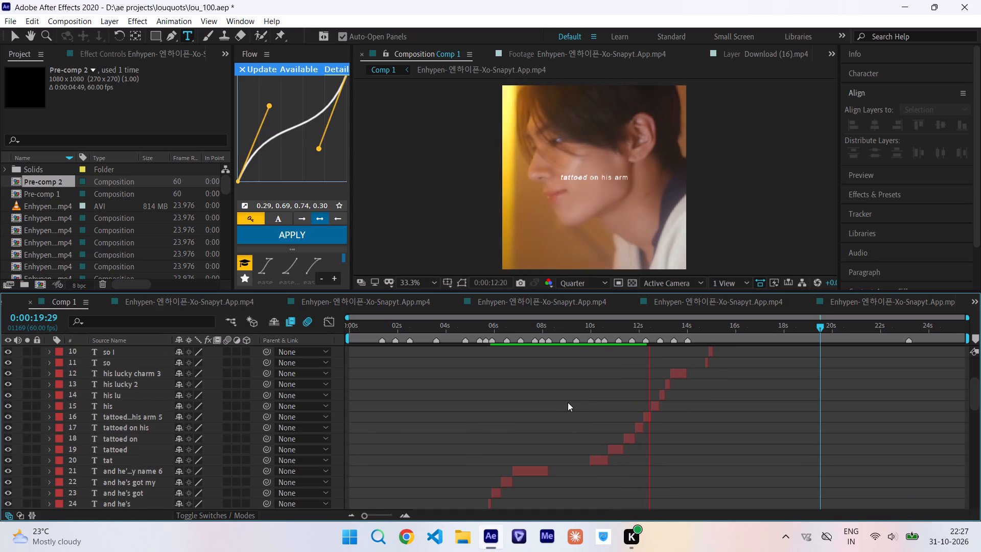
pyautogui.hotkey('ctrl', 's')
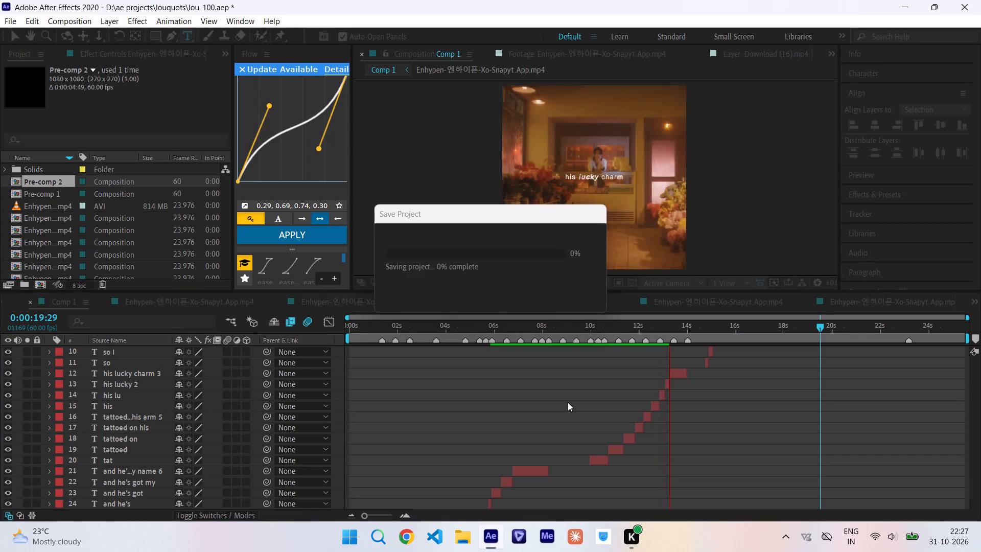
# Move the playhead back to 0:00:10:14 and play Comp 1 to check the lyric text over the clips.
pyautogui.scroll(5, 606, 377)
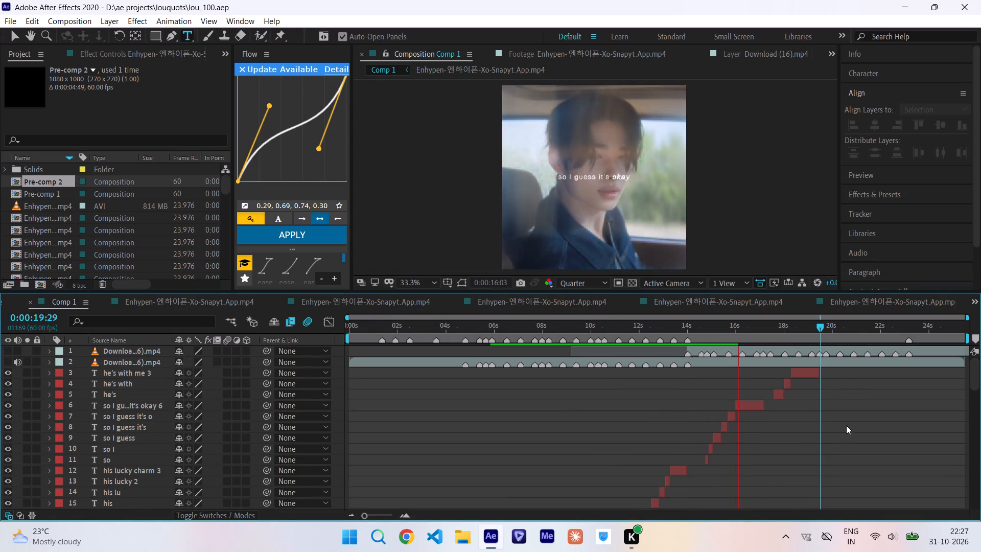
pyautogui.scroll(2, 846, 411)
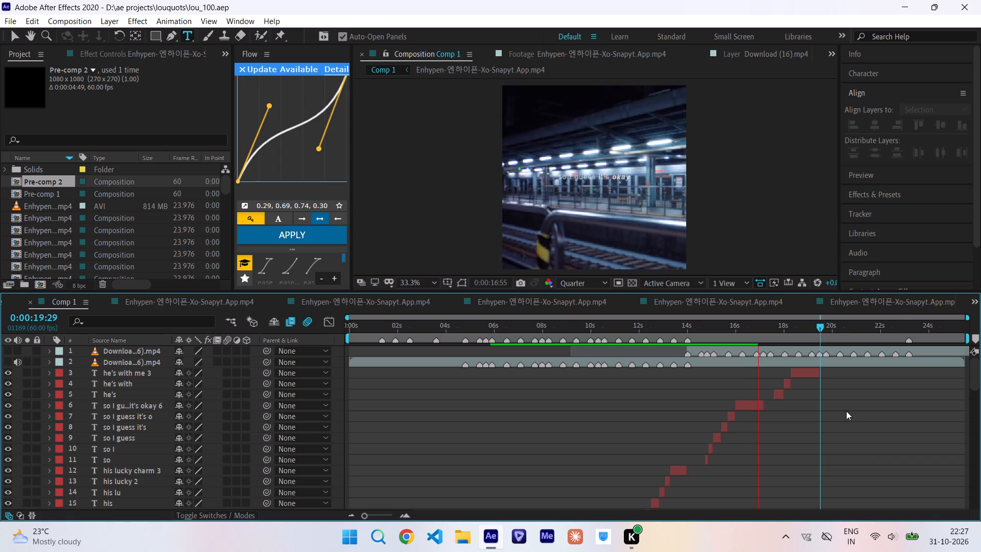
pyautogui.scroll(1, 846, 411)
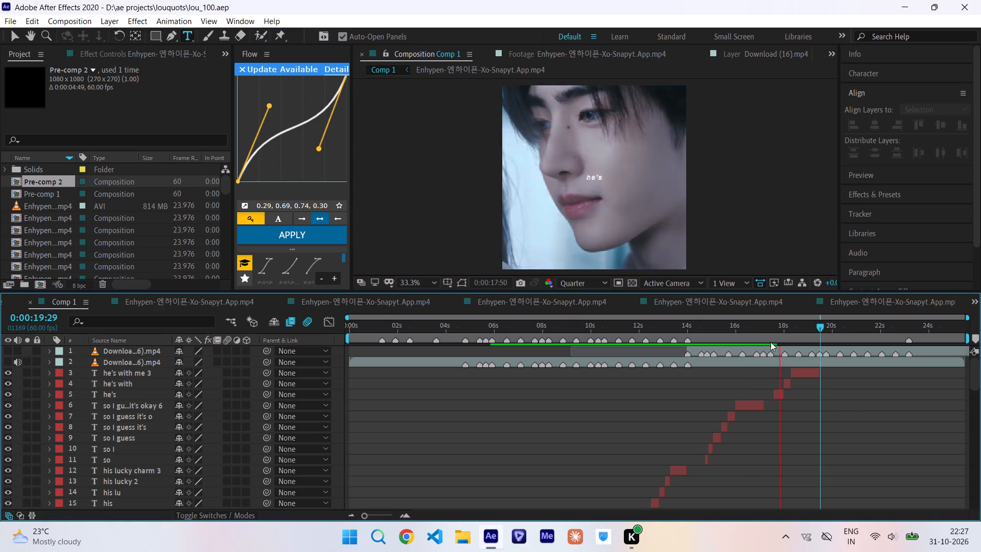
pyautogui.moveTo(761, 337); pyautogui.dragTo(762, 343)
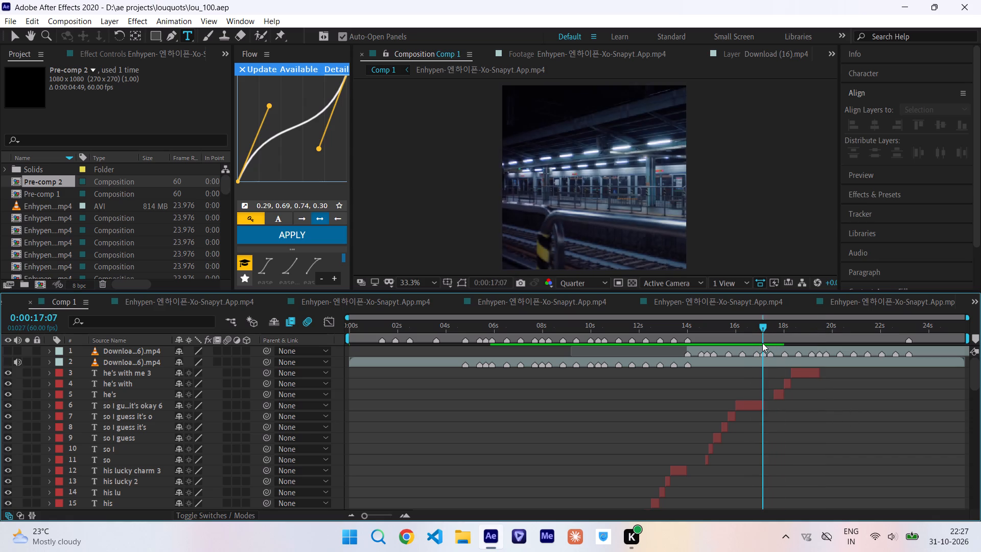
pyautogui.moveTo(762, 343); pyautogui.dragTo(740, 360)
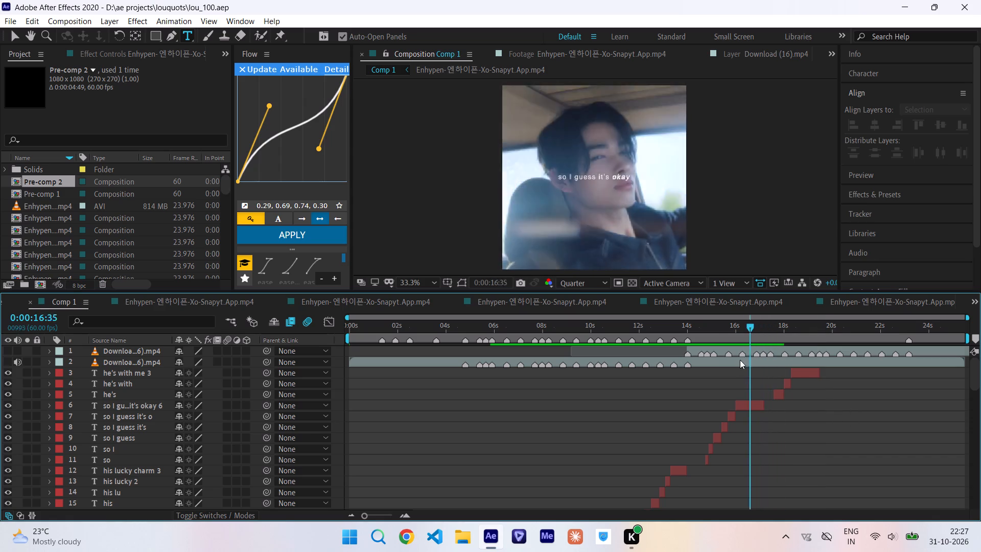
pyautogui.moveTo(740, 360); pyautogui.dragTo(596, 387)
pyautogui.press('space')
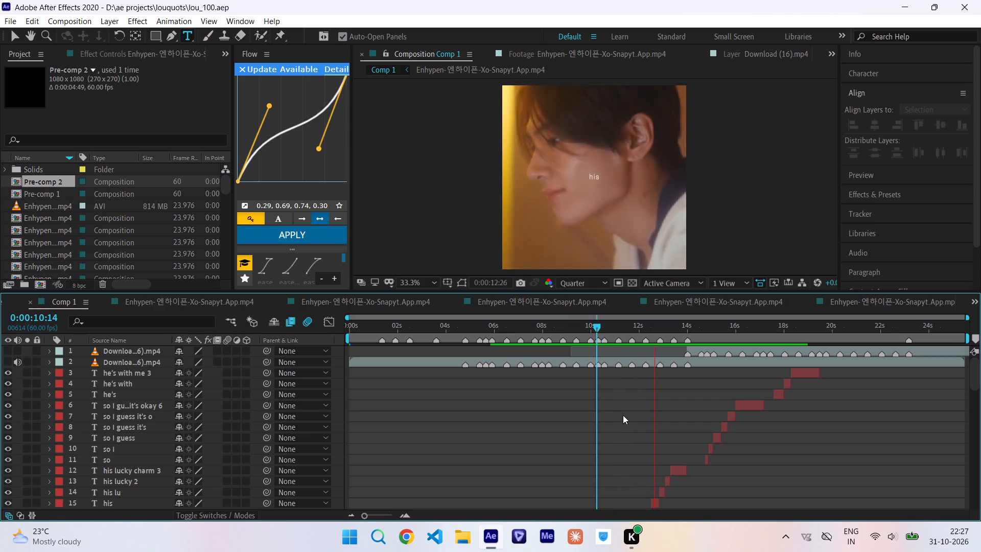
pyautogui.scroll(3, 623, 415)
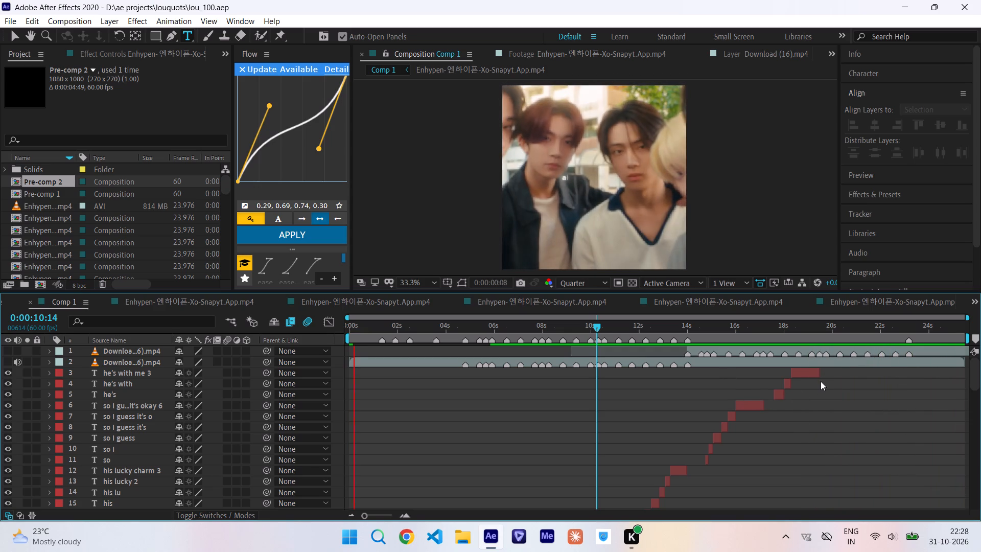
pyautogui.scroll(1, 821, 402)
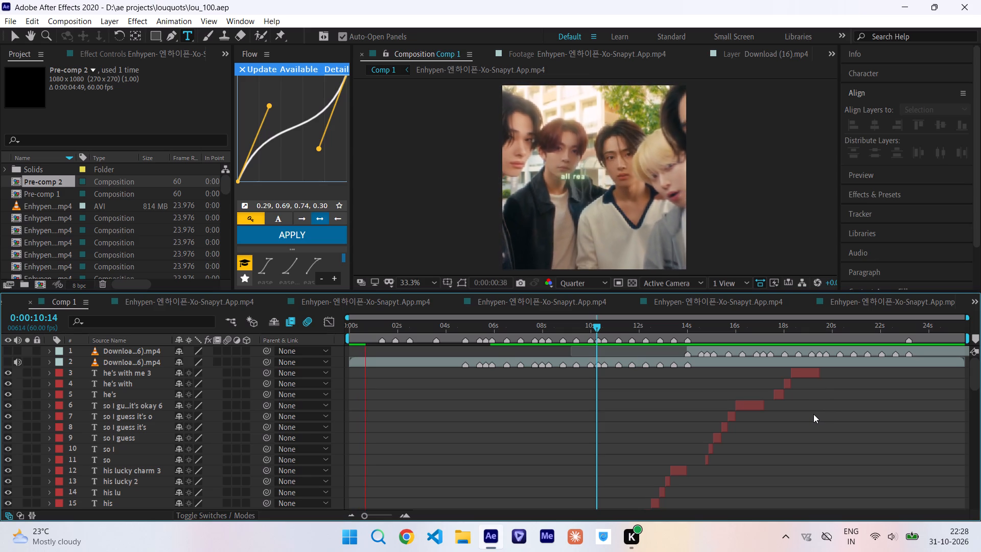
# Look through the layer stack from the lyric text layers to Pre-comp 1 while the opening of the composition plays.
pyautogui.scroll(-2, 487, 413)
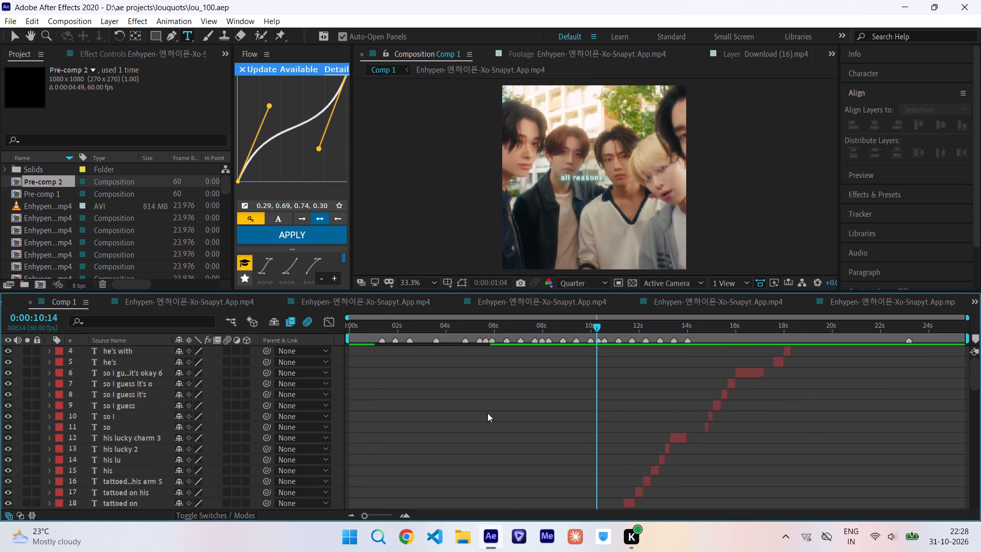
pyautogui.scroll(-4, 487, 413)
pyautogui.scroll(5, 487, 413)
pyautogui.scroll(-3, 487, 413)
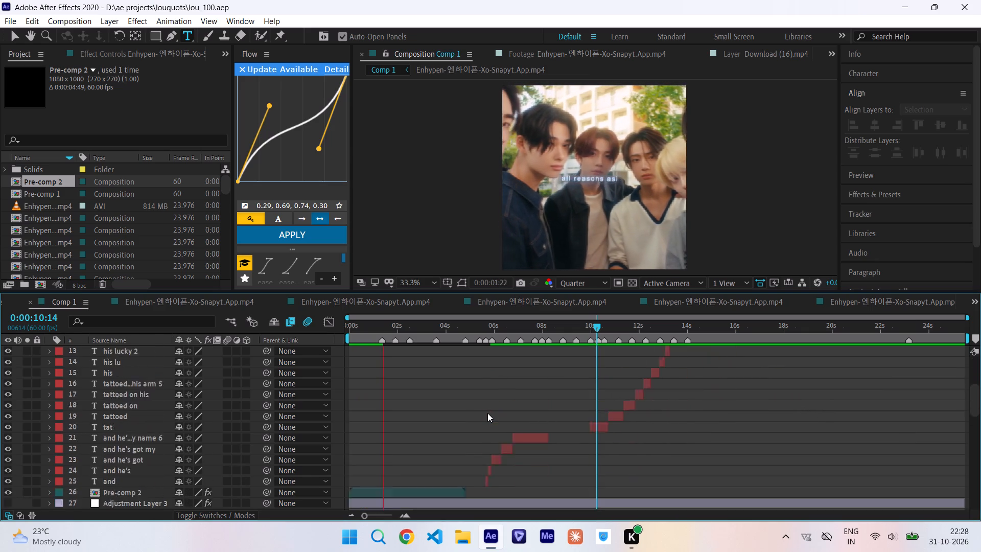
pyautogui.scroll(-18, 487, 413)
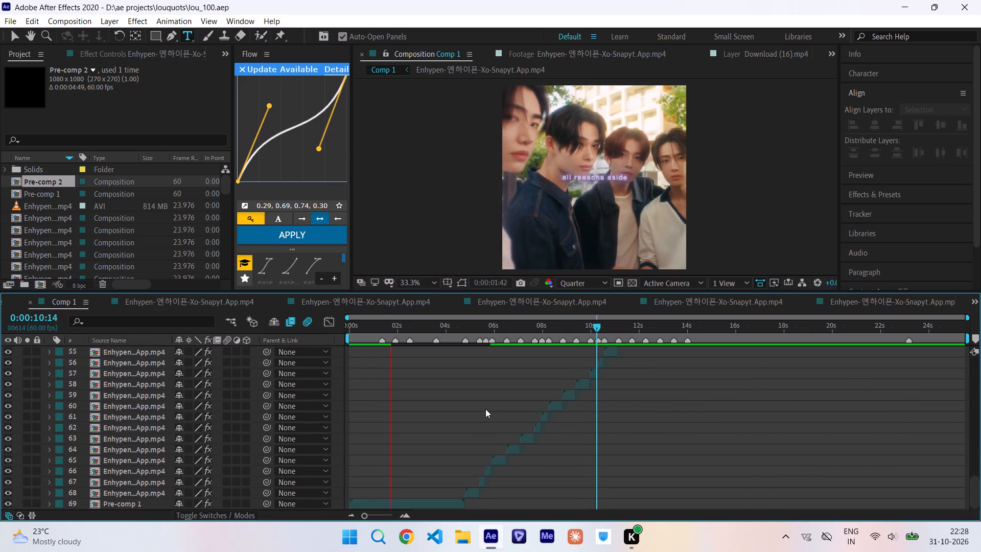
pyautogui.scroll(8, 485, 409)
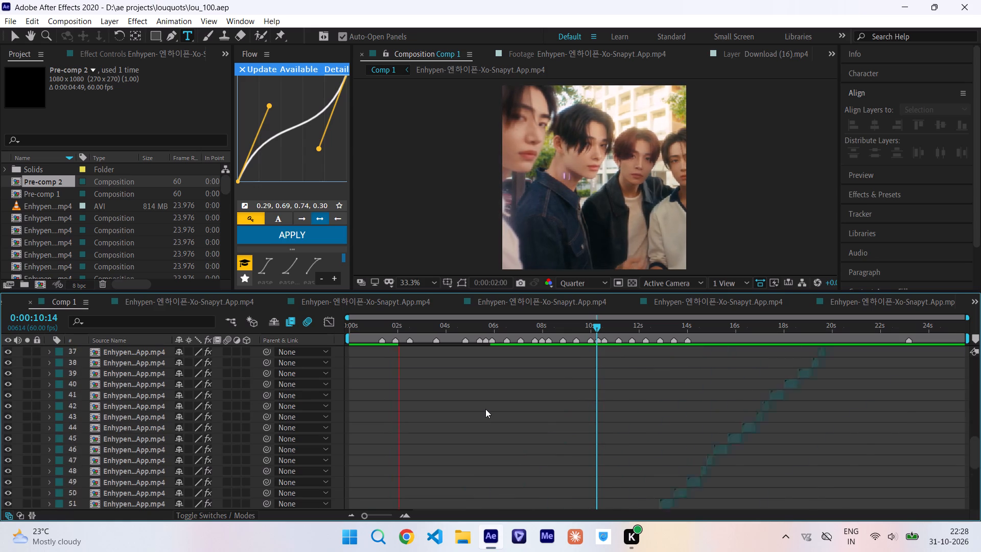
pyautogui.scroll(11, 485, 409)
pyautogui.scroll(-6, 485, 408)
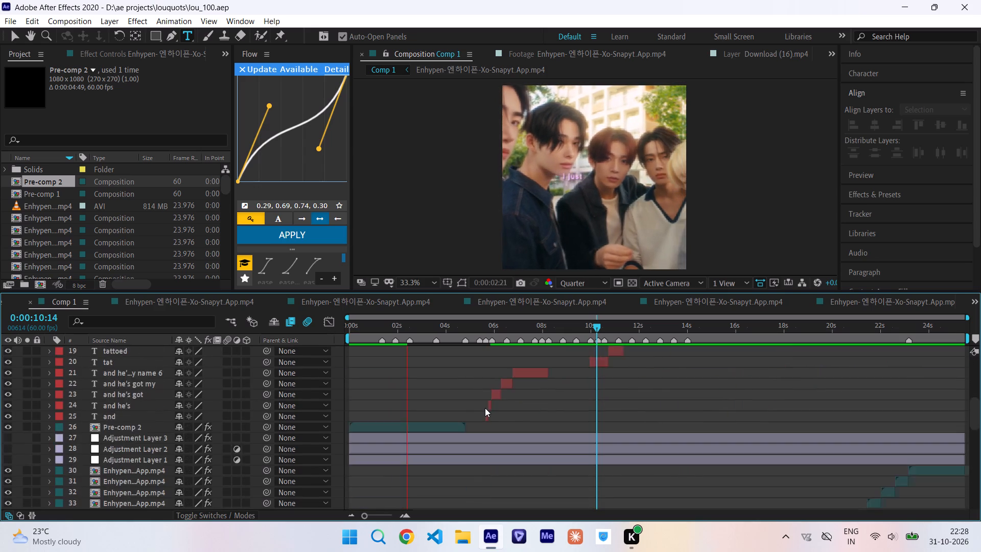
pyautogui.scroll(-18, 485, 408)
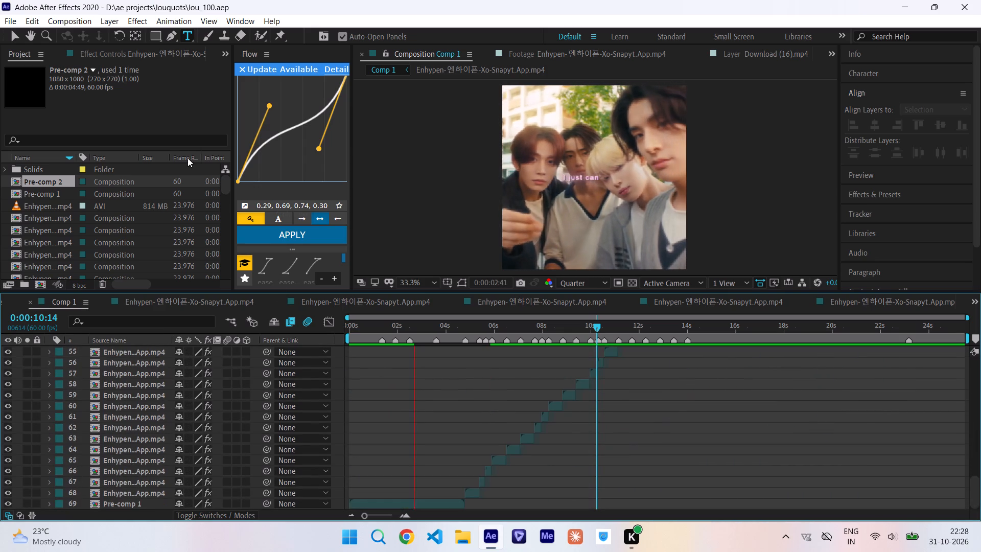
# Switch from the Type tool to the Selection tool.
pyautogui.click(19, 36)
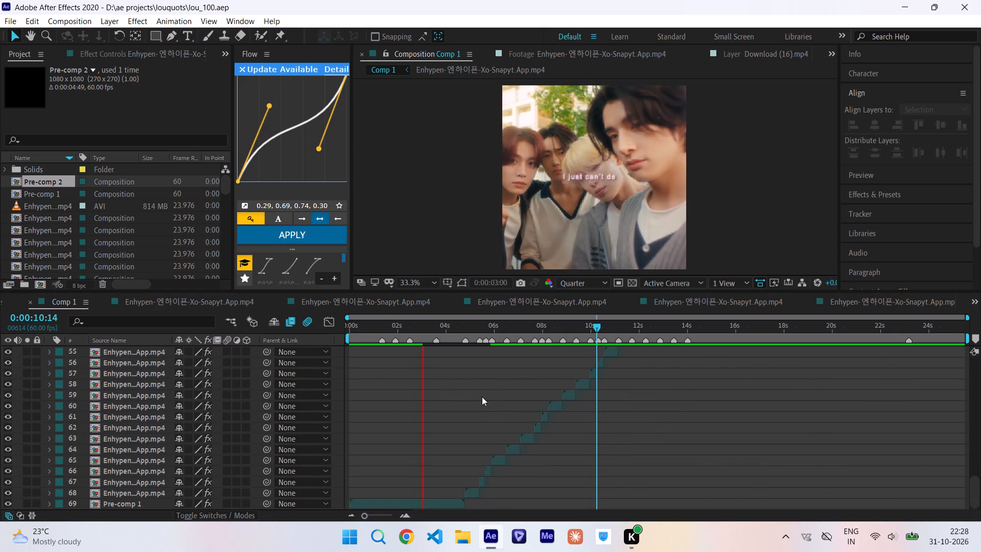
# Review the lyric text timing over the video clips through the end of Comp 1, looking through the clip, adjustment and text layers.
pyautogui.scroll(2, 482, 397)
pyautogui.scroll(-4, 482, 397)
pyautogui.scroll(4, 482, 397)
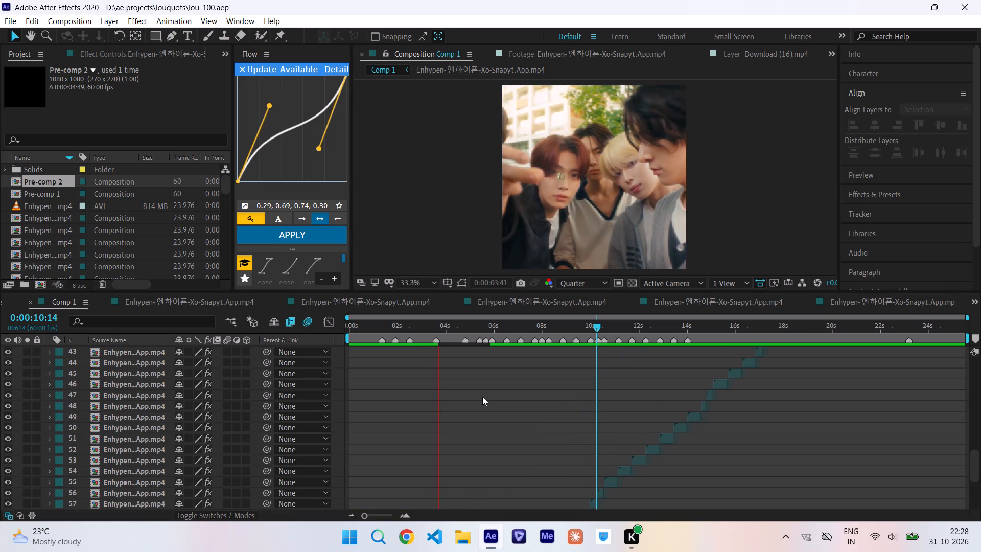
pyautogui.scroll(3, 482, 397)
pyautogui.scroll(-5, 482, 397)
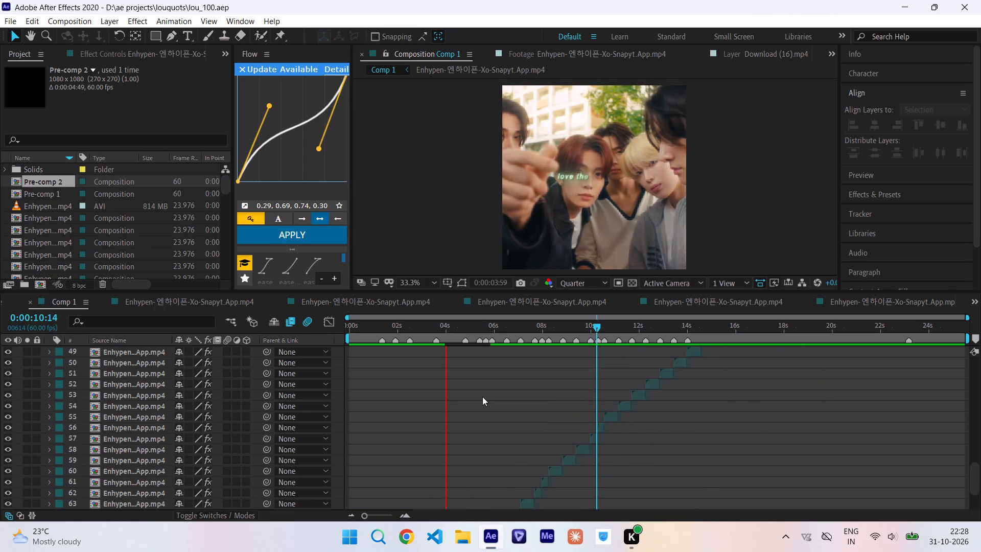
pyautogui.scroll(-8, 482, 397)
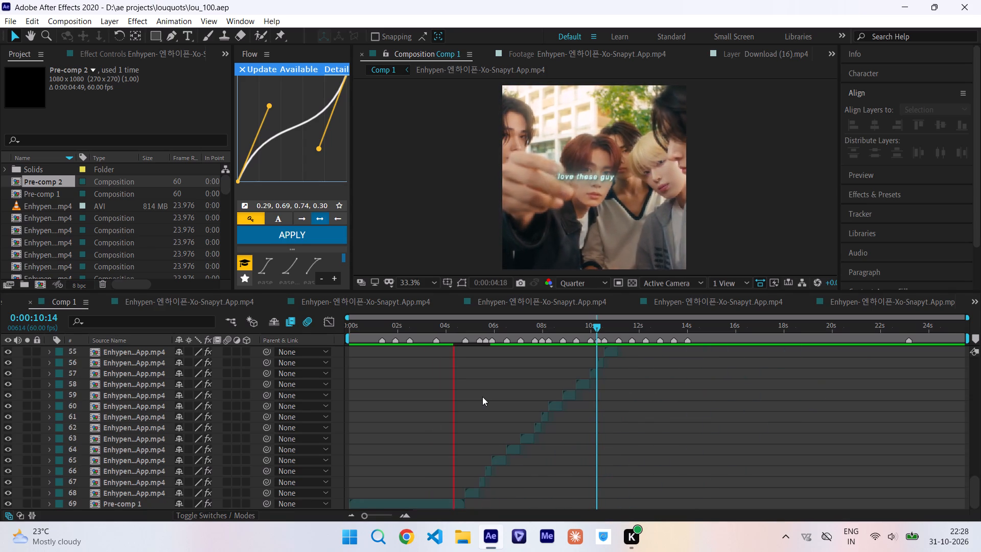
pyautogui.scroll(7, 482, 397)
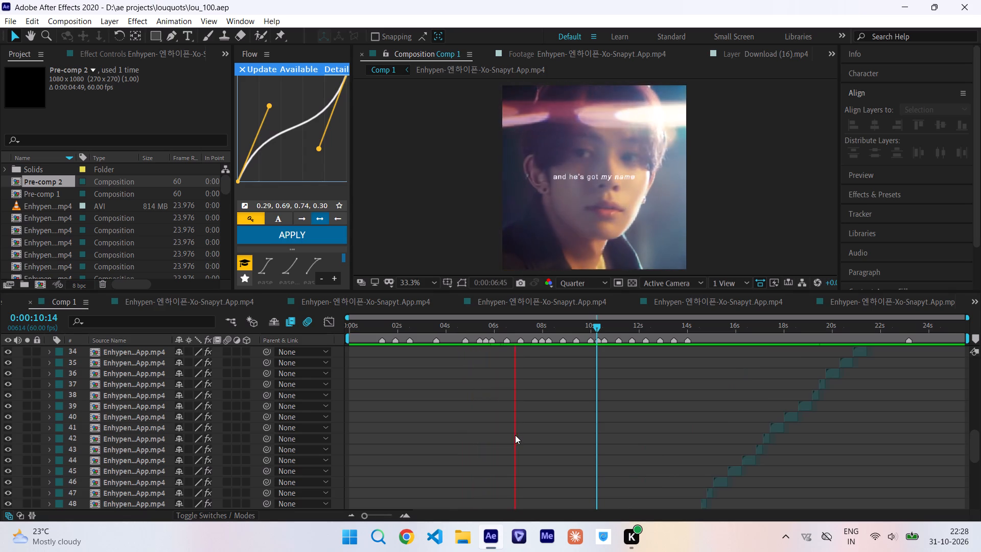
pyautogui.scroll(8, 516, 436)
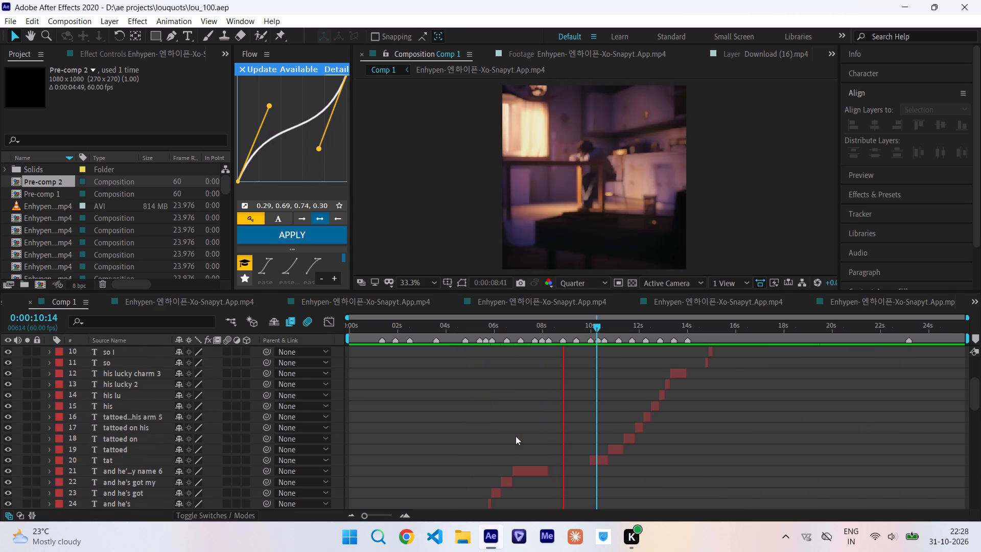
pyautogui.scroll(-2, 516, 436)
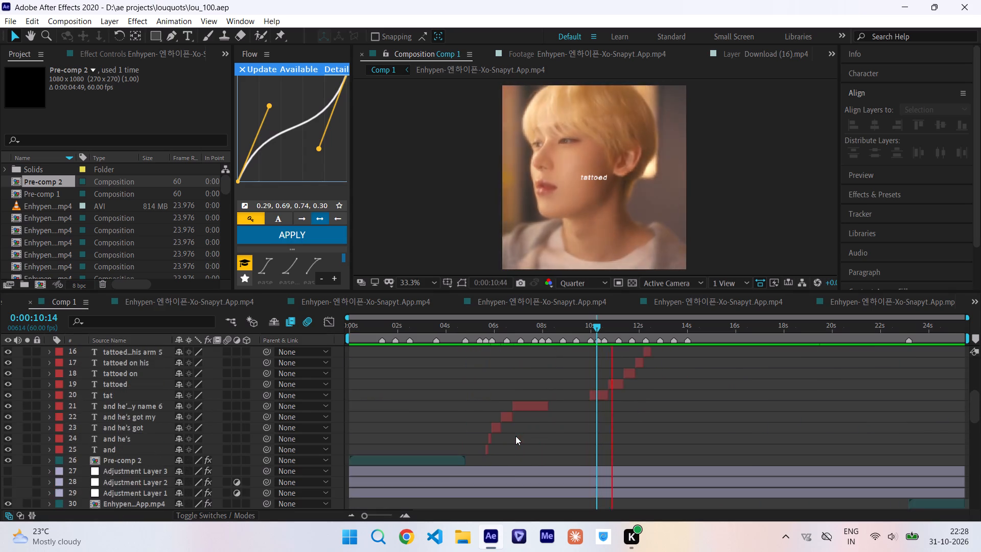
pyautogui.scroll(-4, 516, 436)
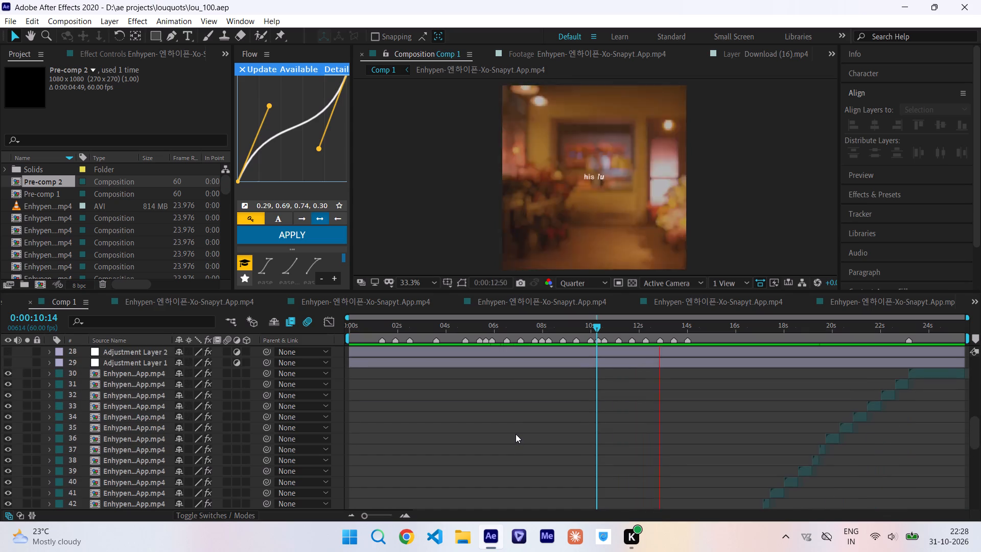
pyautogui.scroll(-3, 516, 434)
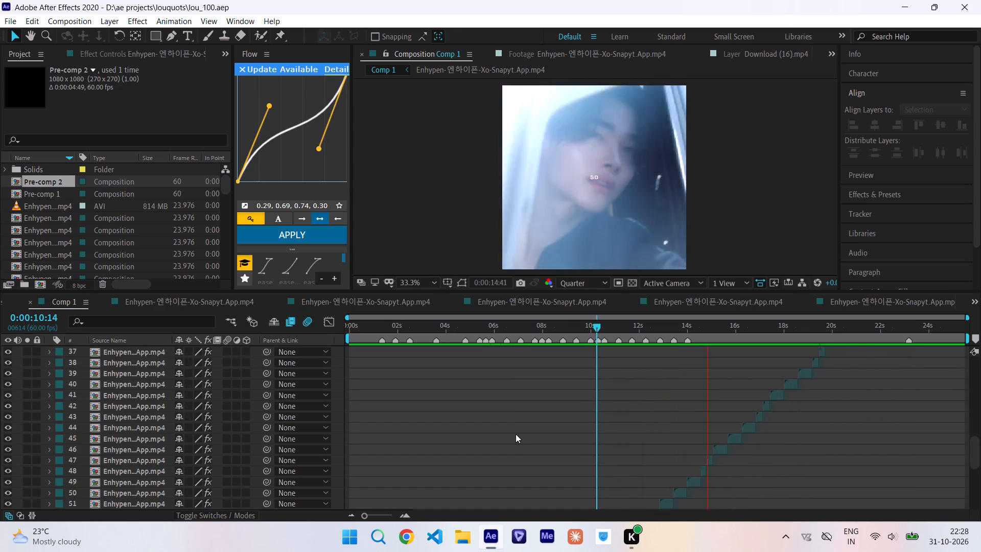
pyautogui.scroll(-8, 516, 434)
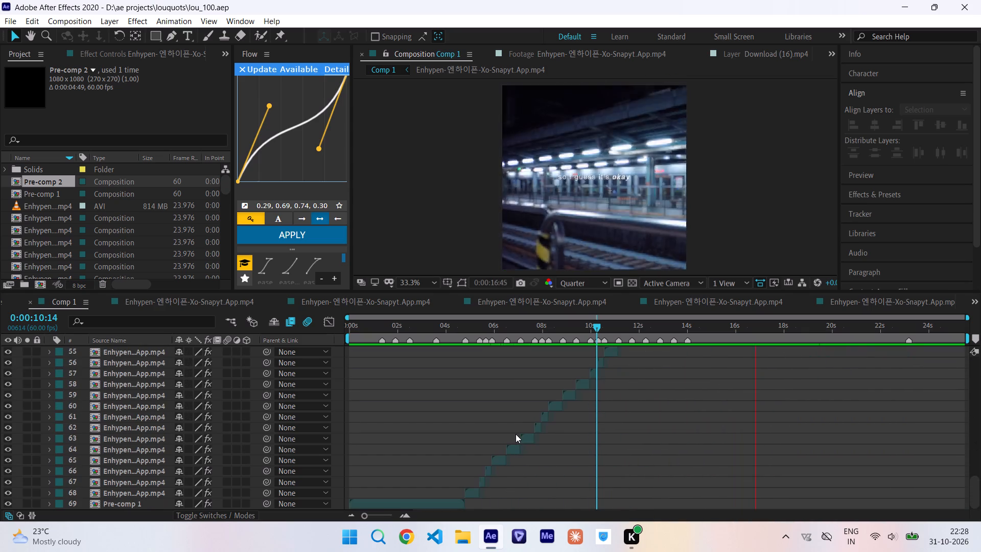
pyautogui.scroll(-8, 516, 434)
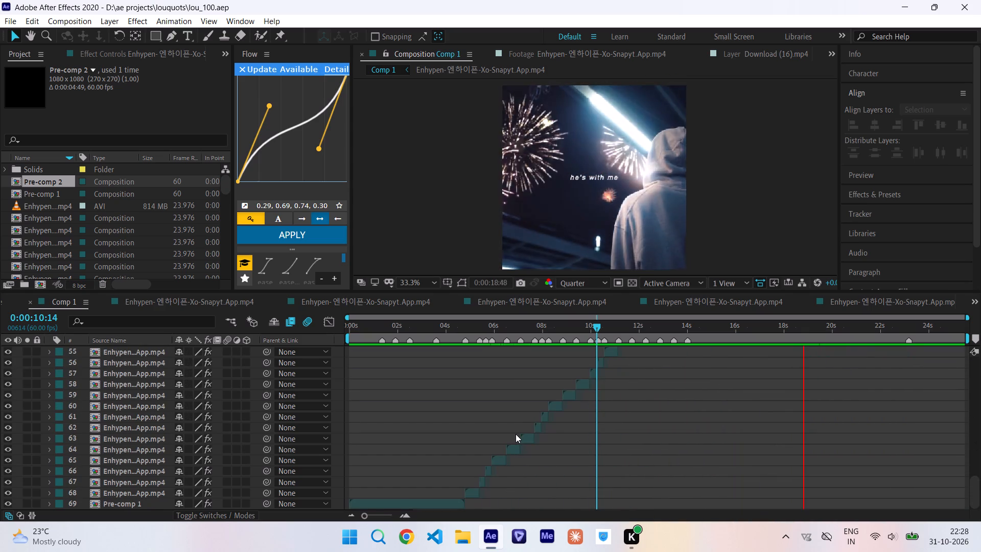
pyautogui.scroll(-3, 516, 434)
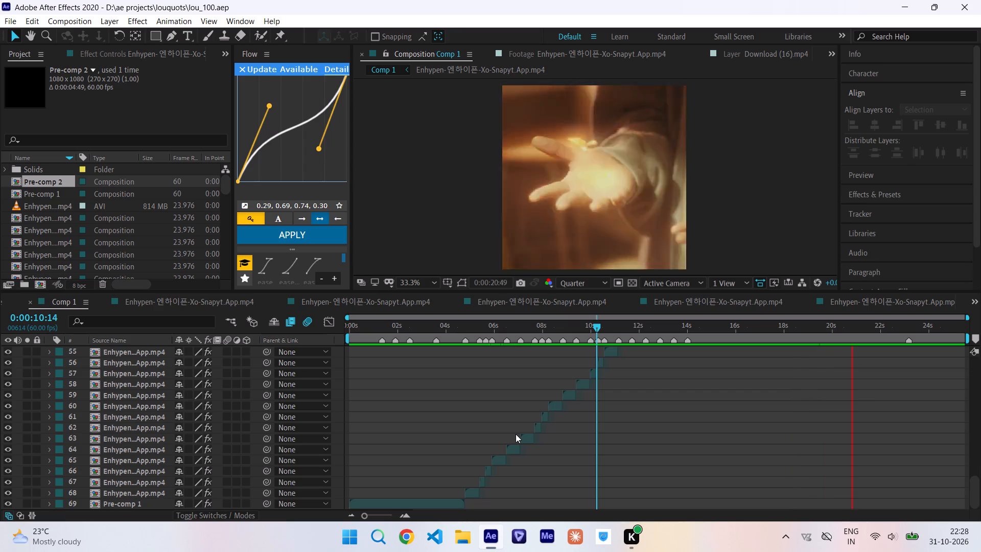
pyautogui.scroll(10, 516, 433)
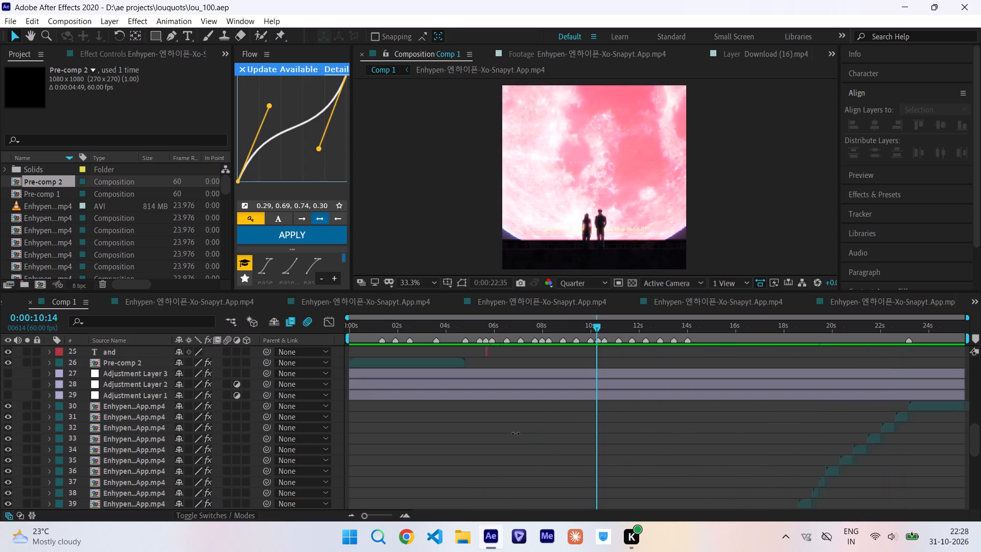
pyautogui.scroll(1, 516, 433)
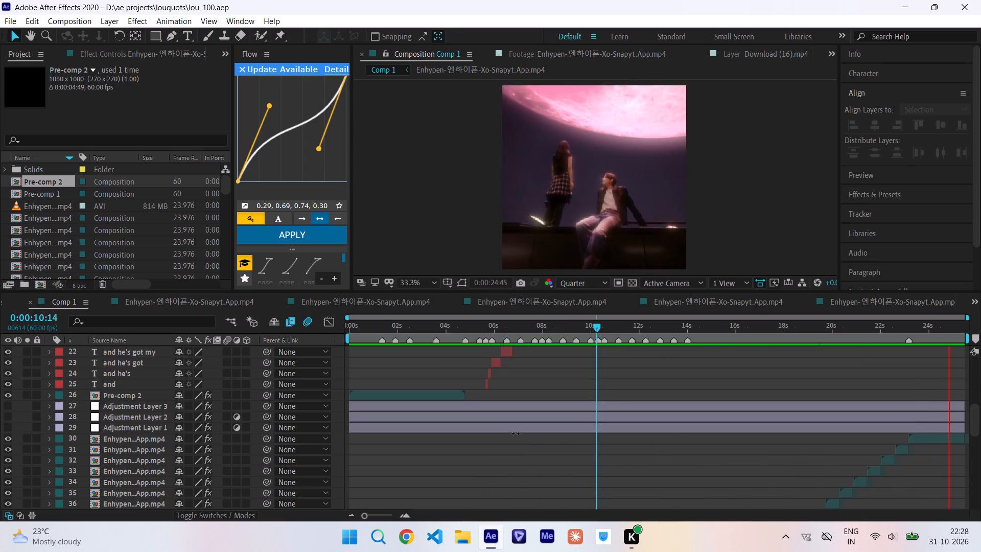
# Review the looped playback of Comp 1 again, checking the lyric text against the clips and looking through the layers.
pyautogui.scroll(3, 516, 433)
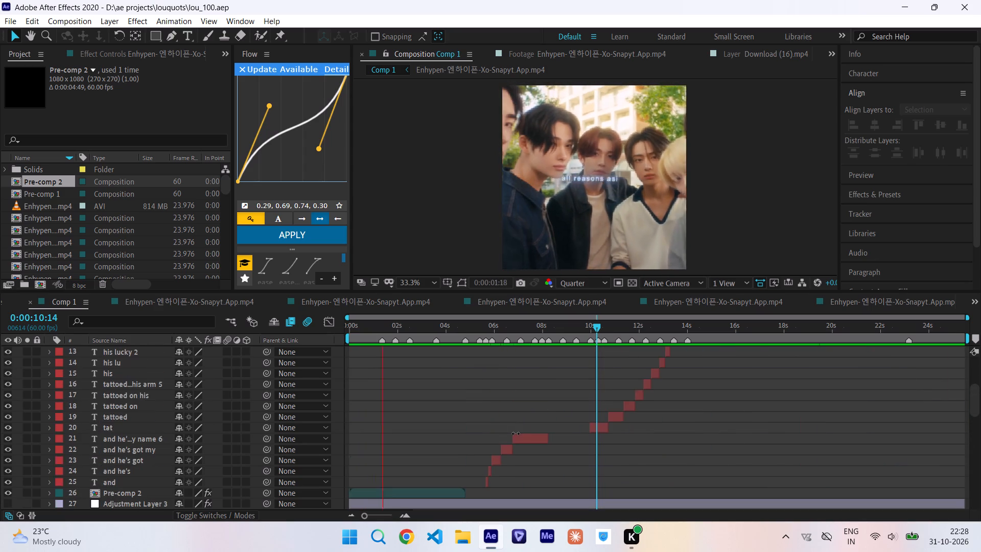
pyautogui.scroll(-9, 516, 433)
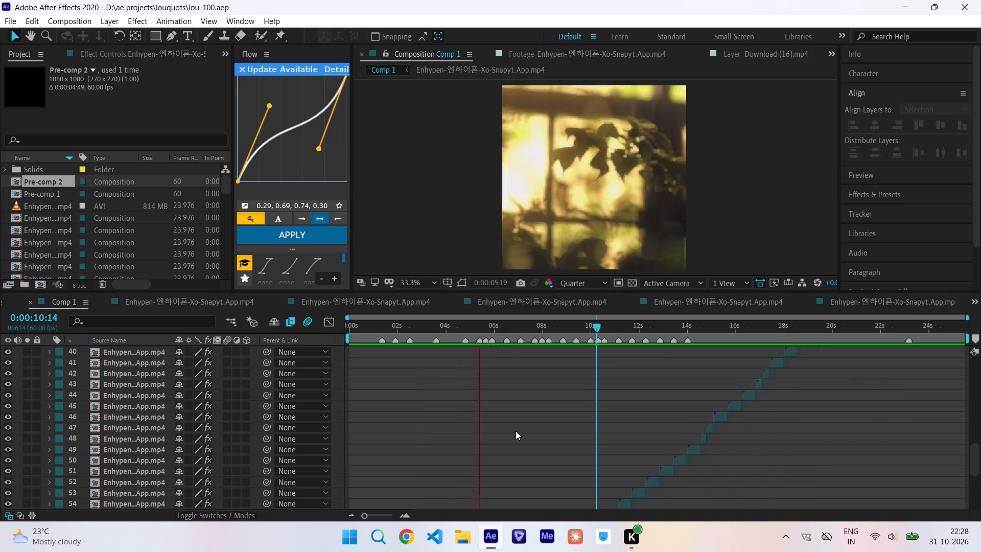
pyautogui.scroll(-3, 516, 431)
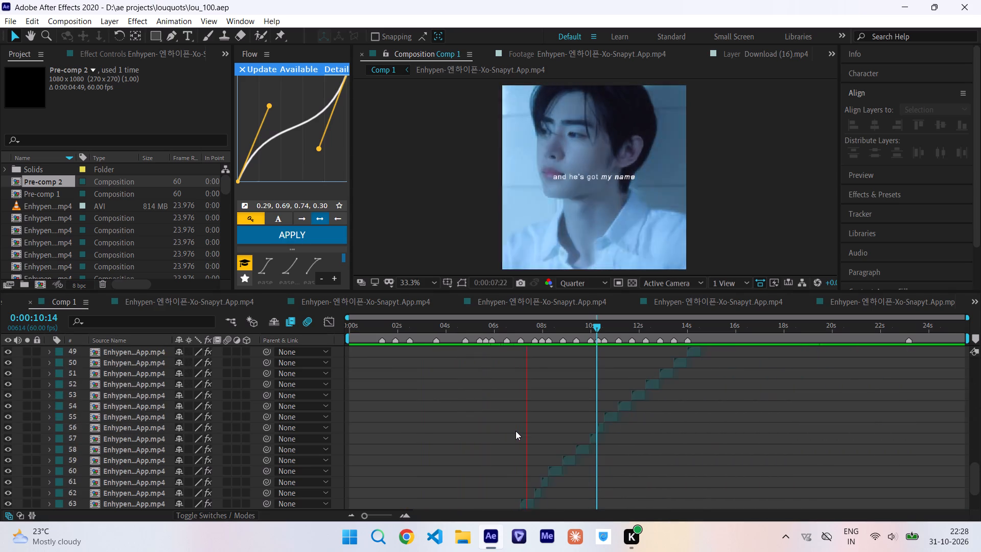
pyautogui.scroll(5, 516, 431)
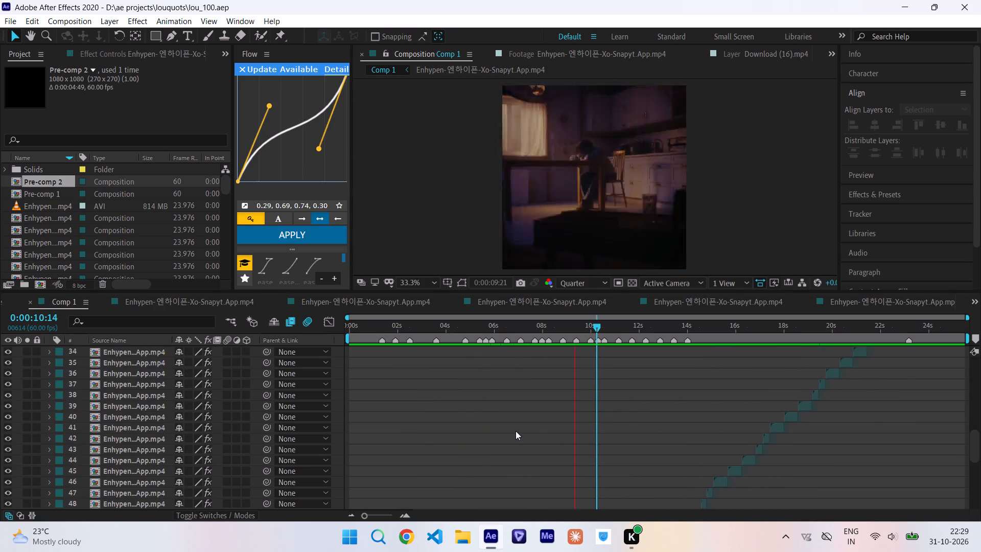
pyautogui.scroll(4, 516, 431)
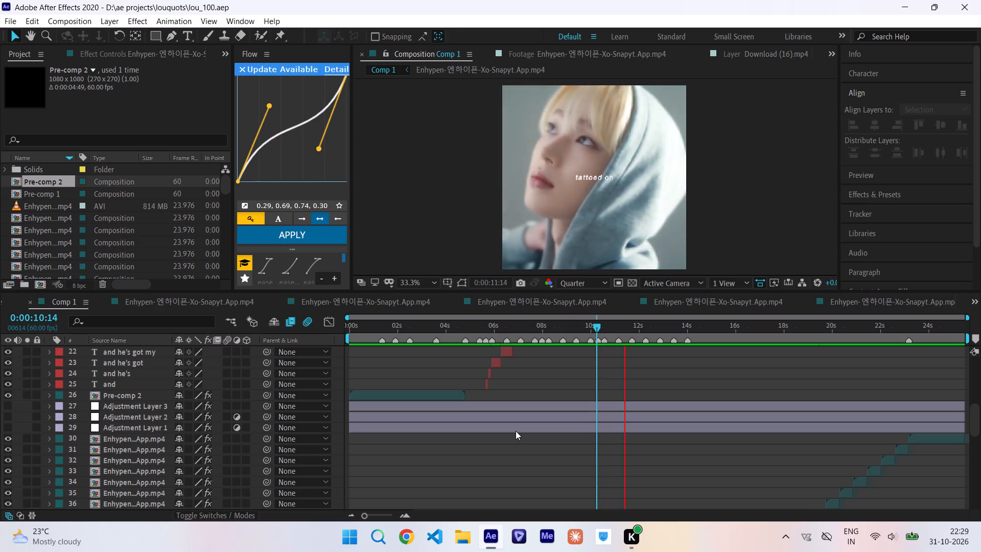
pyautogui.scroll(-1, 516, 431)
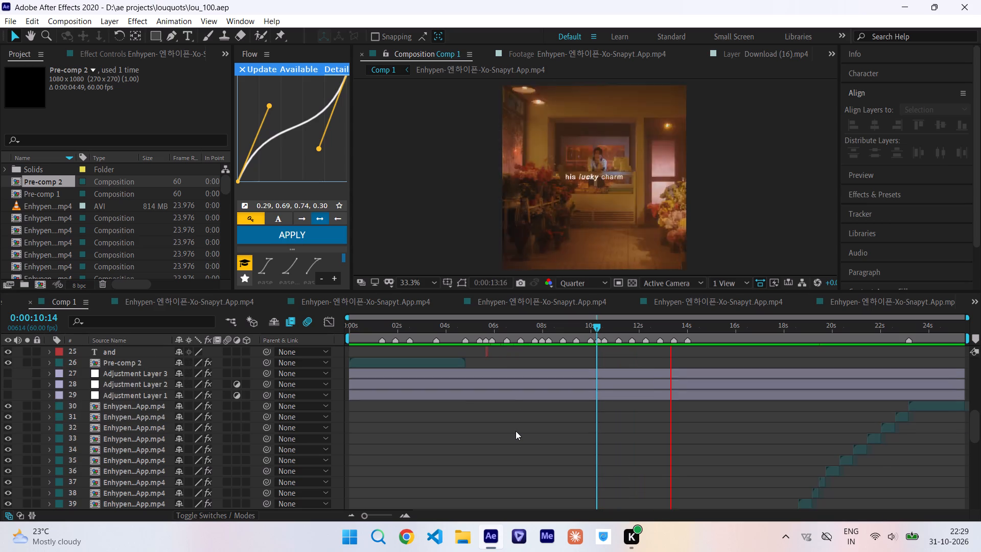
pyautogui.scroll(4, 516, 431)
pyautogui.scroll(-1, 516, 431)
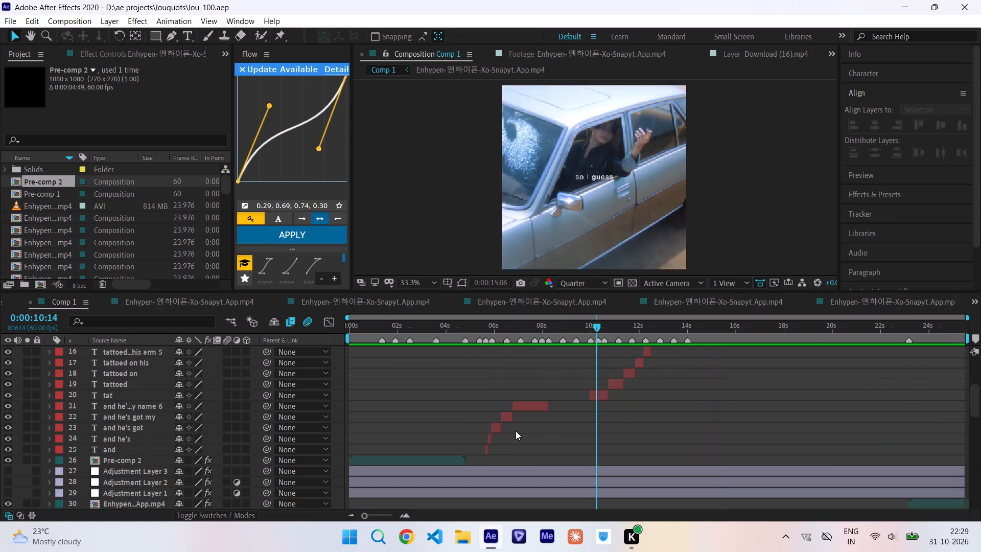
# Review the rest of the Comp 1 playback, and scrub the "and he's got my name" lyric pieces against the clips.
pyautogui.scroll(-6, 516, 431)
pyautogui.scroll(1, 516, 431)
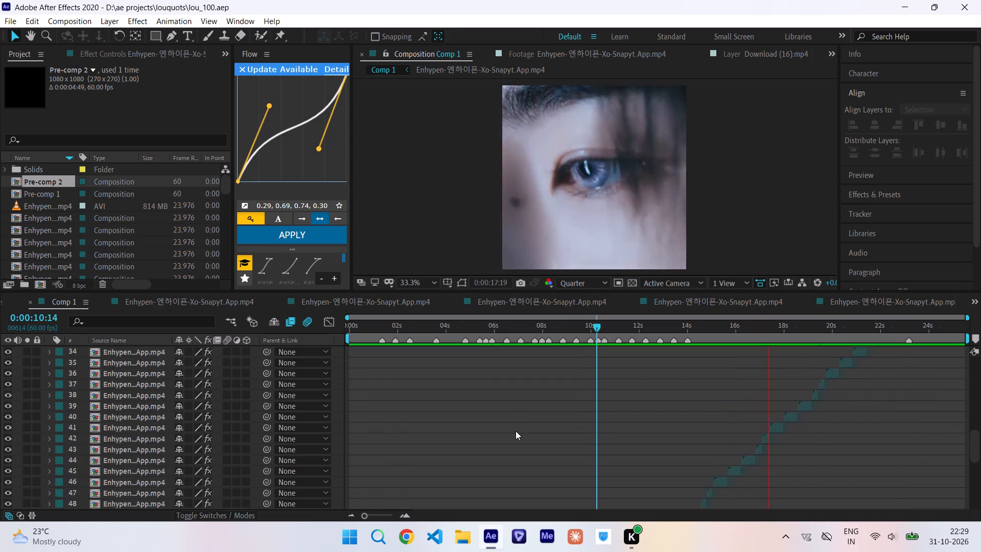
pyautogui.scroll(3, 516, 431)
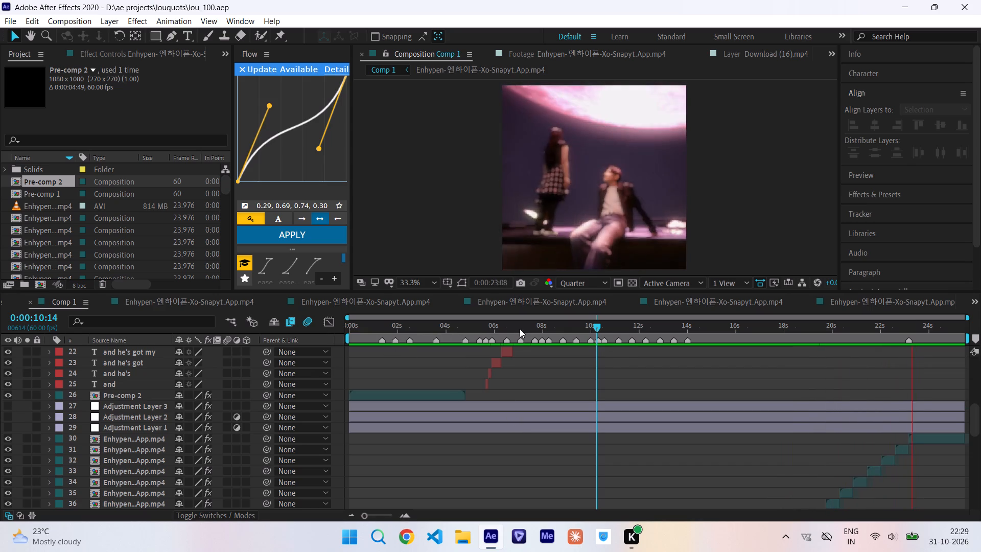
pyautogui.moveTo(509, 328); pyautogui.dragTo(519, 328)
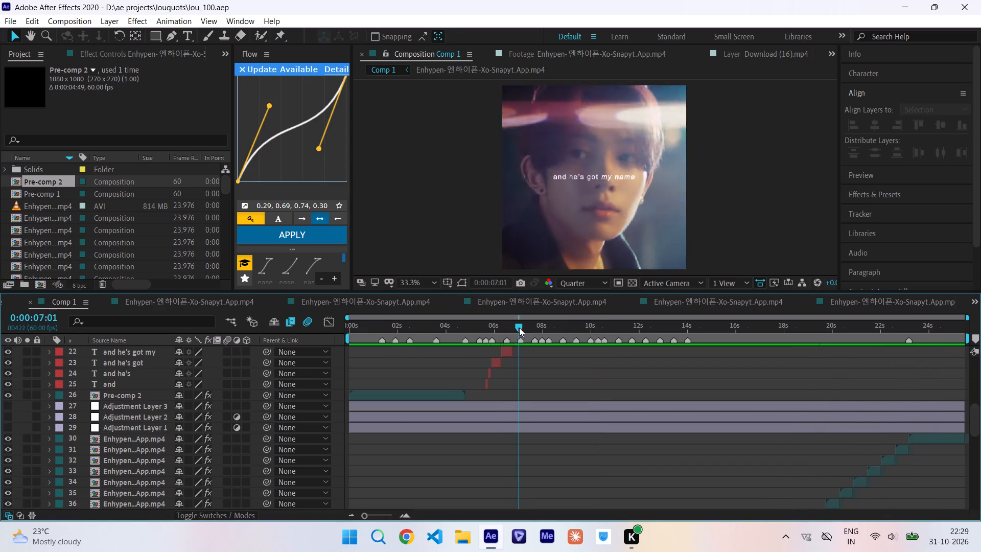
pyautogui.moveTo(519, 328); pyautogui.dragTo(532, 349)
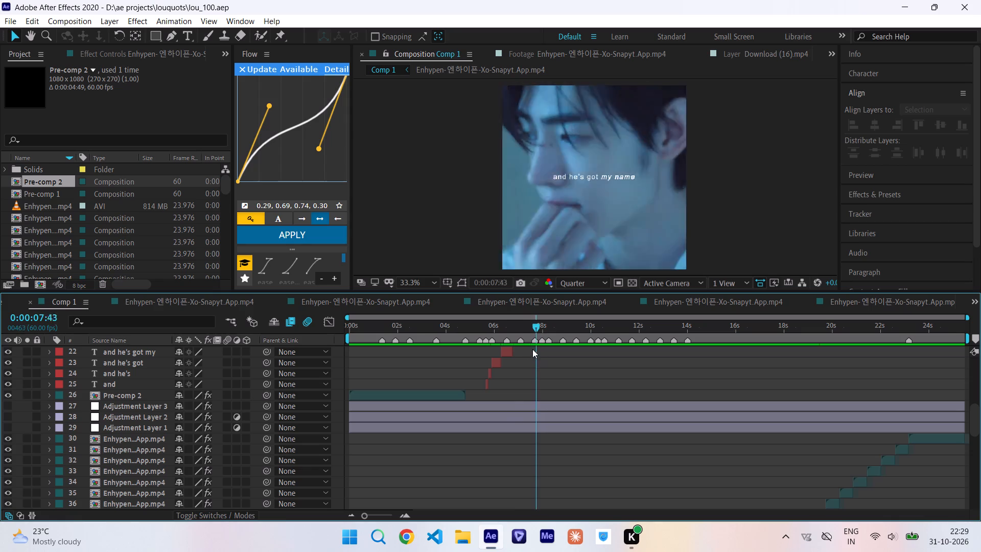
pyautogui.moveTo(532, 349); pyautogui.dragTo(488, 372)
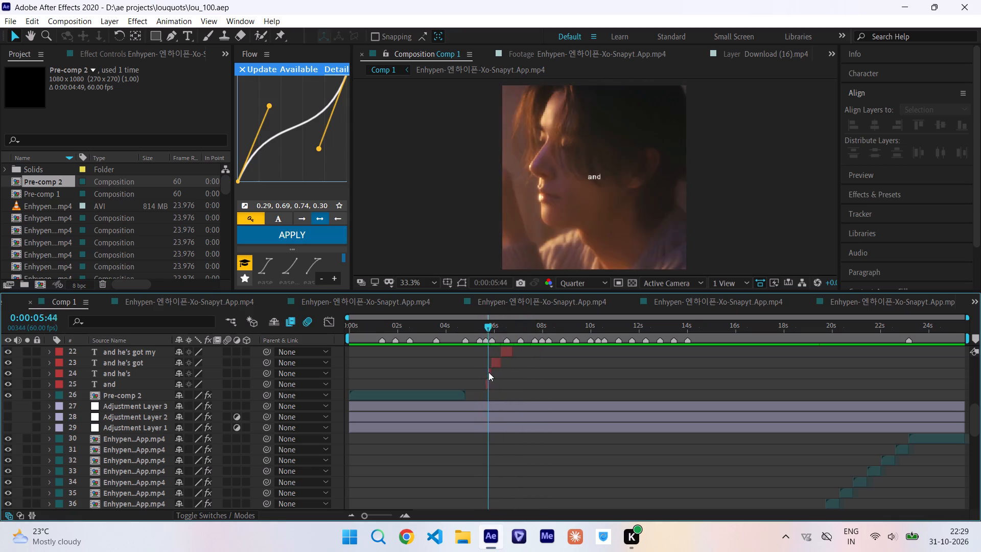
pyautogui.moveTo(488, 372); pyautogui.dragTo(264, 432)
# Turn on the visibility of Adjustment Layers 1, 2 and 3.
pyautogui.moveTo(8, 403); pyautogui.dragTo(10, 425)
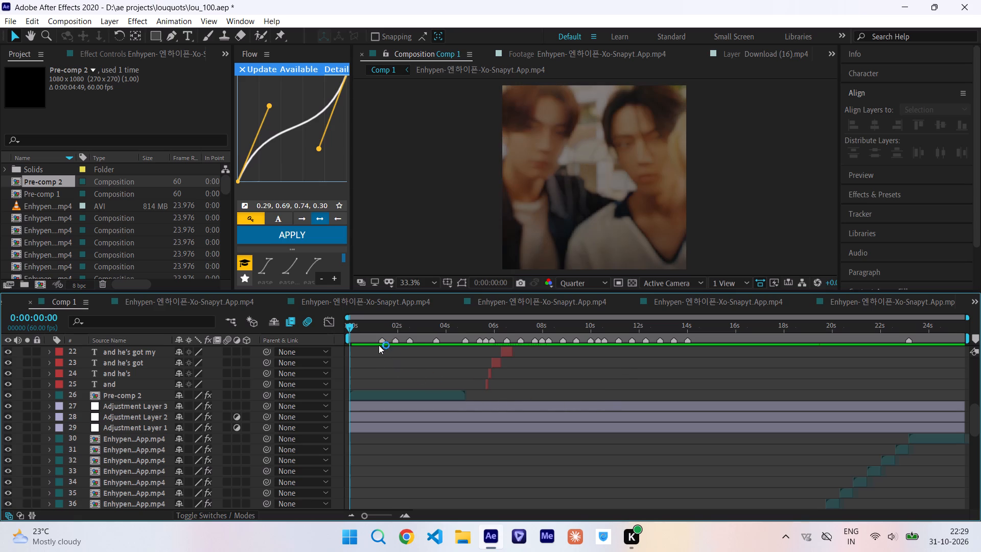
# Scrub Comp 1 from its start to about 0:00:09:54, checking how the adjustment layers affect the clips and lyric text.
pyautogui.moveTo(348, 331); pyautogui.dragTo(373, 328)
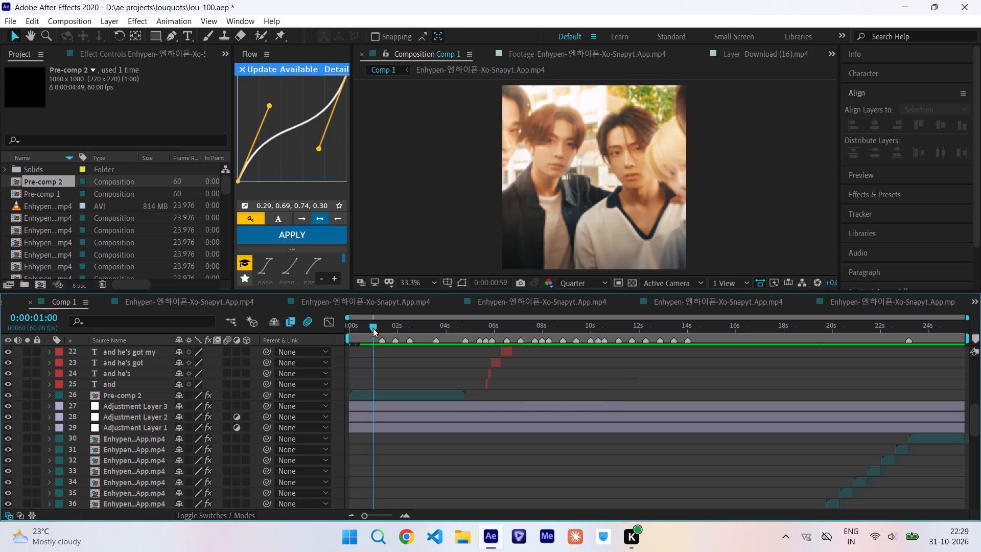
pyautogui.moveTo(373, 328); pyautogui.dragTo(410, 328)
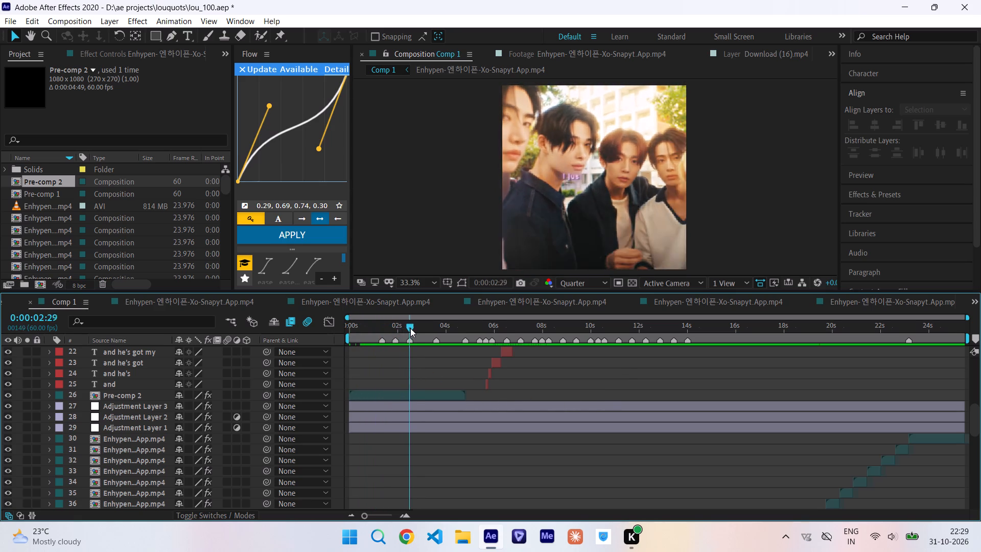
pyautogui.moveTo(410, 328); pyautogui.dragTo(458, 324)
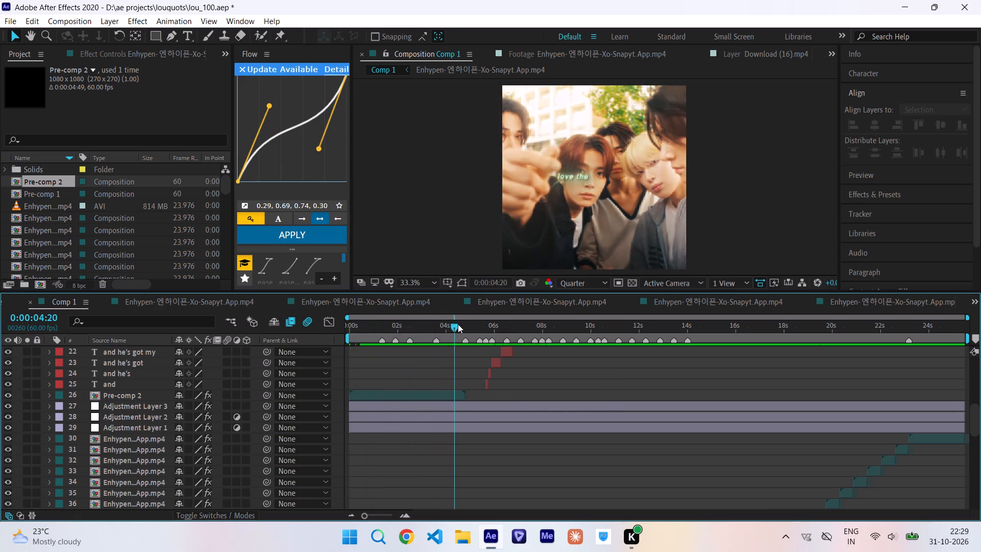
pyautogui.moveTo(458, 324); pyautogui.dragTo(476, 327)
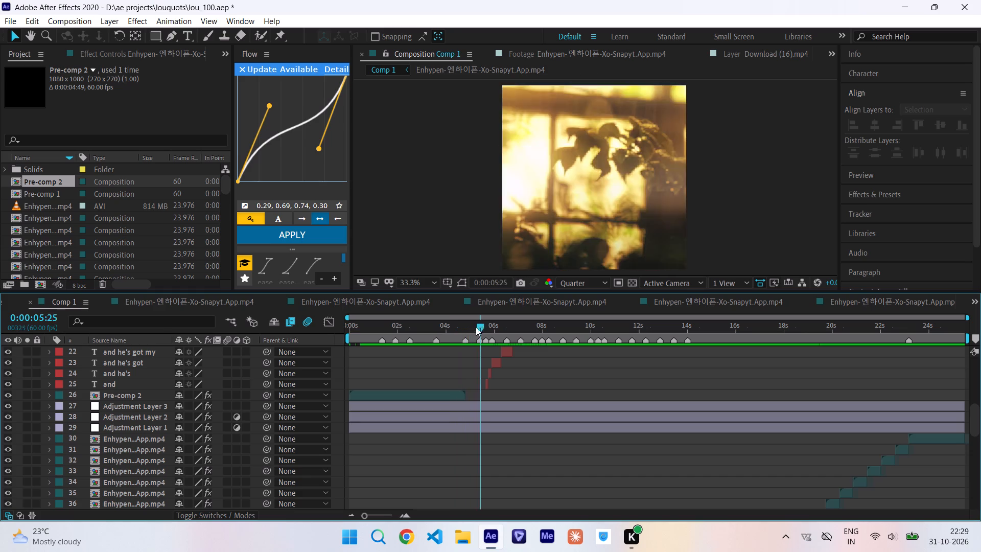
pyautogui.moveTo(476, 327); pyautogui.dragTo(463, 335)
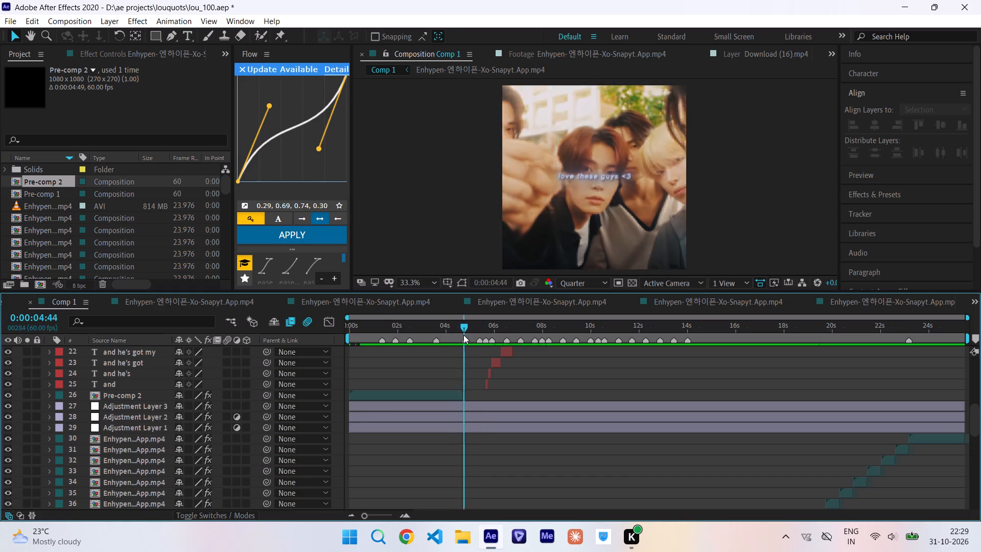
pyautogui.moveTo(463, 335); pyautogui.dragTo(477, 336)
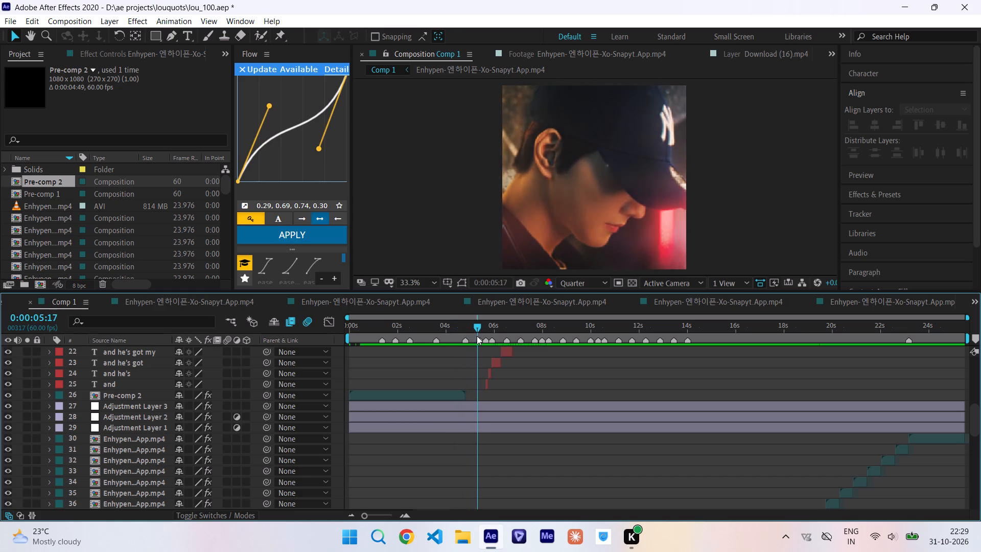
pyautogui.moveTo(477, 336); pyautogui.dragTo(494, 336)
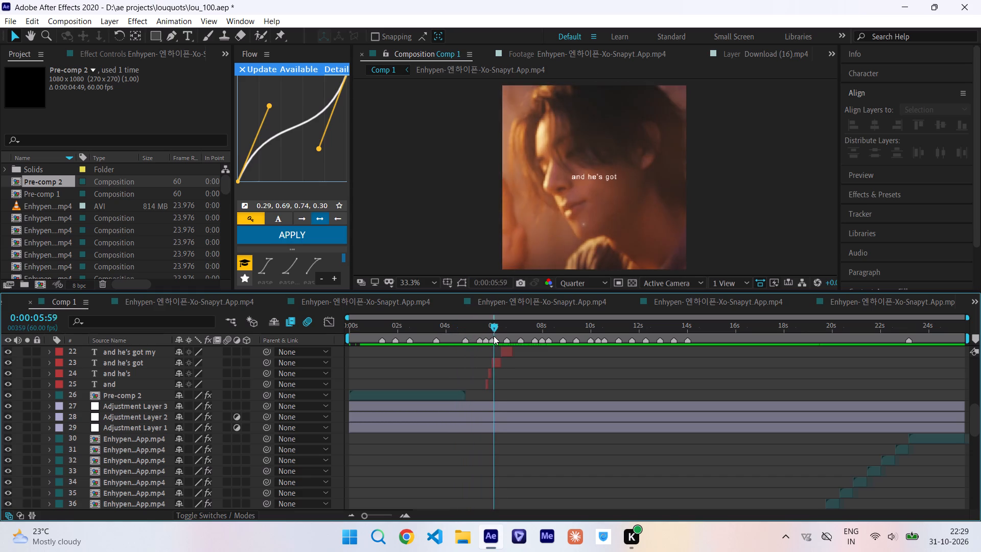
pyautogui.moveTo(494, 336); pyautogui.dragTo(516, 336)
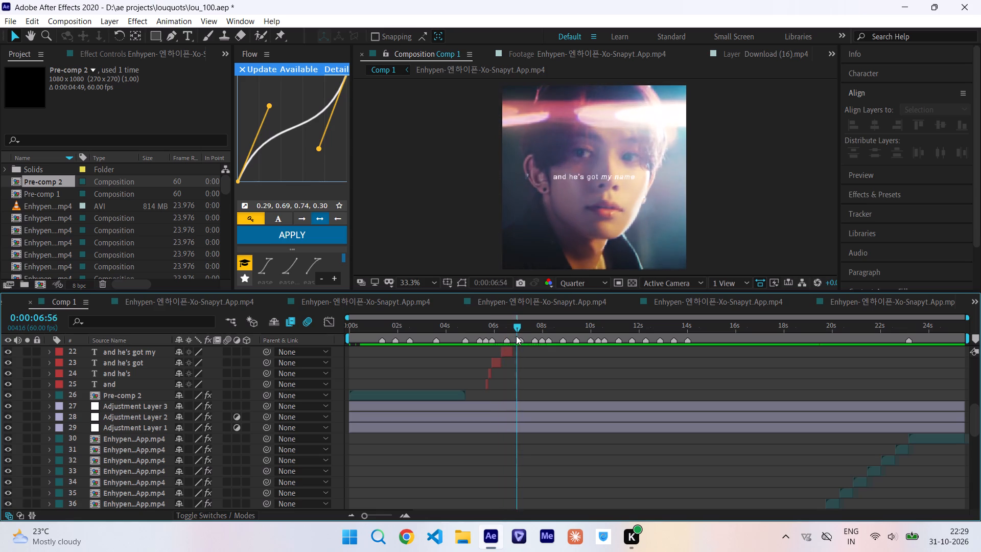
pyautogui.moveTo(516, 336); pyautogui.dragTo(545, 336)
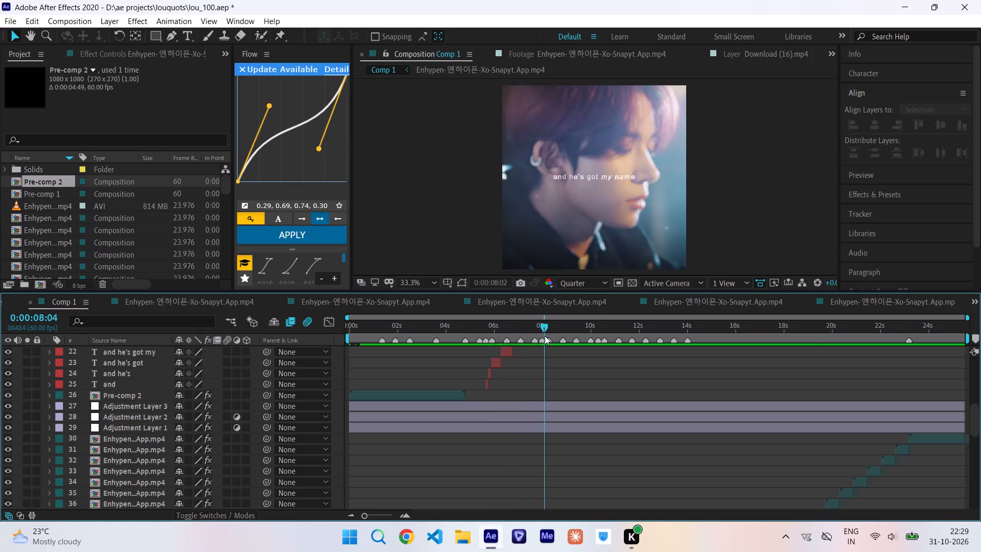
pyautogui.moveTo(545, 336); pyautogui.dragTo(575, 336)
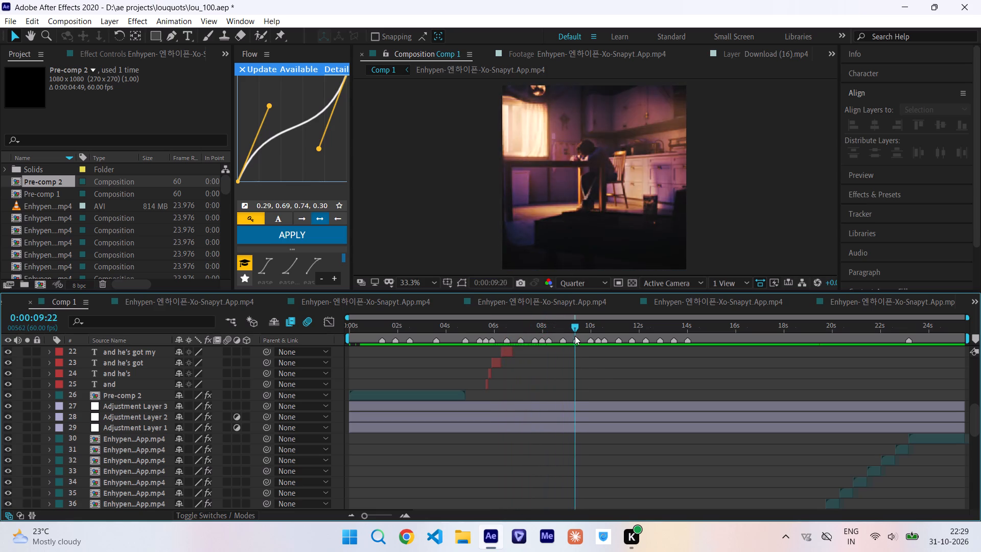
pyautogui.moveTo(575, 336); pyautogui.dragTo(588, 336)
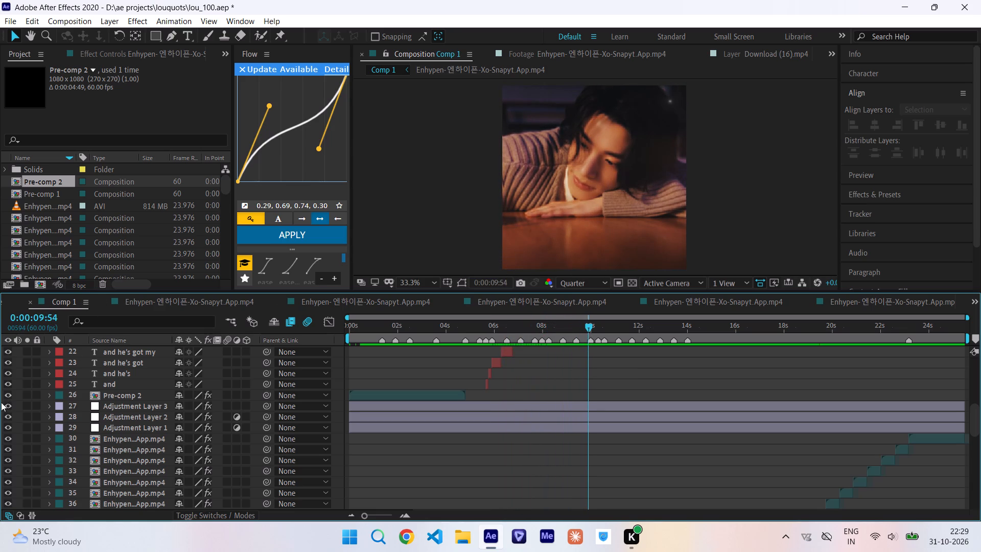
# Hide all the lyric text layers together with Pre-comp 2 and the three adjustment layers.
pyautogui.moveTo(84, 427); pyautogui.dragTo(117, 367)
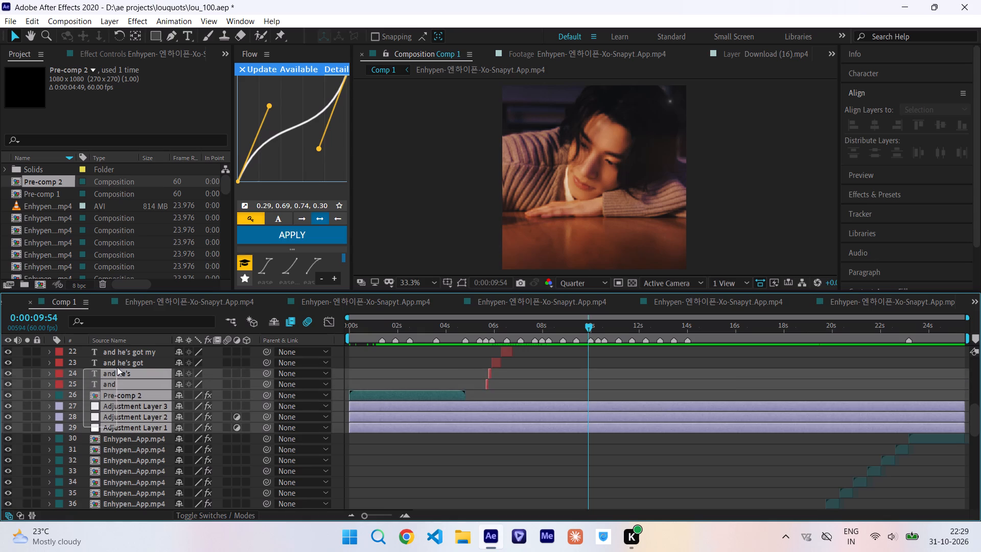
pyautogui.moveTo(117, 367); pyautogui.dragTo(106, 341)
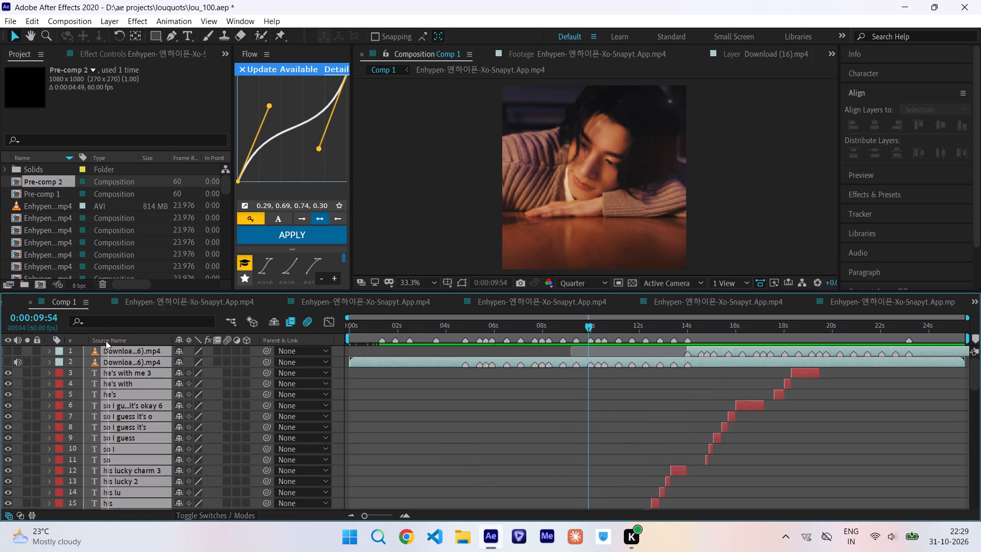
pyautogui.moveTo(106, 341); pyautogui.dragTo(107, 374)
pyautogui.click(4, 373)
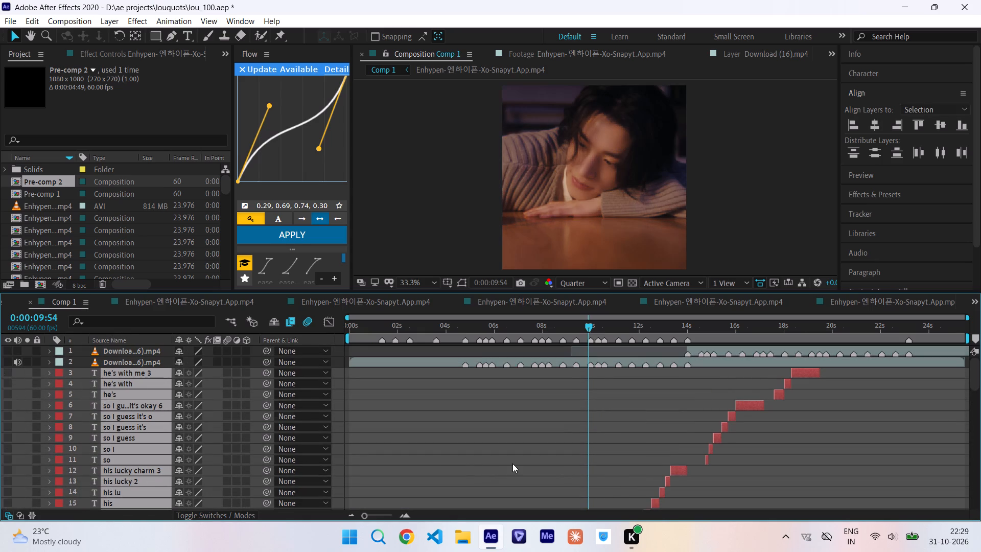
pyautogui.click(572, 474)
# Select the first video clip after Pre-comp 1, on layer 68, and save the project.
pyautogui.scroll(-11, 572, 474)
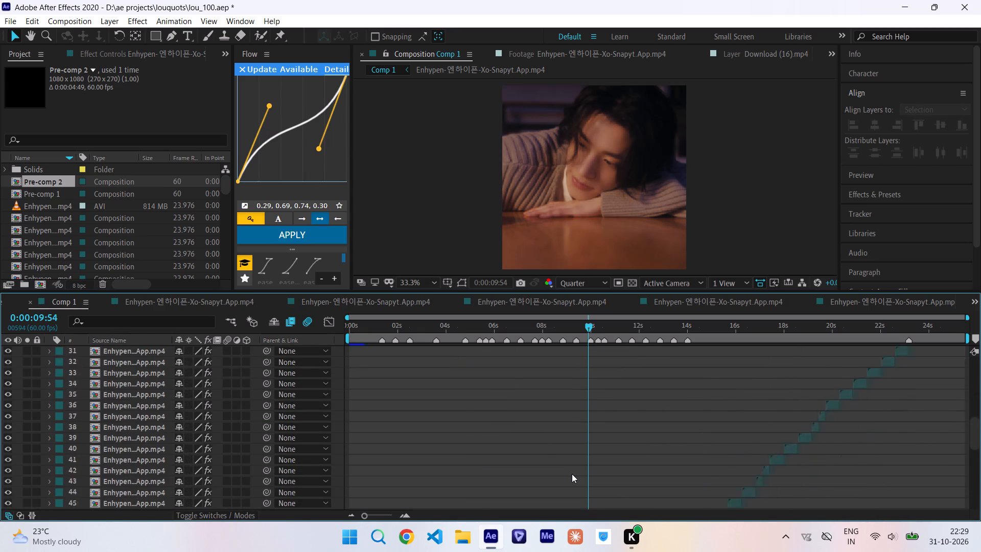
pyautogui.scroll(-11, 572, 474)
pyautogui.moveTo(433, 327); pyautogui.dragTo(438, 326)
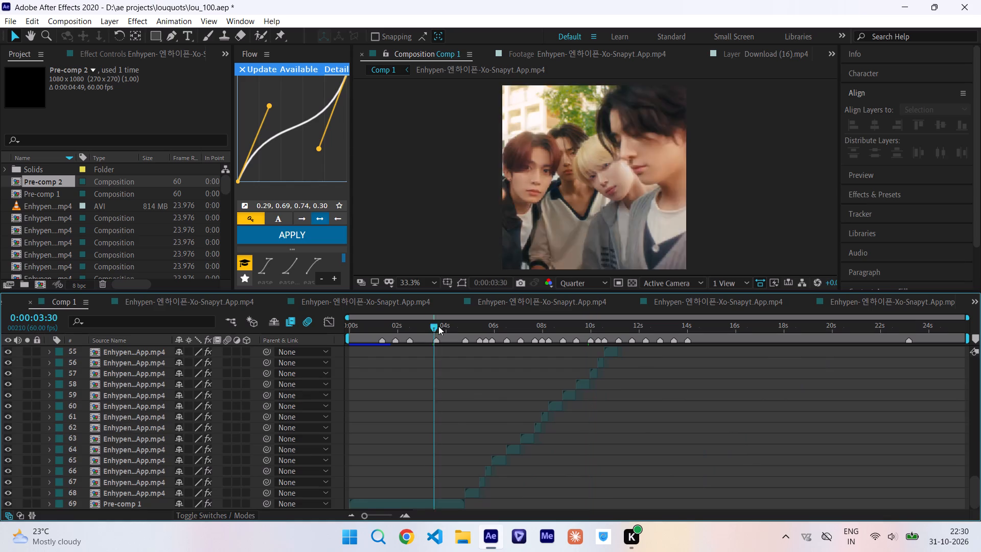
pyautogui.moveTo(438, 326); pyautogui.dragTo(469, 337)
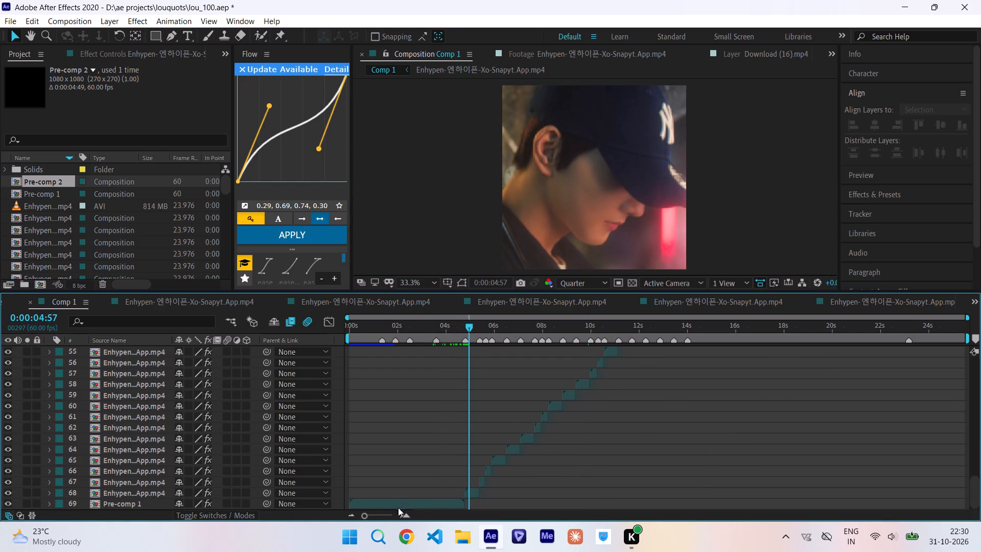
pyautogui.tripleClick(403, 515)
pyautogui.click(486, 492)
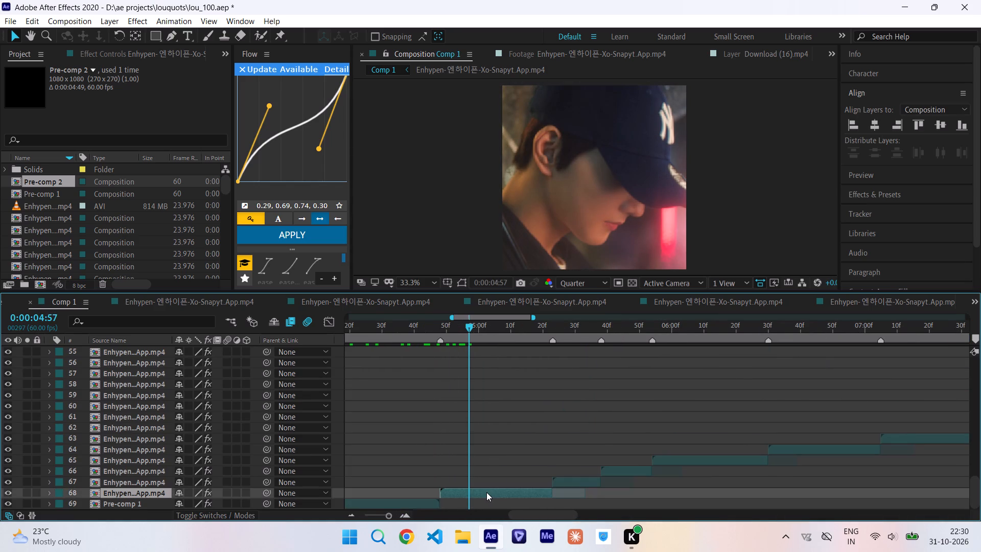
pyautogui.hotkey('ctrl', 's')
# Add a starting Scale keyframe to the layer 68 clip at its first frame, 0:00:04:48.
pyautogui.moveTo(465, 327); pyautogui.dragTo(438, 343)
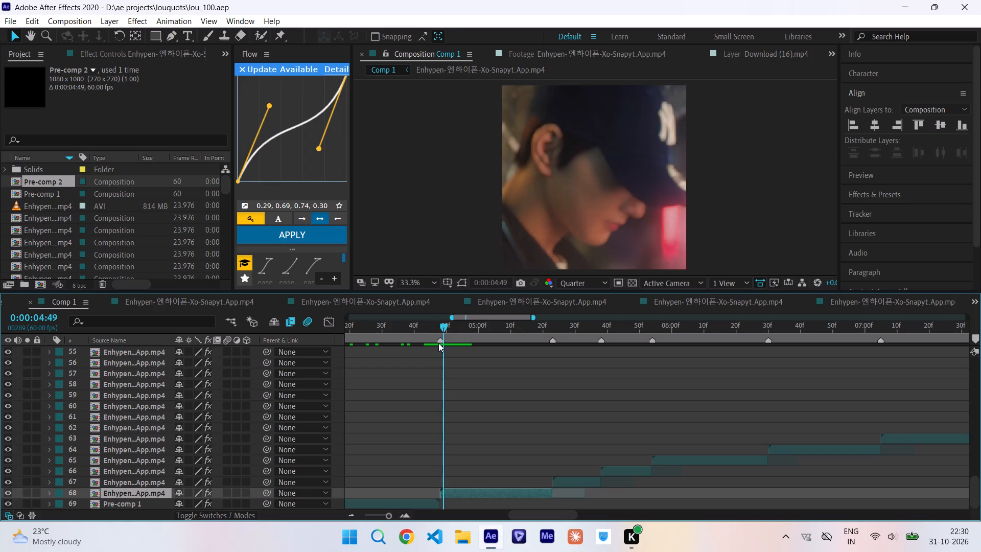
pyautogui.moveTo(438, 343); pyautogui.dragTo(532, 354)
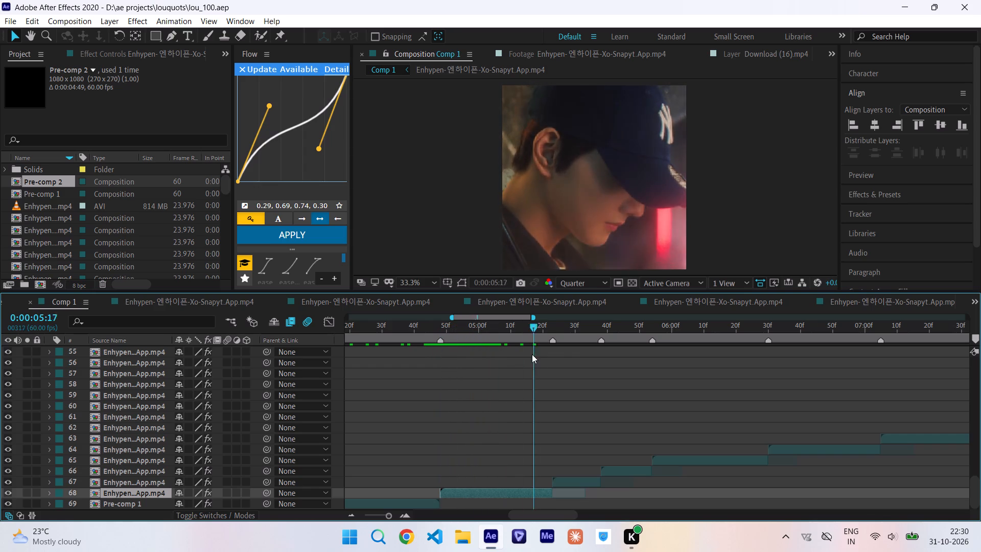
pyautogui.moveTo(532, 354); pyautogui.dragTo(523, 417)
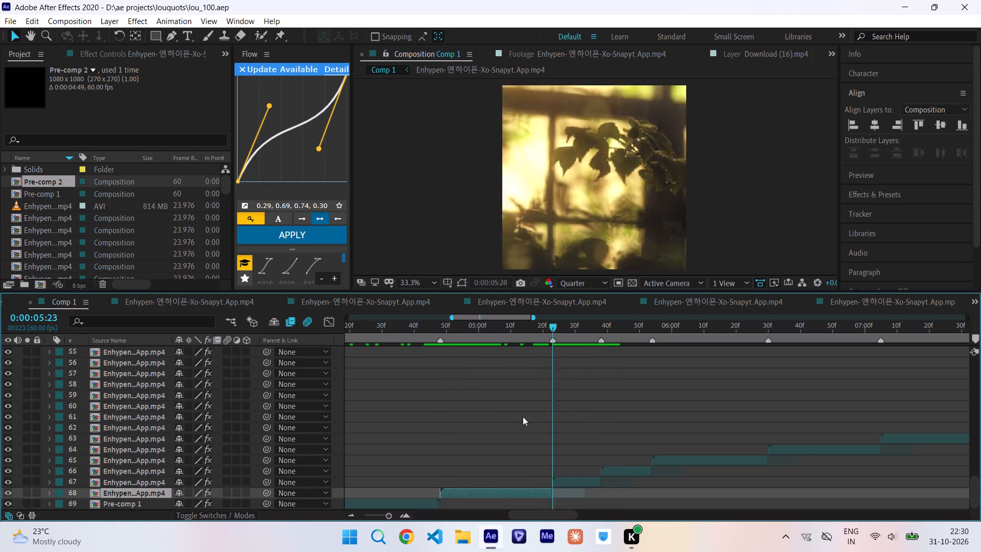
pyautogui.moveTo(523, 417); pyautogui.dragTo(438, 468)
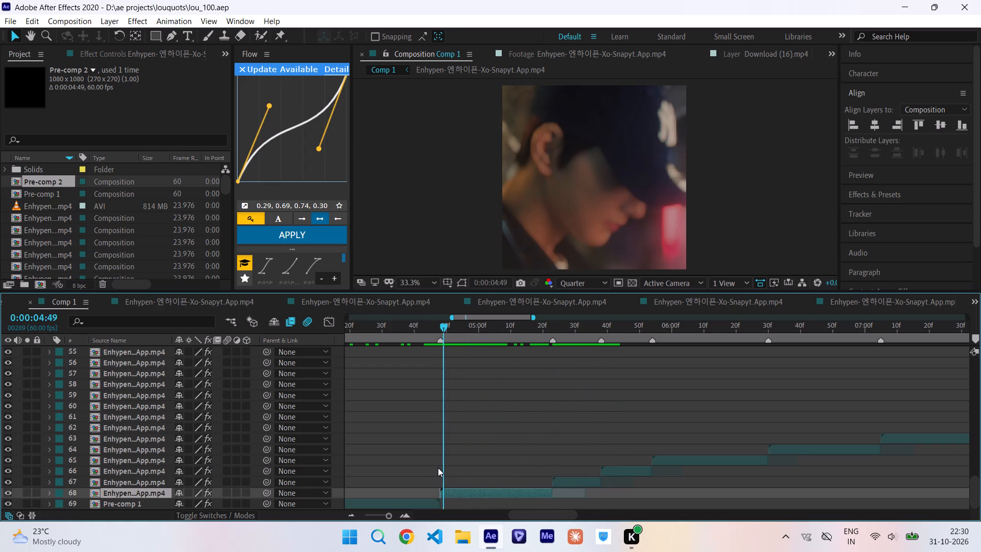
pyautogui.moveTo(438, 468); pyautogui.dragTo(437, 468)
pyautogui.press('s')
pyautogui.scroll(-4, 439, 458)
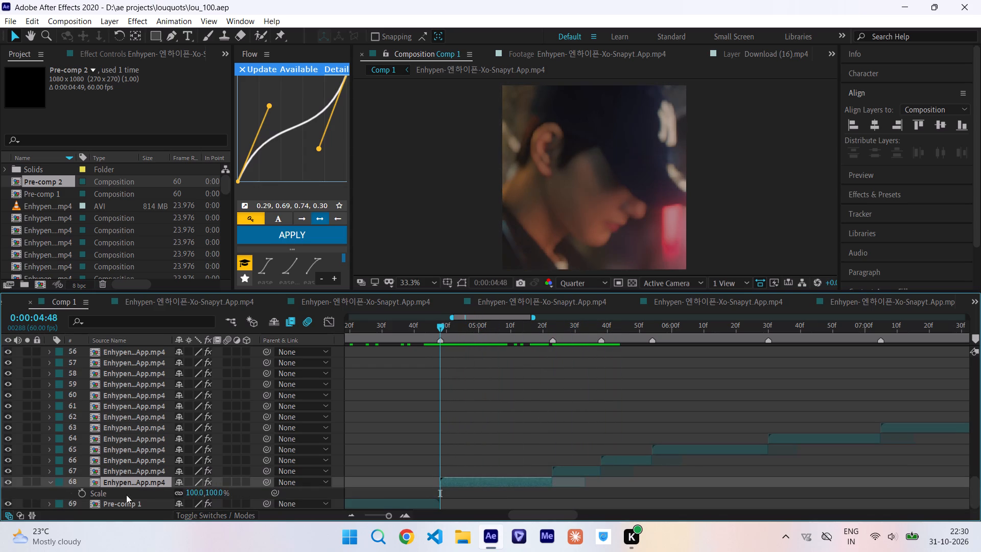
pyautogui.click(83, 492)
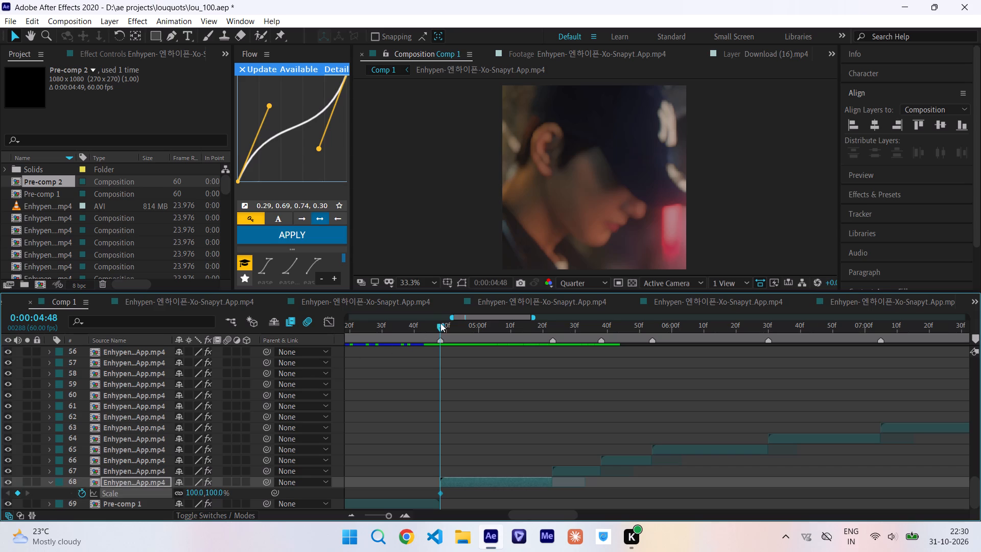
# Add a second Scale keyframe of 110% to the layer 68 clip at 0:00:05:13.
pyautogui.moveTo(440, 323); pyautogui.dragTo(521, 339)
pyautogui.click(258, 494)
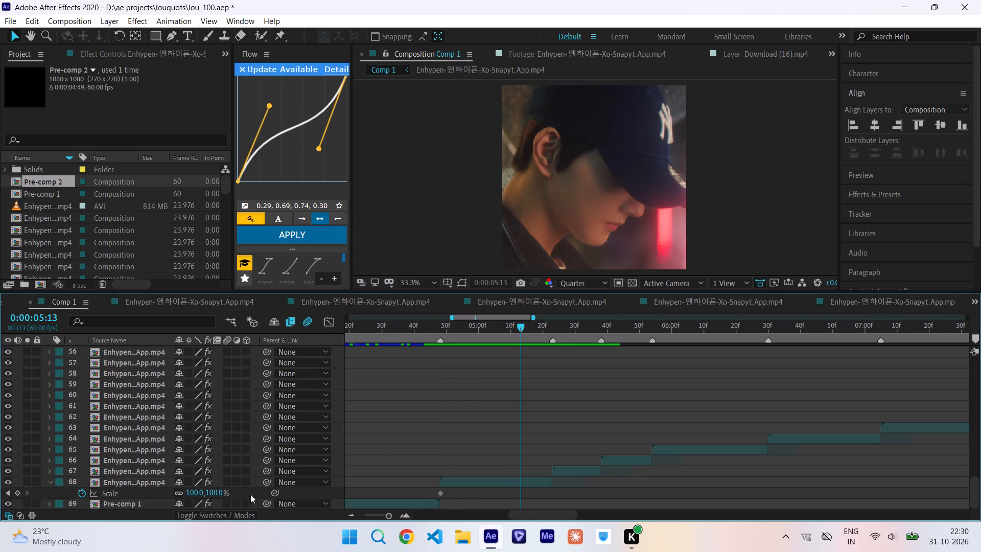
pyautogui.click(194, 496)
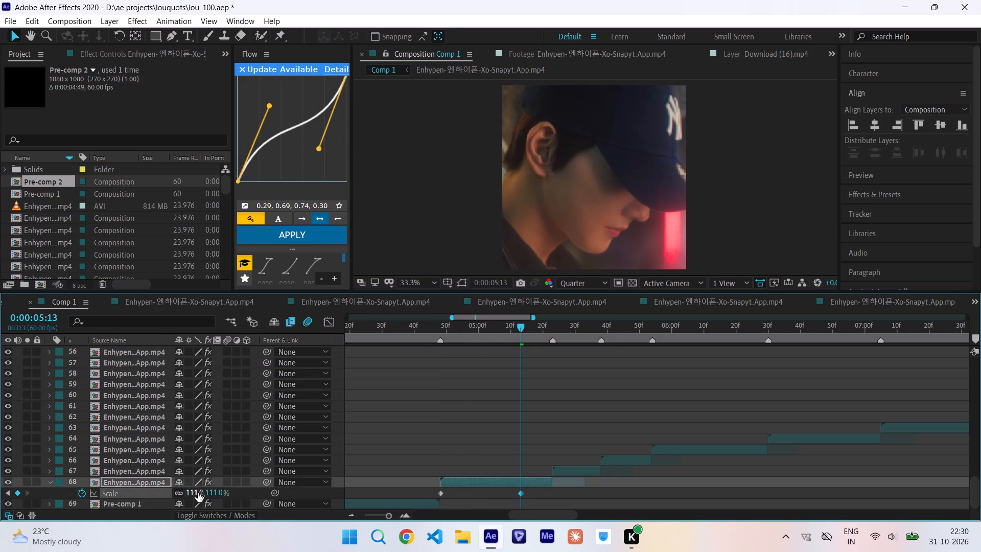
pyautogui.click(195, 495)
pyautogui.write('110')
pyautogui.press('Return')
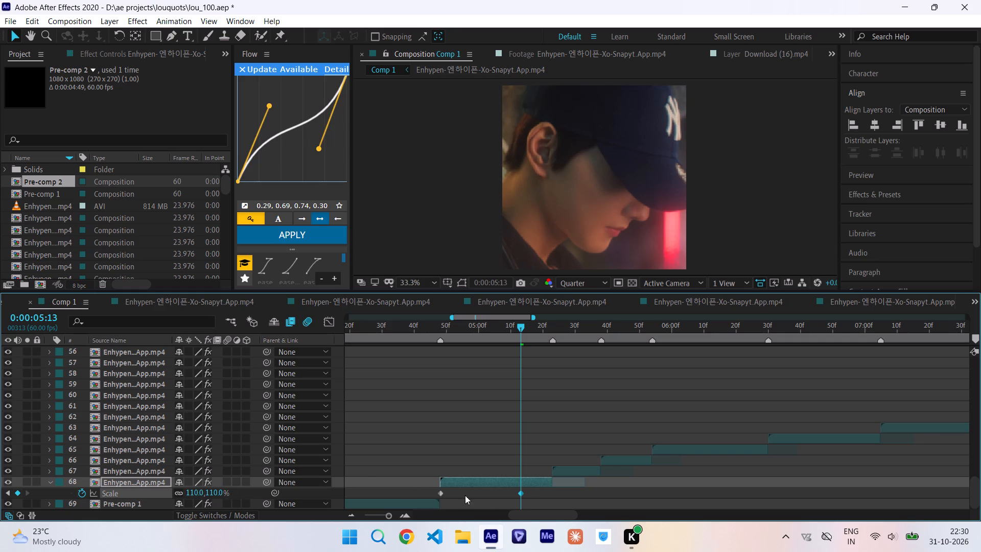
# Move the 110% Scale keyframe on layer 68 to the end of its clip, at 0:00:05:23.
pyautogui.moveTo(520, 494); pyautogui.dragTo(547, 500)
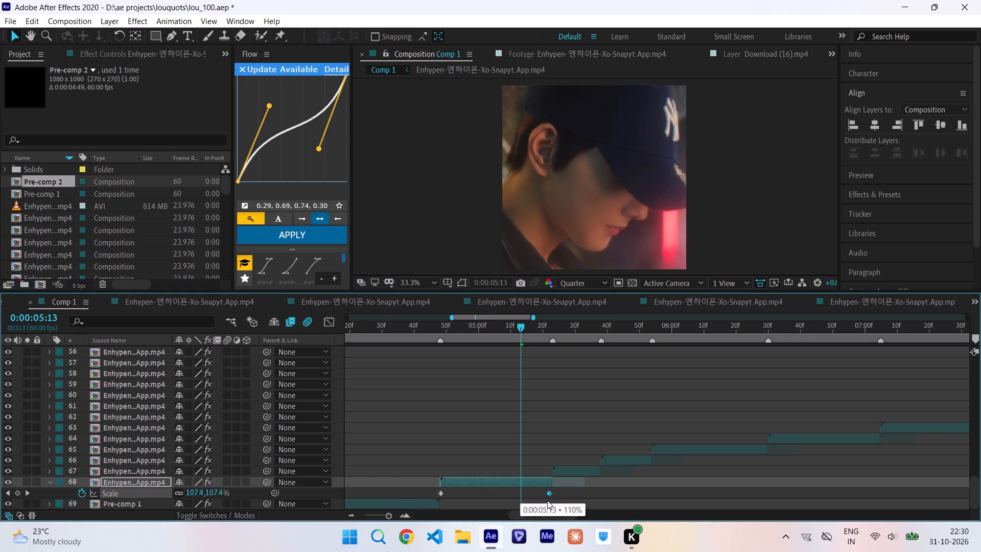
pyautogui.moveTo(547, 500); pyautogui.dragTo(550, 503)
# Easy-ease both Scale keyframes on layer 68 and apply a Flow curve of 0.22, 0.64, 0.73, 0.32.
pyautogui.moveTo(559, 492); pyautogui.dragTo(432, 491)
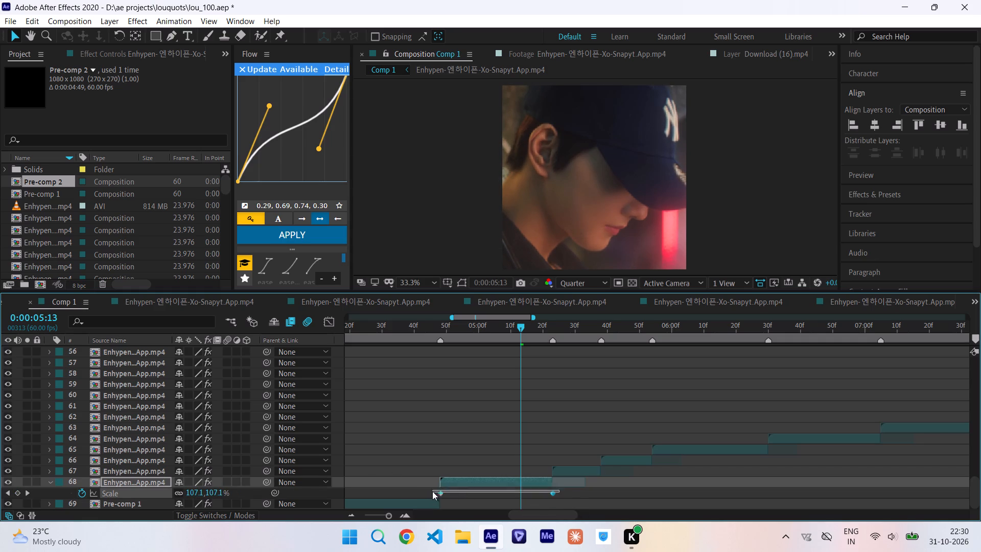
pyautogui.moveTo(432, 491); pyautogui.dragTo(424, 496)
pyautogui.press('F9')
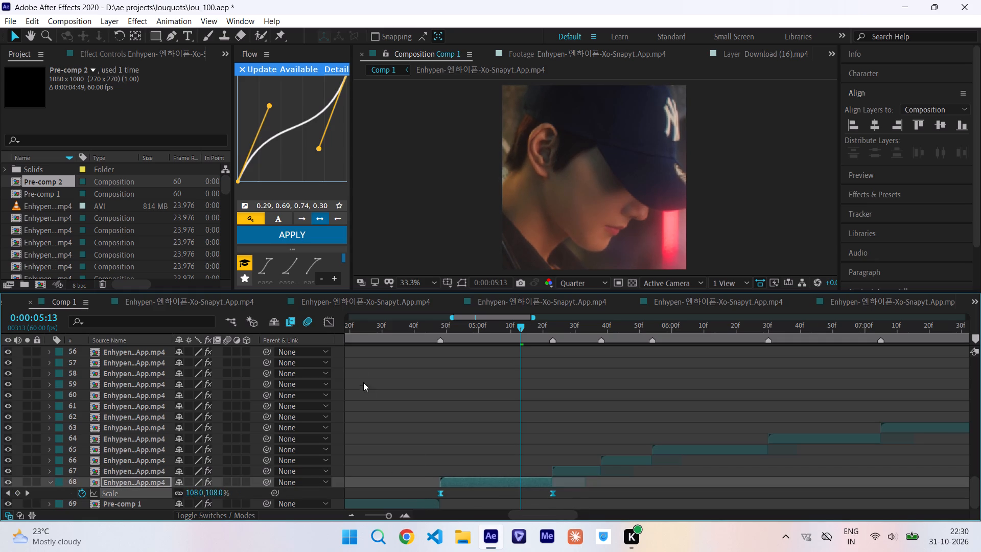
pyautogui.click(308, 239)
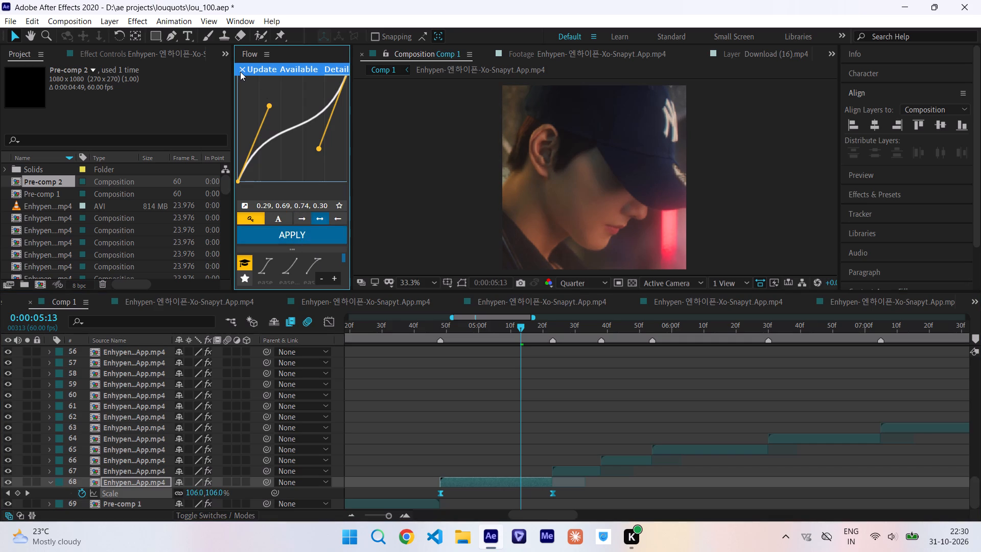
pyautogui.click(240, 72)
pyautogui.moveTo(269, 105); pyautogui.dragTo(262, 110)
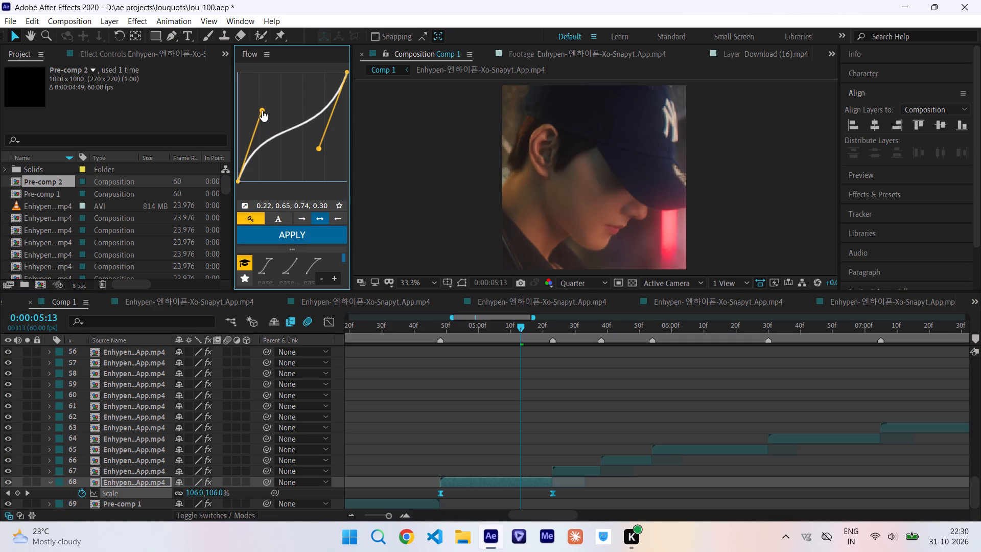
pyautogui.moveTo(262, 110); pyautogui.dragTo(262, 112)
pyautogui.click(316, 151)
pyautogui.click(317, 150)
pyautogui.click(314, 233)
# Preview the layer 68 scale animation by playing from 0:00:04:40 and scrubbing across the clip and its neighbours.
pyautogui.moveTo(406, 332); pyautogui.dragTo(407, 332)
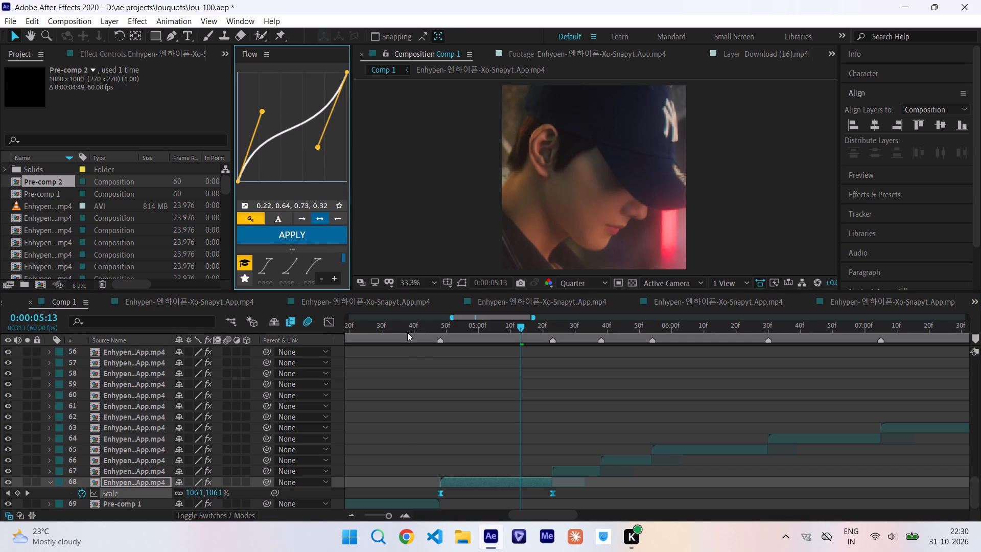
pyautogui.moveTo(407, 332); pyautogui.dragTo(527, 348)
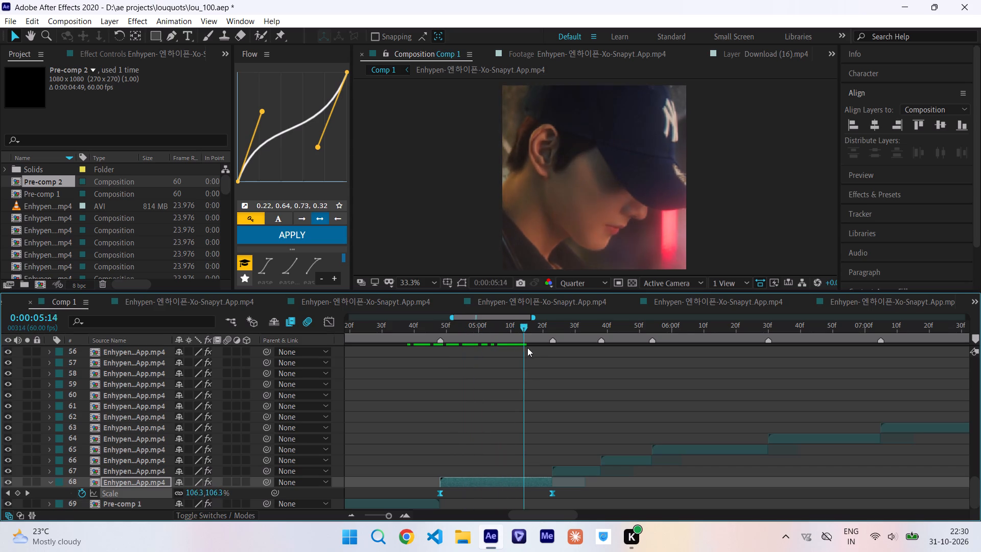
pyautogui.moveTo(527, 348); pyautogui.dragTo(413, 352)
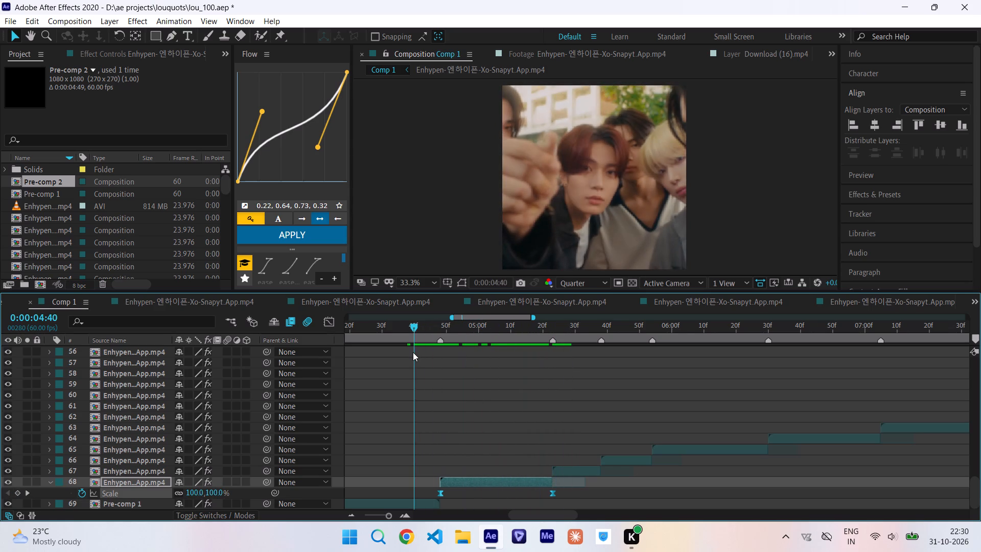
pyautogui.press('space')
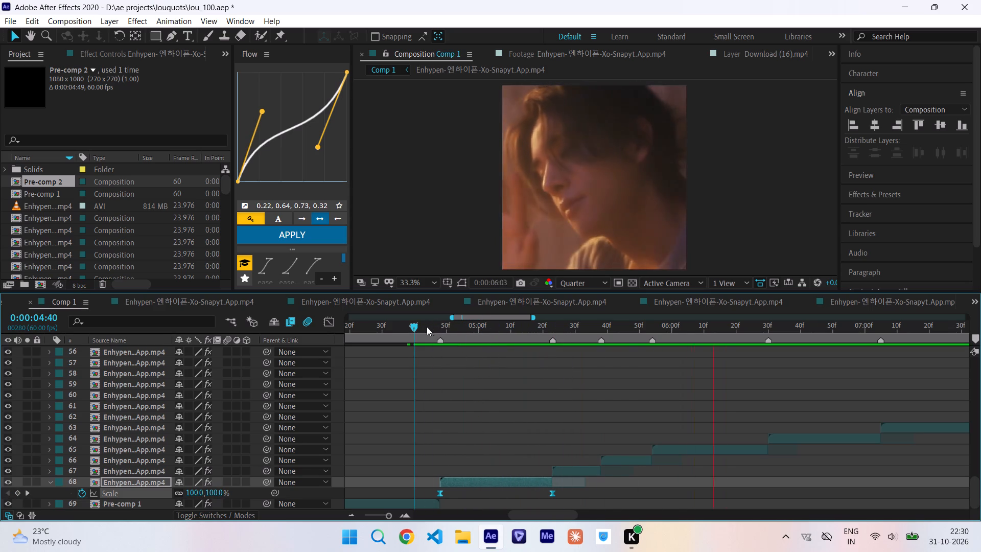
pyautogui.click(415, 328)
pyautogui.press('space')
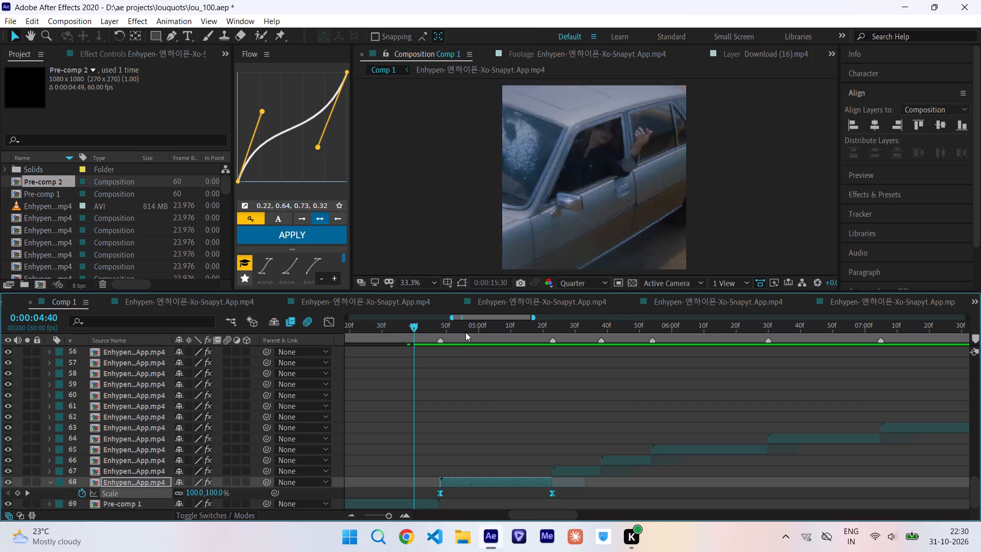
pyautogui.moveTo(425, 333); pyautogui.dragTo(496, 330)
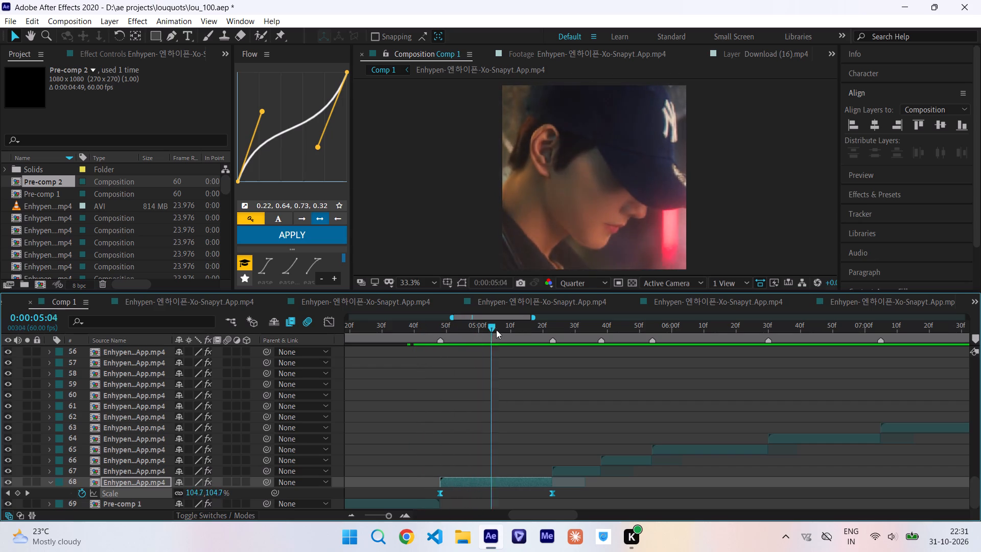
pyautogui.moveTo(496, 330); pyautogui.dragTo(621, 337)
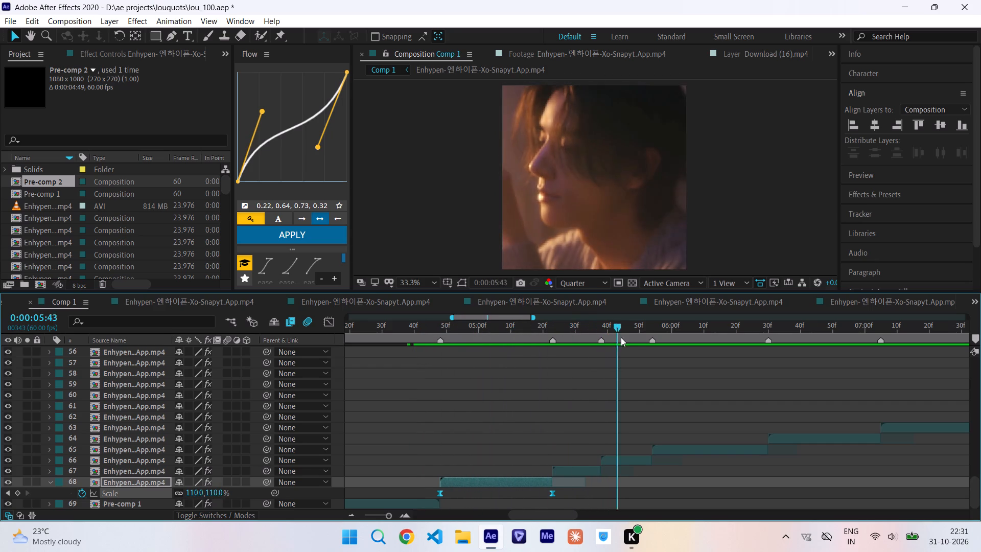
pyautogui.moveTo(621, 337); pyautogui.dragTo(451, 424)
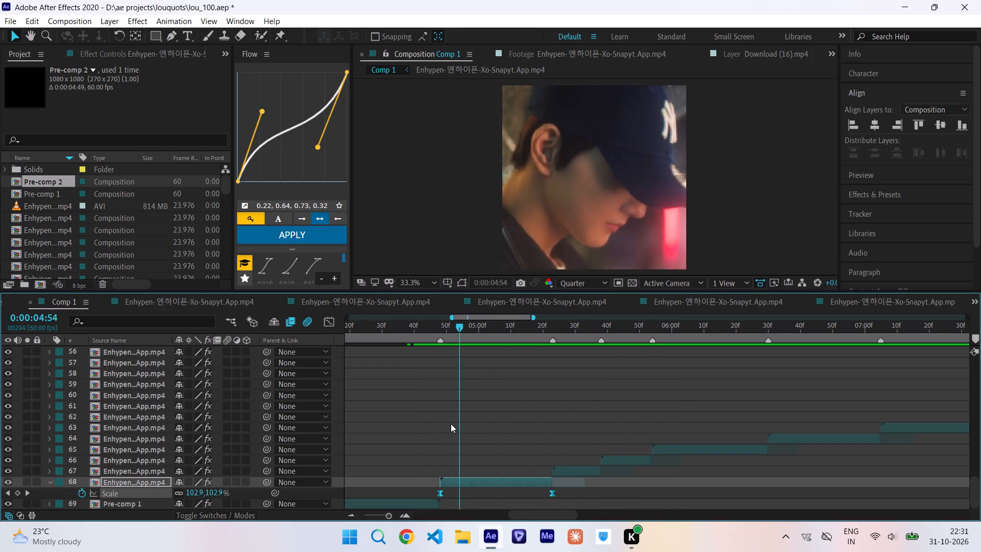
pyautogui.moveTo(451, 424); pyautogui.dragTo(507, 431)
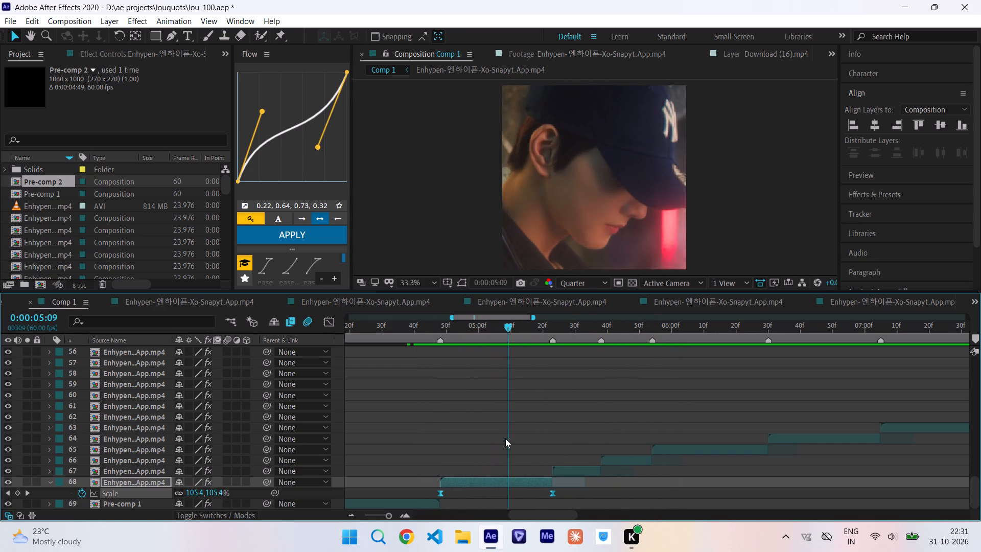
# Copy layer 68's Scale keyframes to layer 67 at 0:00:05:23, and move the 110% keyframe to that clip's end at 0:00:05:38.
pyautogui.moveTo(577, 493); pyautogui.dragTo(424, 494)
pyautogui.hotkey('ctrl', 'c')
pyautogui.click(578, 475)
pyautogui.press('i')
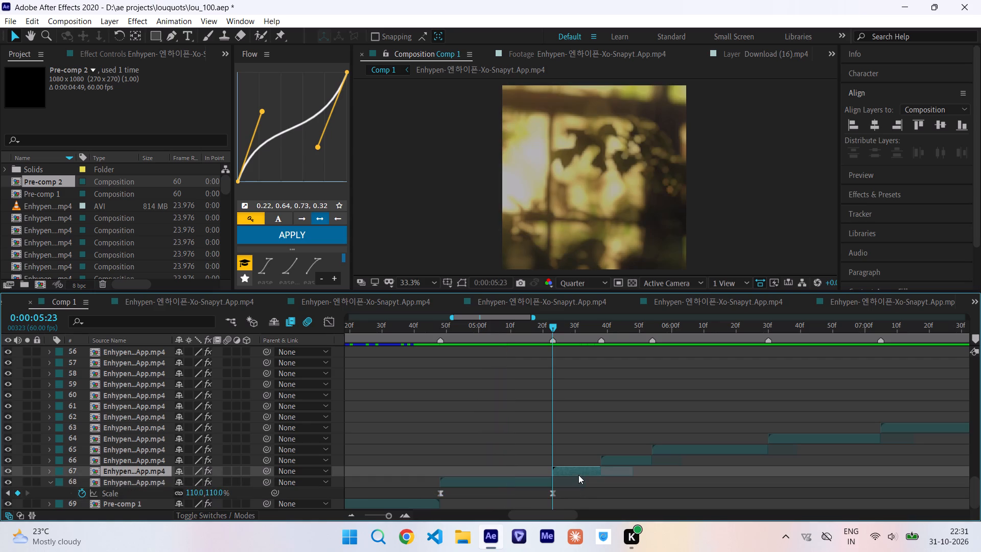
pyautogui.hotkey('ctrl', 'v')
pyautogui.press('u')
pyautogui.scroll(-1, 578, 475)
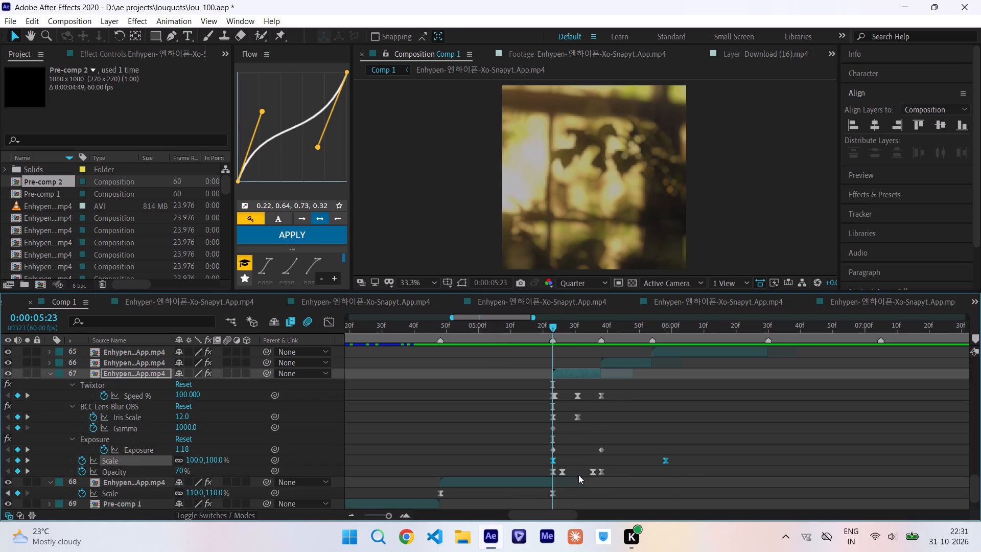
pyautogui.keyDown('alt'); pyautogui.moveTo(666, 459); pyautogui.dragTo(601, 495); pyautogui.keyUp('alt')
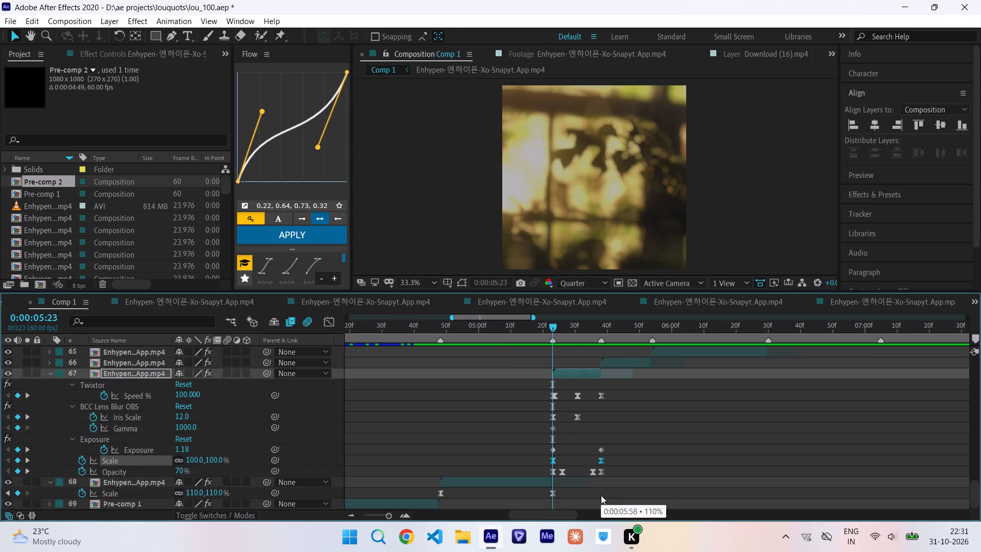
pyautogui.keyDown('alt'); pyautogui.moveTo(601, 495); pyautogui.dragTo(601, 496); pyautogui.keyUp('alt')
pyautogui.press('u')
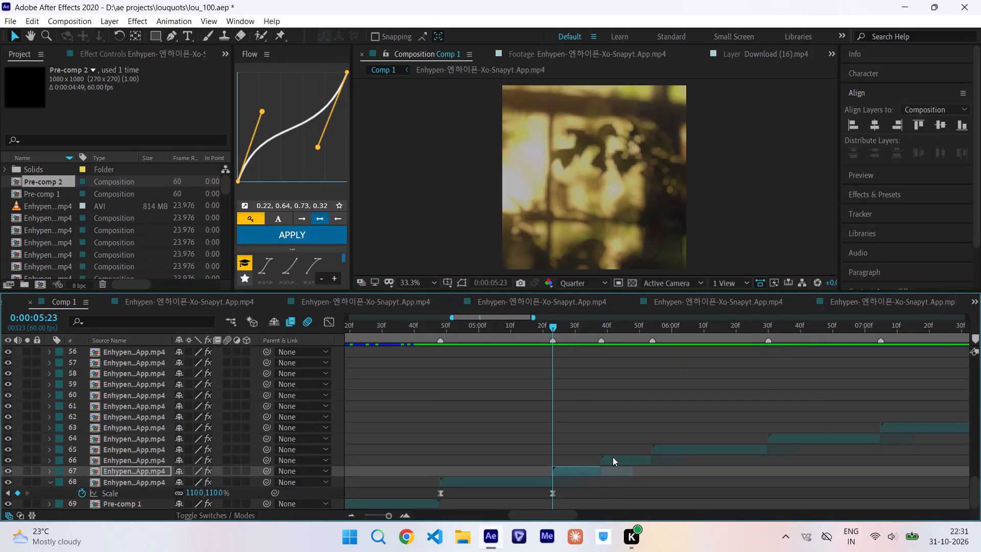
# Paste the Scale keyframes onto layer 66 at 0:00:05:38 and move the 110% keyframe to that clip's end.
pyautogui.click(613, 457)
pyautogui.press('i')
pyautogui.hotkey('ctrl', 'v')
pyautogui.press('u')
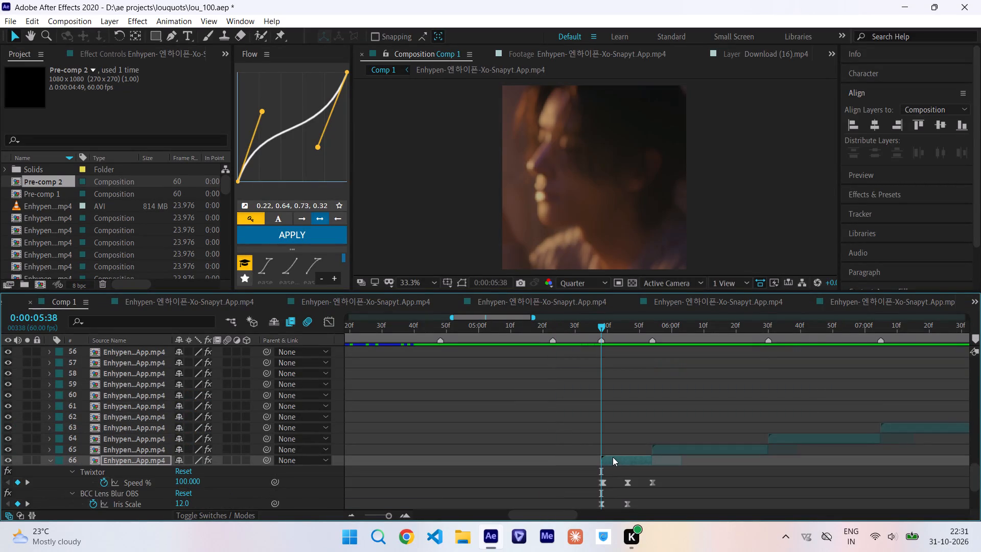
pyautogui.scroll(-2, 613, 457)
pyautogui.keyDown('alt'); pyautogui.moveTo(713, 450); pyautogui.dragTo(650, 482); pyautogui.keyUp('alt')
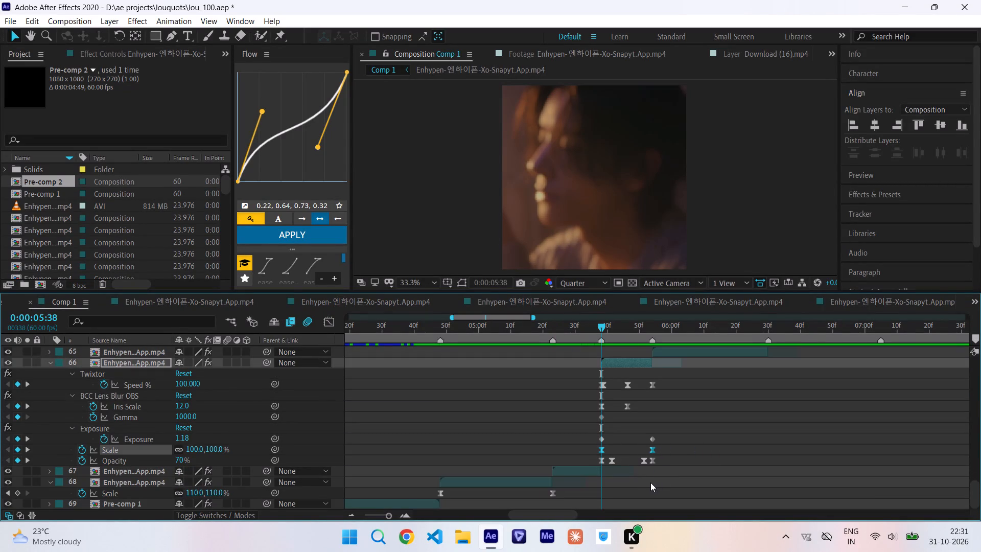
pyautogui.keyDown('alt'); pyautogui.moveTo(650, 482); pyautogui.dragTo(652, 485); pyautogui.keyUp('alt')
pyautogui.press('u')
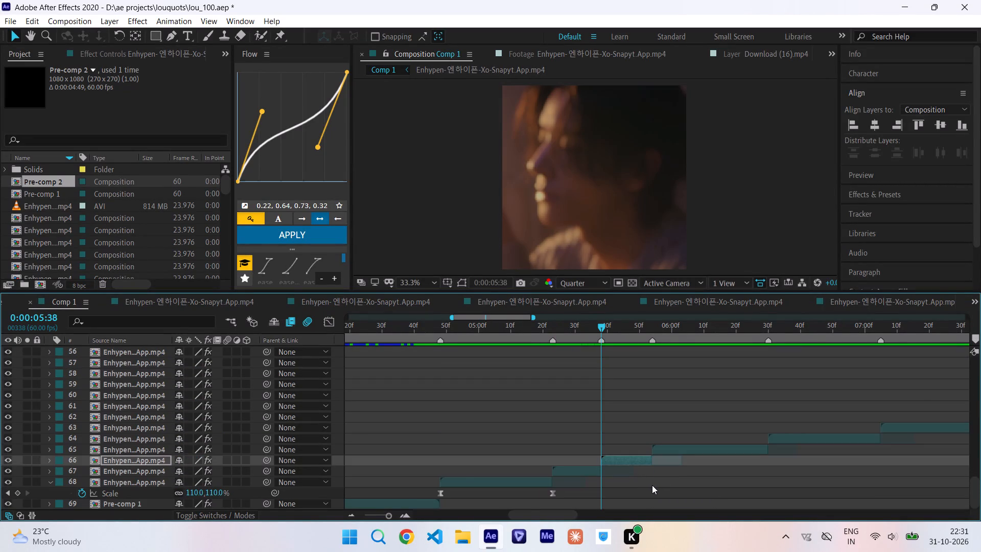
# Paste the copied Scale keyframes onto the layer 65 clip at its first frame, 0:00:05:54.
pyautogui.hscroll(-1, 652, 485)
pyautogui.click(552, 451)
pyautogui.press('i')
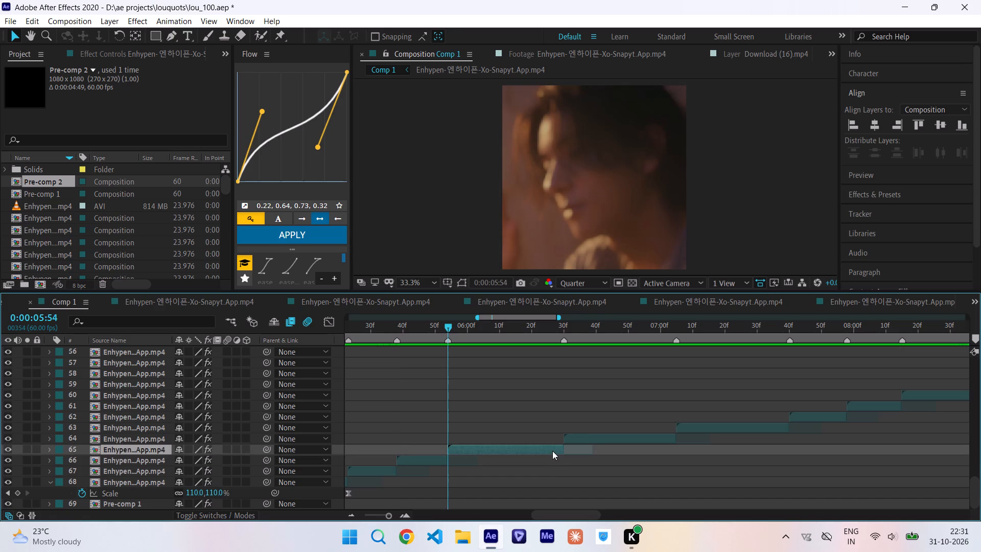
pyautogui.hotkey('ctrl', 'v')
pyautogui.press('u')
pyautogui.scroll(-1, 552, 451)
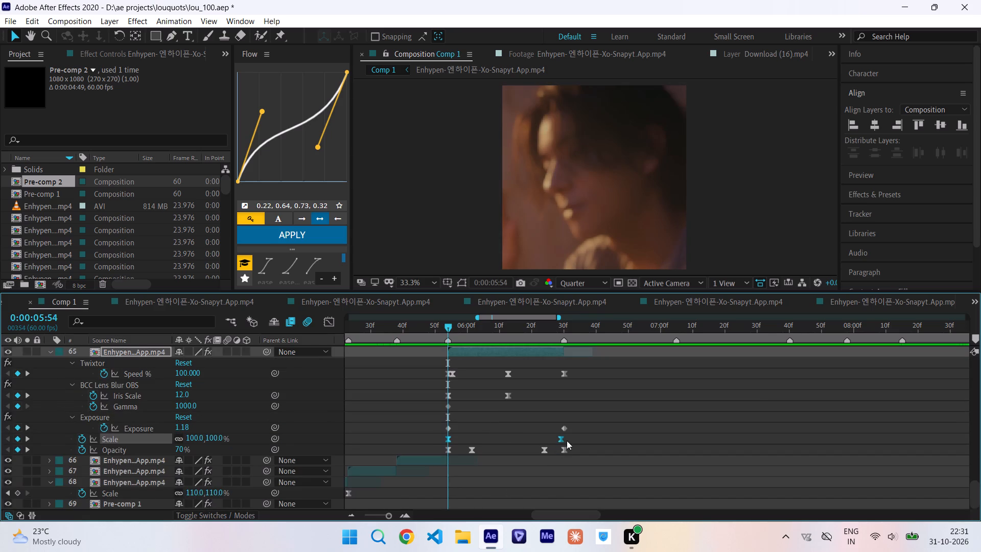
# Swap layer 65's Scale keyframes, placing 110% at the clip's first frame and 100% at its end.
pyautogui.click(524, 439)
pyautogui.moveTo(561, 440); pyautogui.dragTo(487, 453)
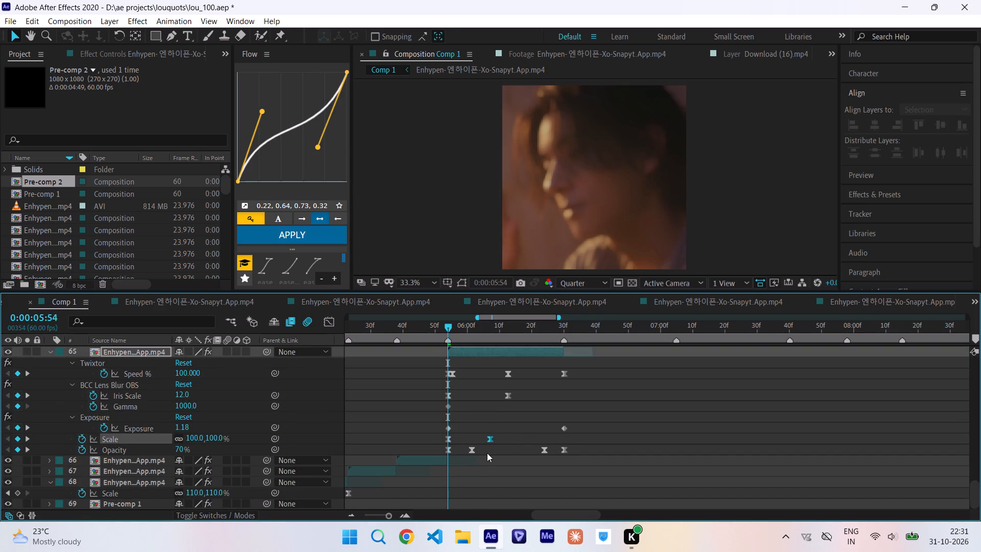
pyautogui.moveTo(487, 453); pyautogui.dragTo(483, 453)
pyautogui.moveTo(447, 443); pyautogui.dragTo(558, 464)
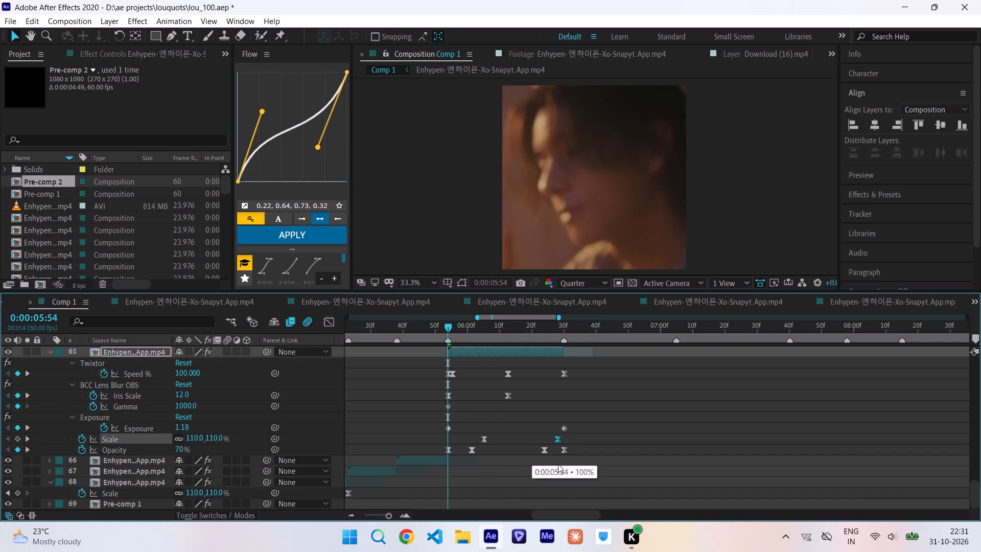
pyautogui.moveTo(558, 464); pyautogui.dragTo(562, 471)
pyautogui.moveTo(484, 439); pyautogui.dragTo(460, 444)
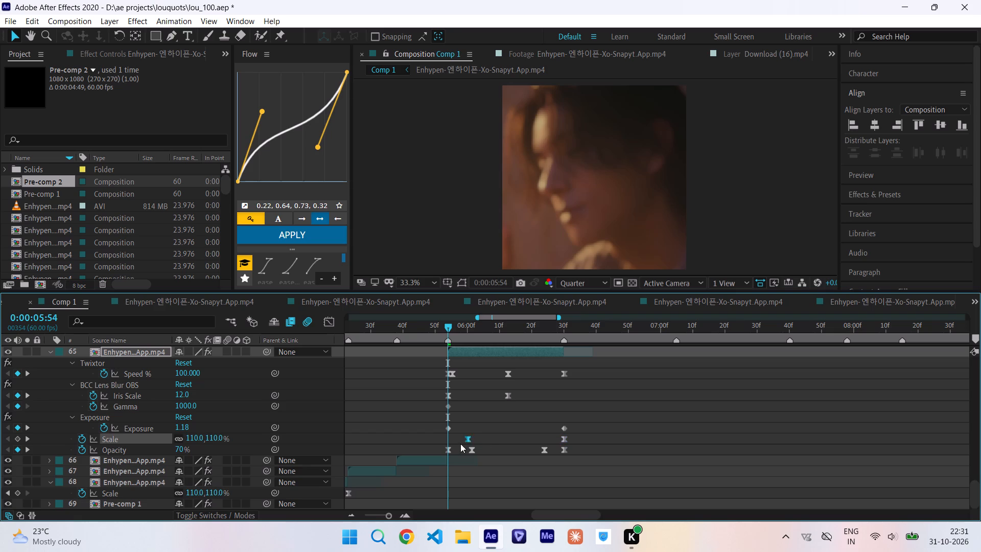
pyautogui.moveTo(460, 444); pyautogui.dragTo(449, 448)
# Apply the Flow curve 0.22, 0.64, 0.73, 0.32 to both Scale keyframes on layer 65.
pyautogui.moveTo(434, 436); pyautogui.dragTo(578, 442)
pyautogui.click(333, 239)
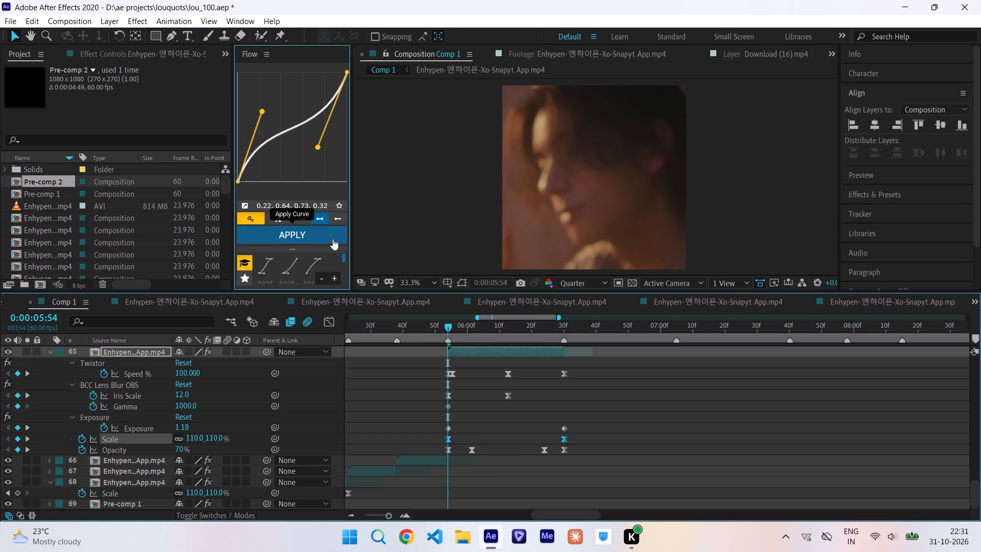
# Scrub and play through the clips on layers 68 to 65 to check how their Scale zooms flow together.
pyautogui.moveTo(447, 328); pyautogui.dragTo(473, 331)
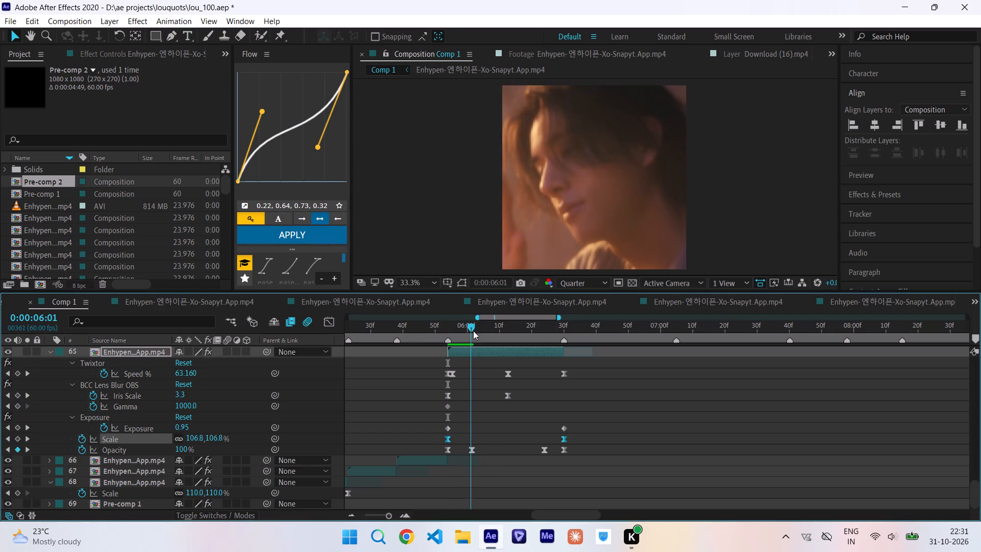
pyautogui.moveTo(473, 331); pyautogui.dragTo(569, 347)
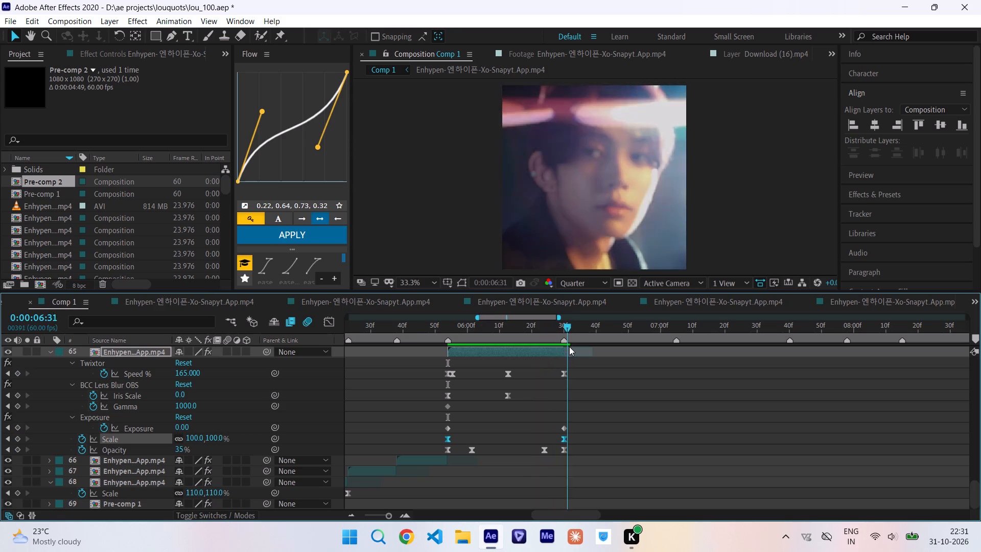
pyautogui.moveTo(569, 347); pyautogui.dragTo(303, 372)
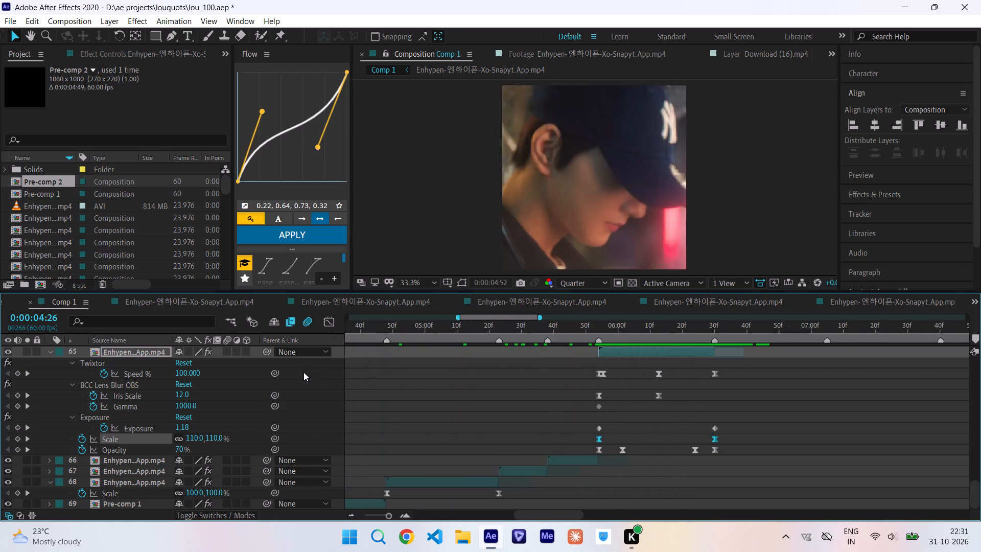
pyautogui.moveTo(303, 372); pyautogui.dragTo(675, 403)
pyautogui.hscroll(-2, 675, 403)
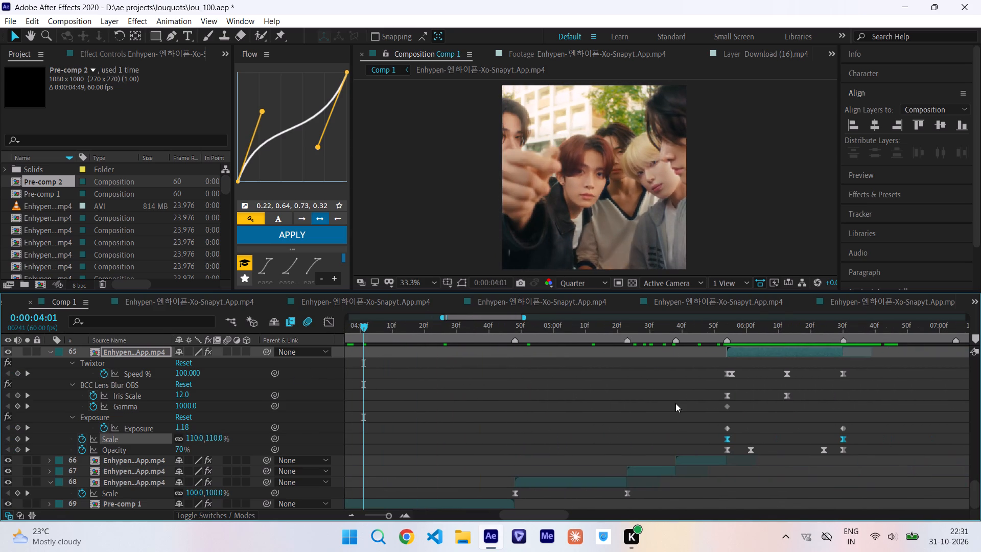
pyautogui.moveTo(456, 329); pyautogui.dragTo(538, 339)
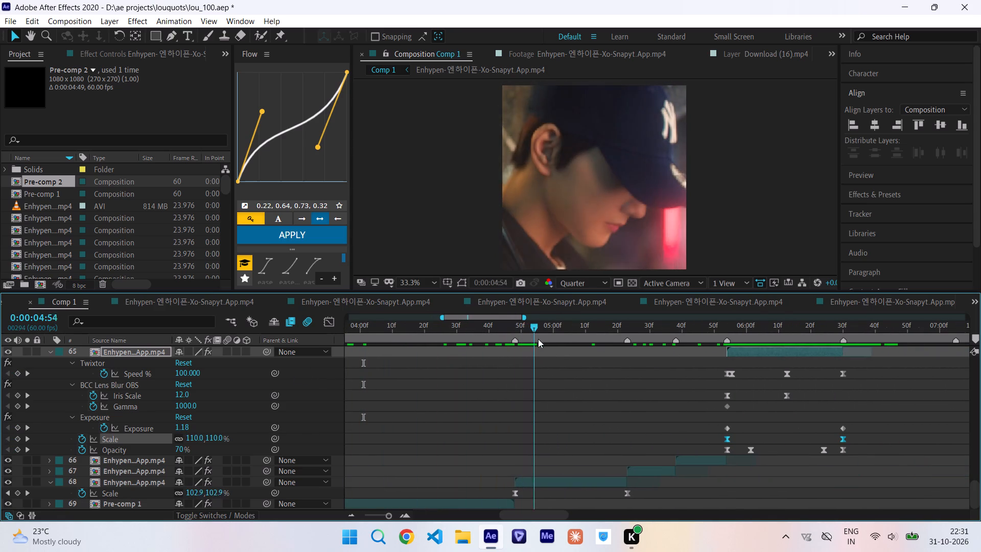
pyautogui.moveTo(538, 339); pyautogui.dragTo(621, 344)
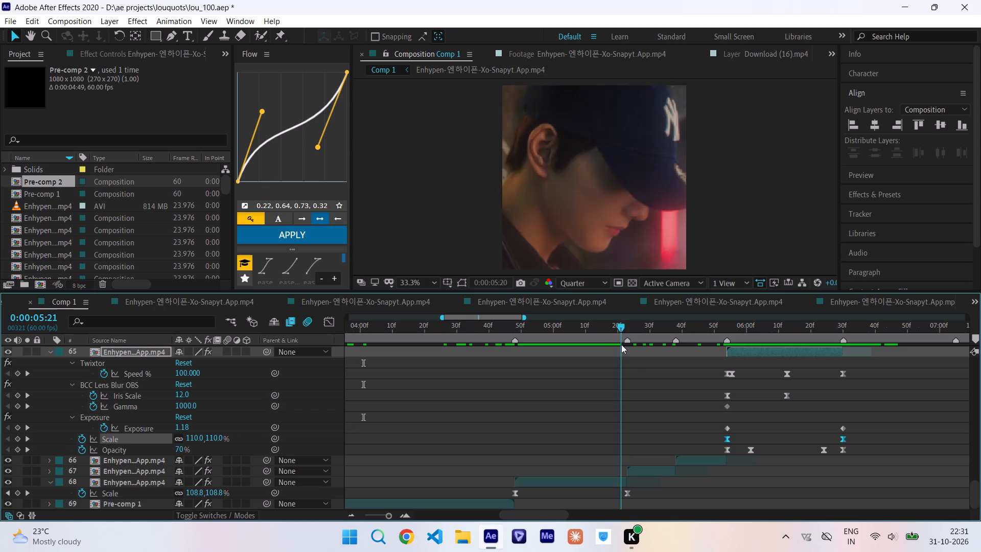
pyautogui.moveTo(621, 344); pyautogui.dragTo(504, 362)
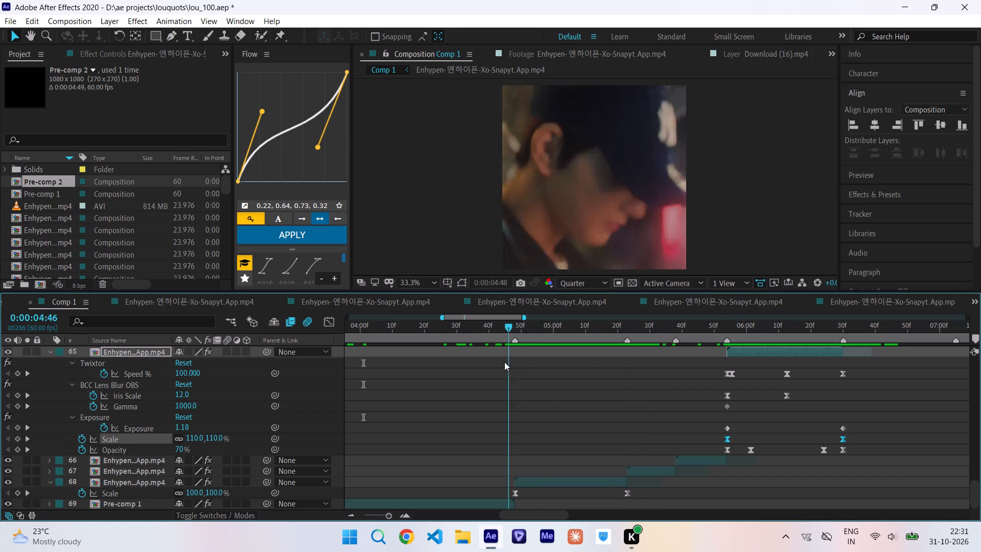
pyautogui.moveTo(504, 362); pyautogui.dragTo(629, 365)
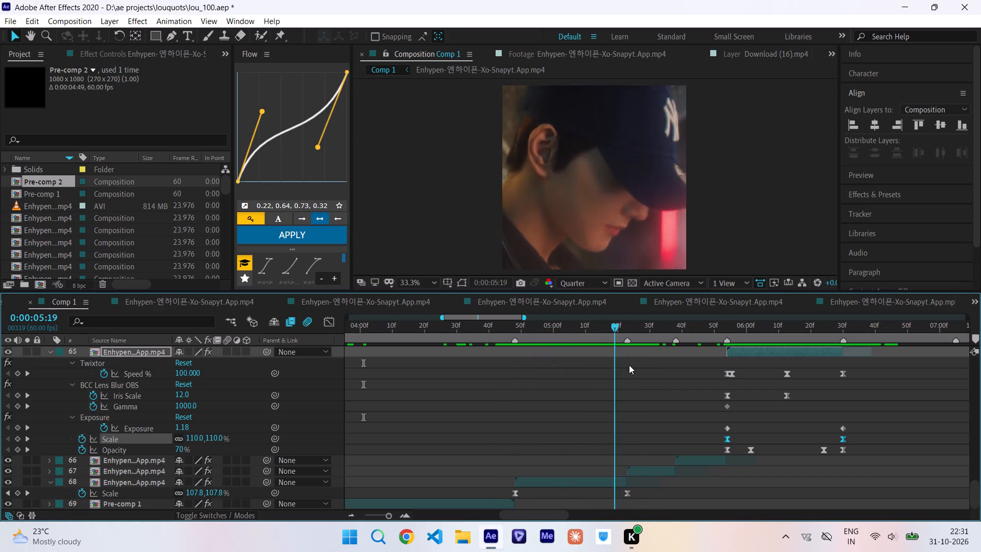
pyautogui.moveTo(629, 365); pyautogui.dragTo(746, 369)
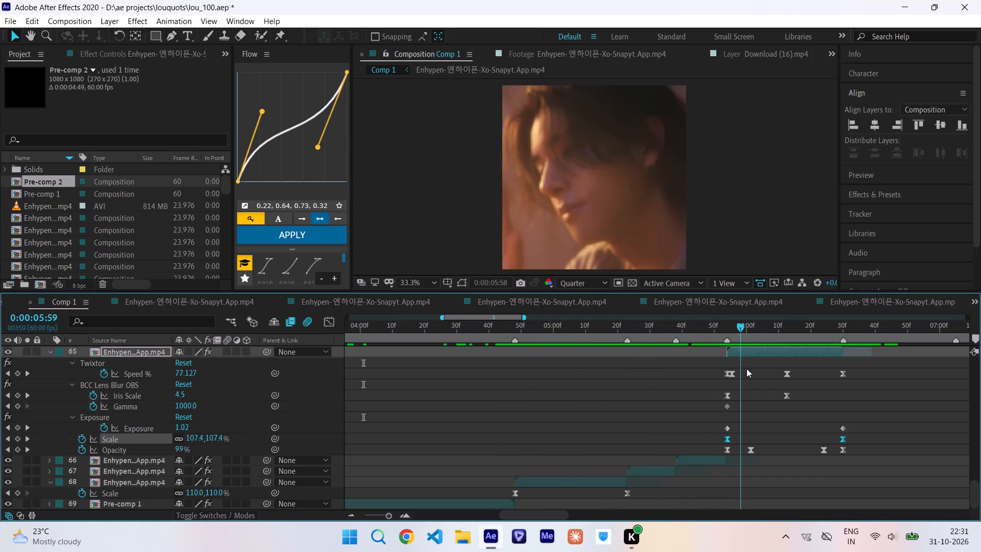
pyautogui.moveTo(746, 369); pyautogui.dragTo(478, 378)
pyautogui.press('space')
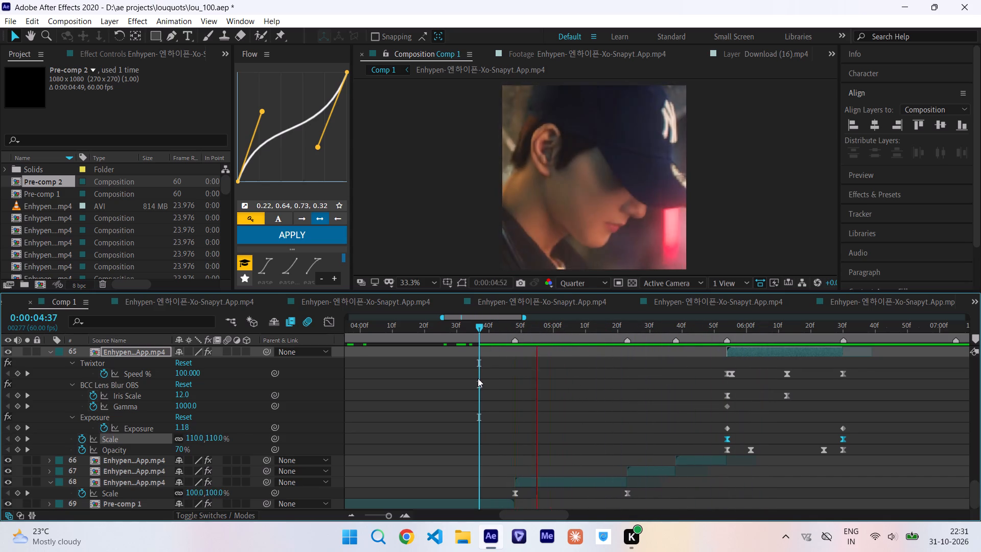
pyautogui.hscroll(-2, 762, 385)
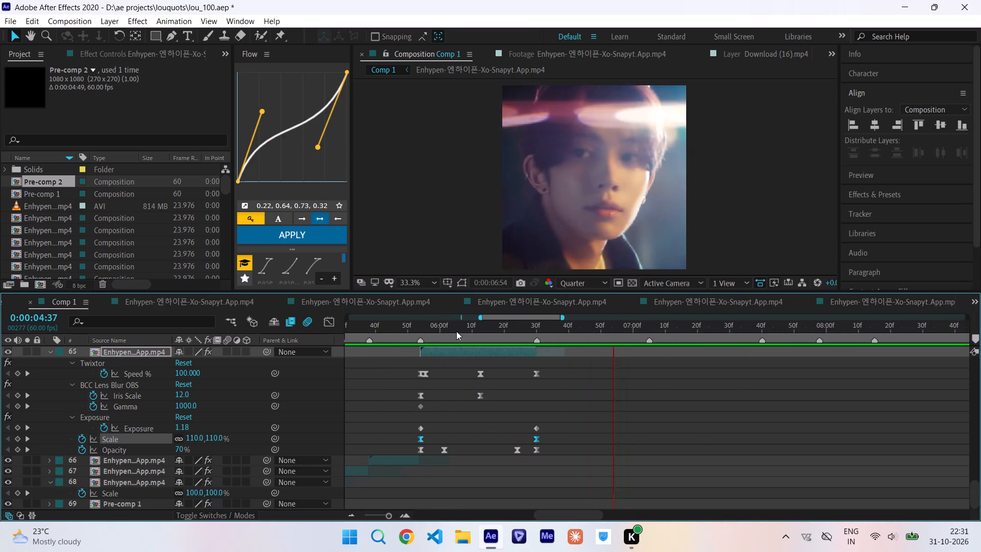
pyautogui.moveTo(446, 329); pyautogui.dragTo(537, 343)
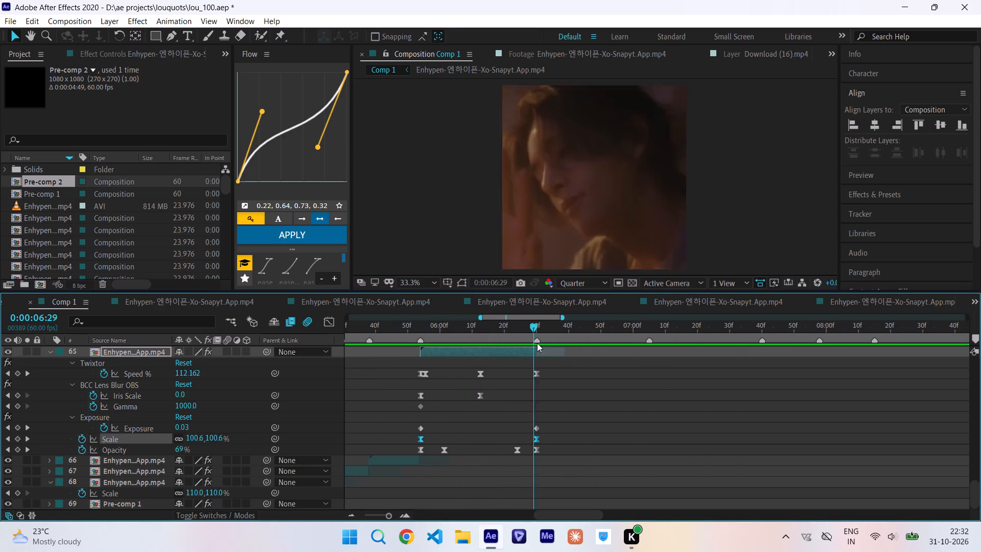
pyautogui.moveTo(537, 343); pyautogui.dragTo(450, 357)
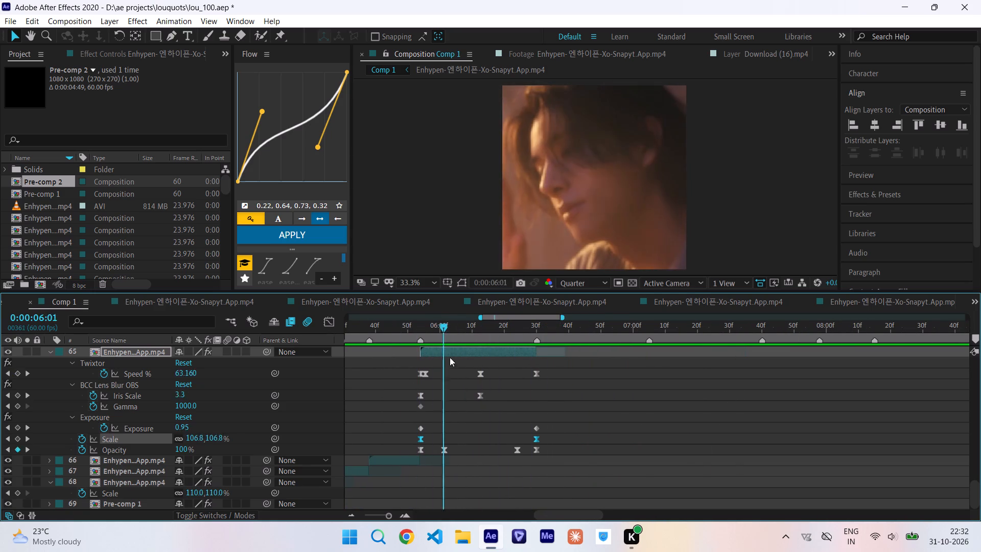
pyautogui.moveTo(450, 357); pyautogui.dragTo(541, 374)
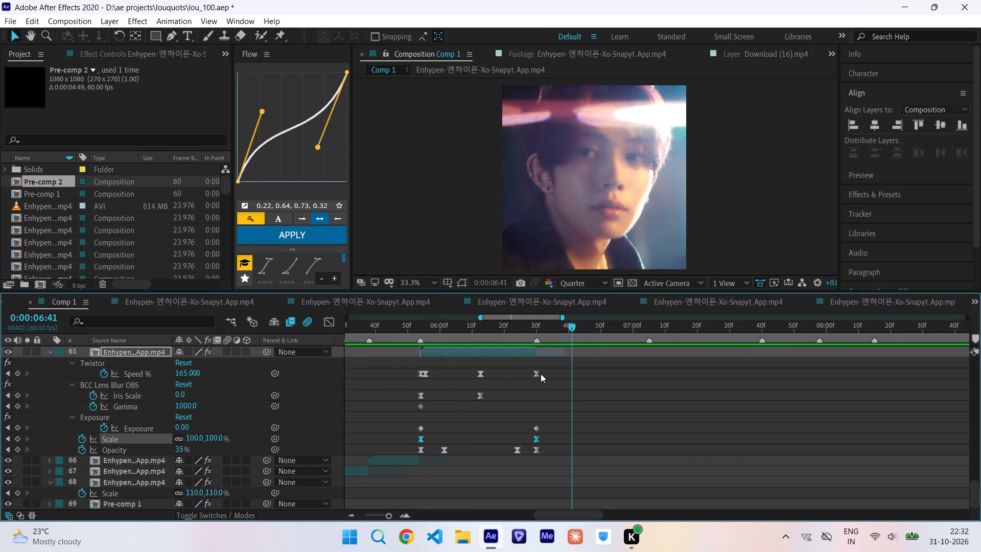
pyautogui.moveTo(541, 374); pyautogui.dragTo(458, 383)
# Copy layer 65's two Scale keyframes onto layer 64 at 0:00:06:30 and move the 100% keyframe to that clip's end.
pyautogui.moveTo(548, 438); pyautogui.dragTo(400, 434)
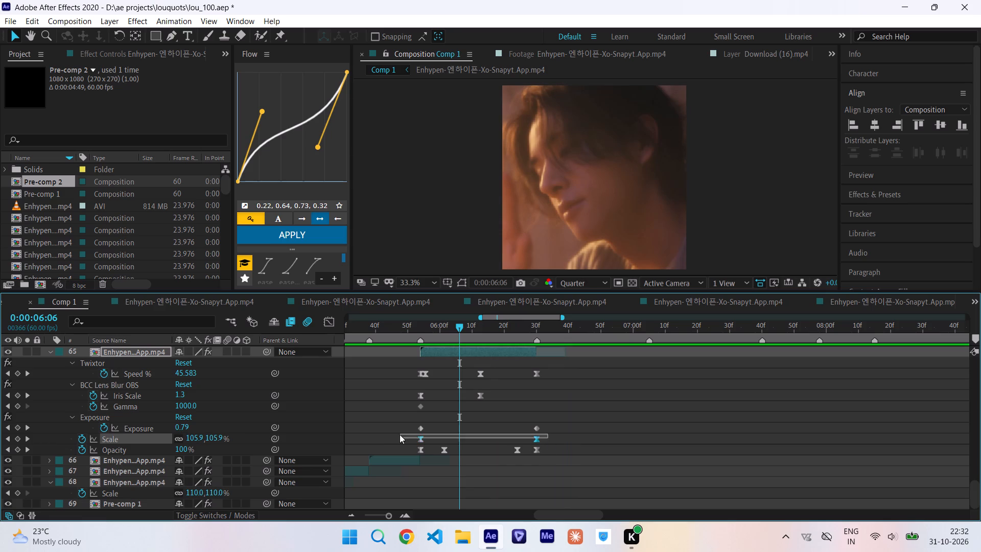
pyautogui.moveTo(400, 434); pyautogui.dragTo(397, 442)
pyautogui.hotkey('ctrl', 'c')
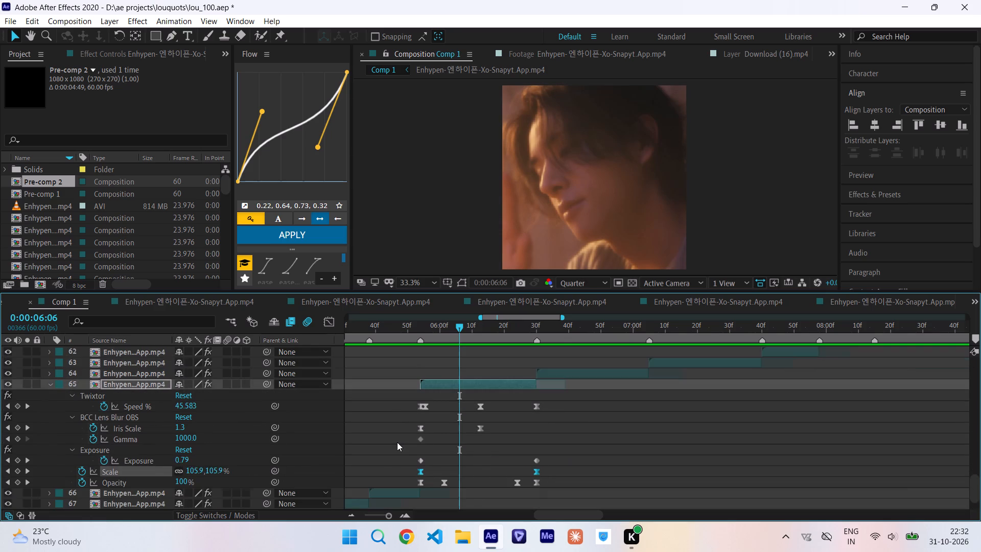
pyautogui.click(578, 370)
pyautogui.press('i')
pyautogui.hotkey('ctrl', 'v')
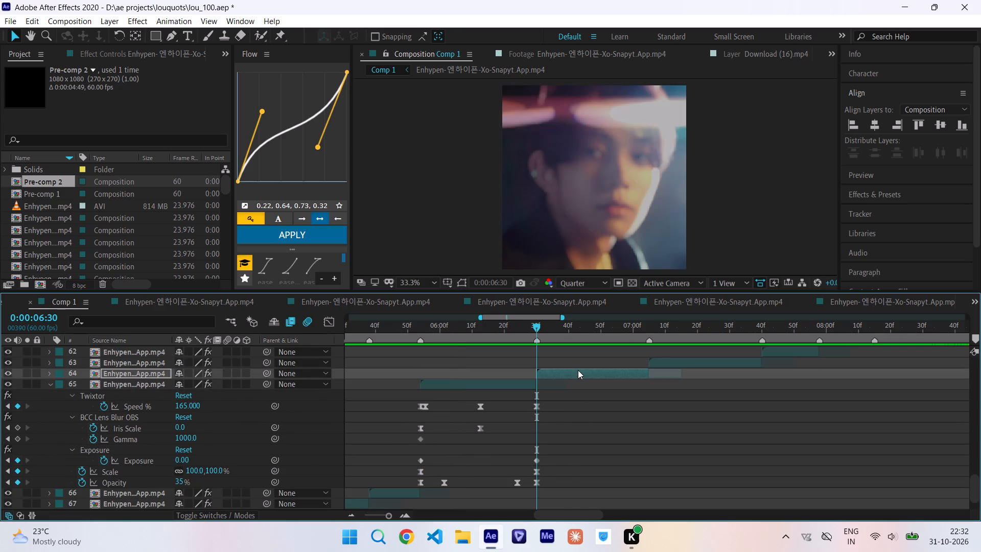
pyautogui.press('s')
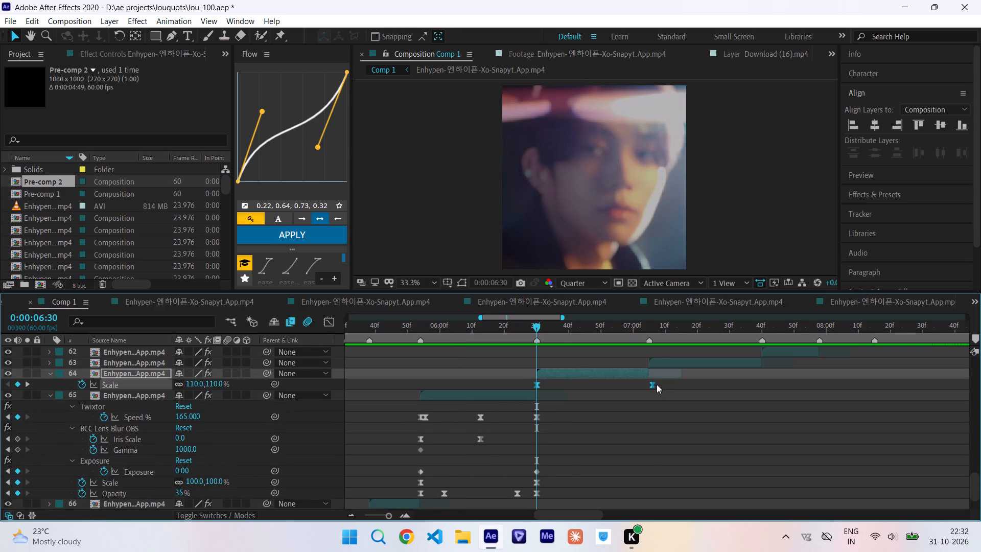
pyautogui.keyDown('alt'); pyautogui.moveTo(651, 384); pyautogui.dragTo(647, 384); pyautogui.keyUp('alt')
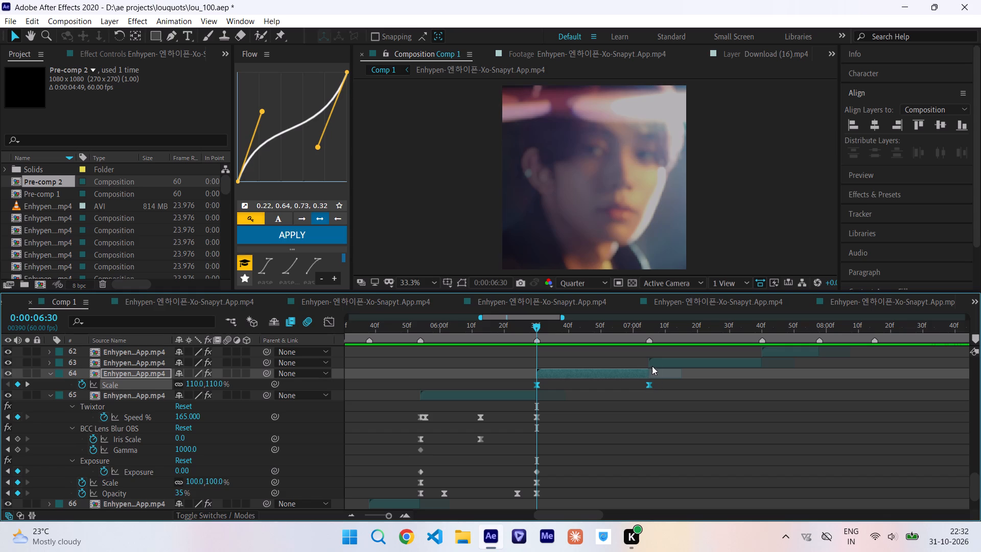
# Paste the copied Scale keyframes onto the layer 63 clip at its first frame, 0:00:07:05.
pyautogui.click(652, 363)
pyautogui.press('i')
pyautogui.hotkey('ctrl', 'v')
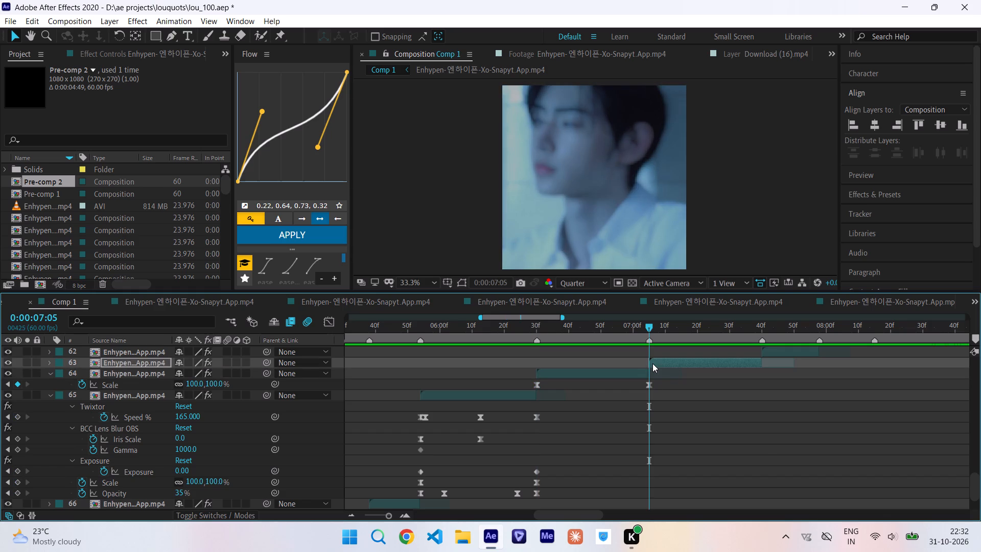
pyautogui.press('u')
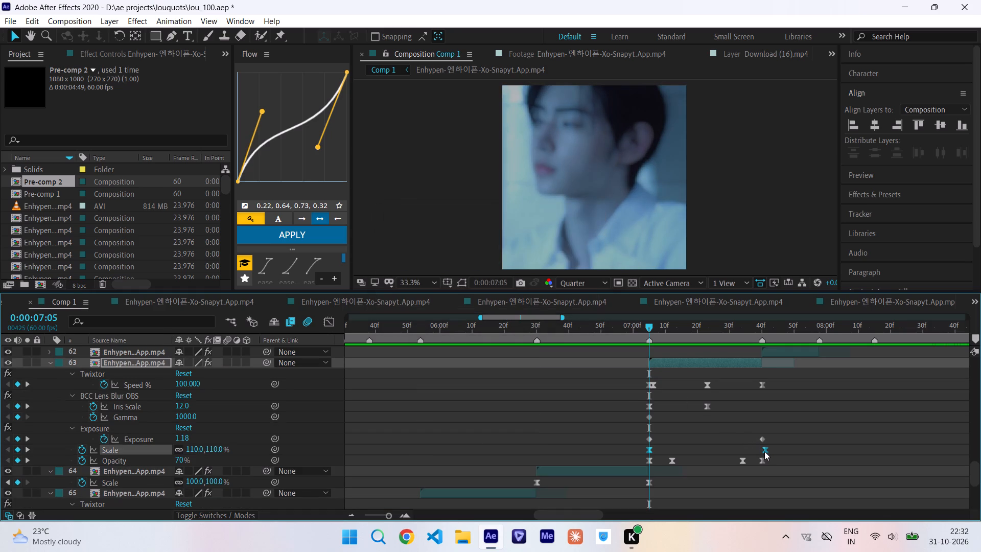
pyautogui.keyDown('alt'); pyautogui.click(764, 451); pyautogui.keyUp('alt')
# Paste the Scale keyframes onto layer 62 at 0:00:07:40 and move the 100% keyframe to that clip's end.
pyautogui.hscroll(-1, 762, 452)
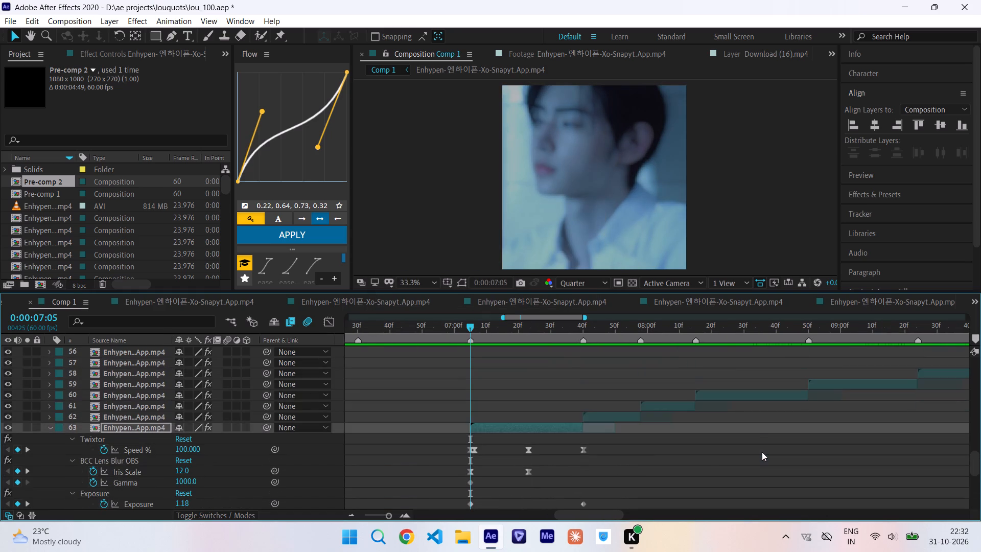
pyautogui.click(603, 419)
pyautogui.press('i')
pyautogui.hotkey('ctrl', 'v')
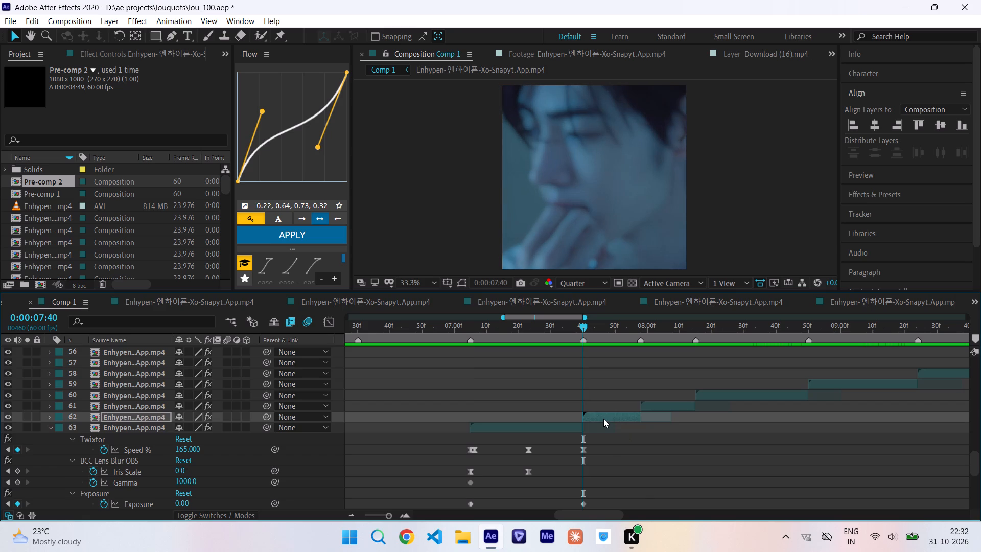
pyautogui.press('u')
pyautogui.keyDown('alt'); pyautogui.moveTo(698, 505); pyautogui.dragTo(680, 505); pyautogui.keyUp('alt')
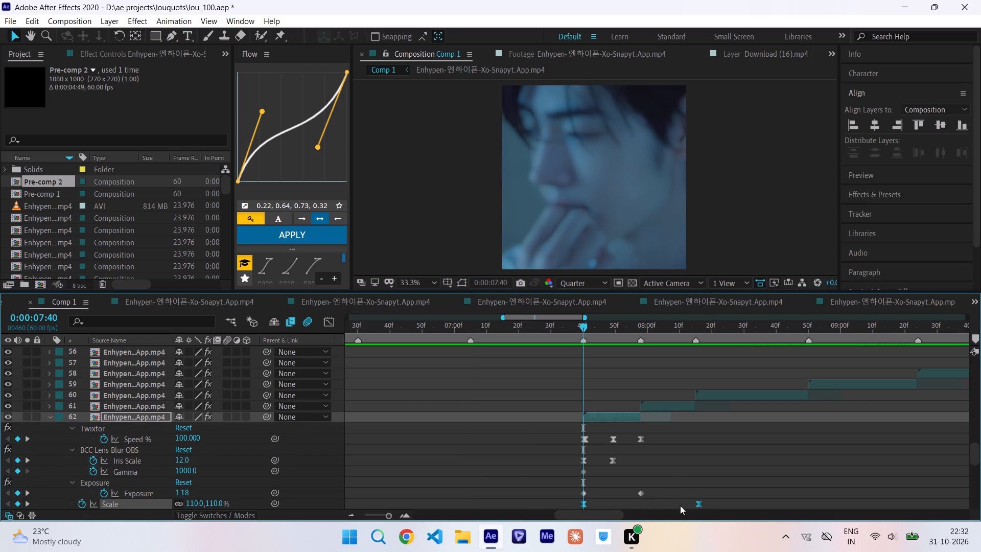
pyautogui.keyDown('alt'); pyautogui.moveTo(680, 505); pyautogui.dragTo(641, 521); pyautogui.keyUp('alt')
pyautogui.press('u')
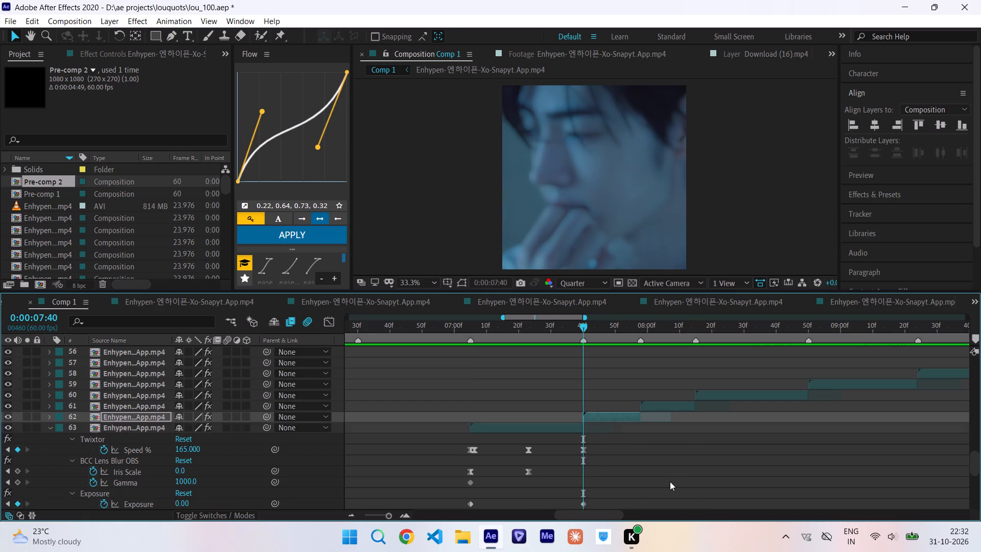
# Paste the Scale keyframes onto layer 61 at 0:00:07:58 and move the 100% keyframe to the clip's end at 0:00:08:15.
pyautogui.click(665, 401)
pyautogui.press('i')
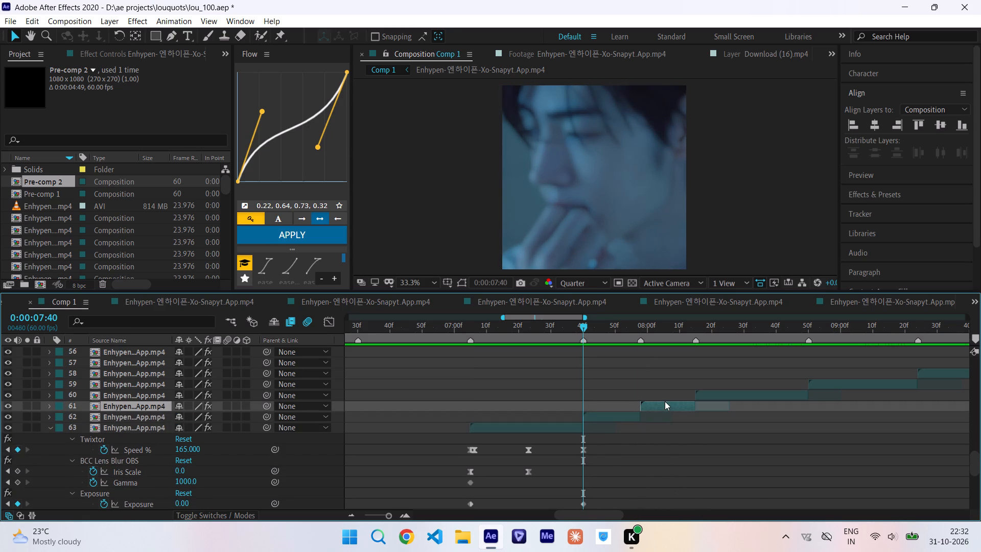
pyautogui.hotkey('ctrl', 'v')
pyautogui.press('u')
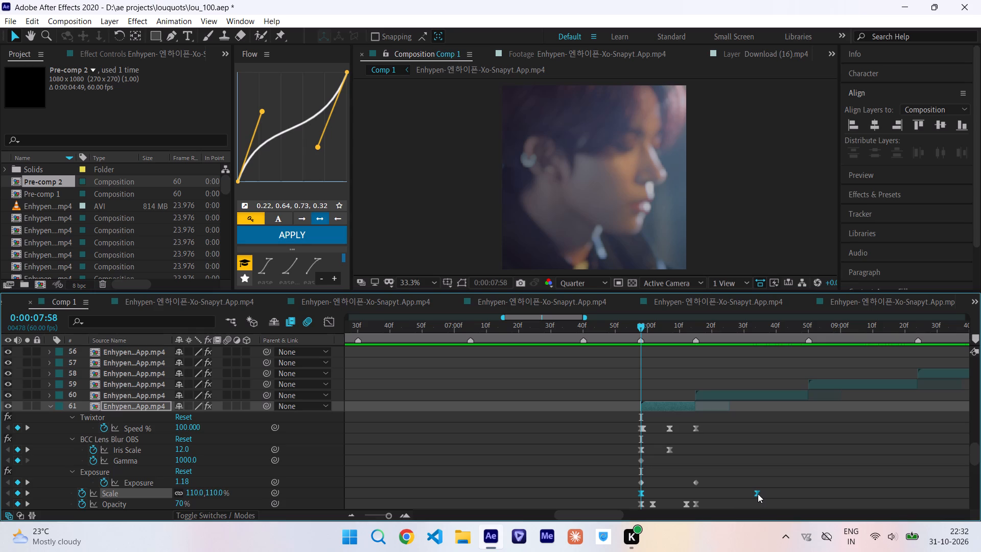
pyautogui.keyDown('alt'); pyautogui.moveTo(757, 494); pyautogui.dragTo(697, 505); pyautogui.keyUp('alt')
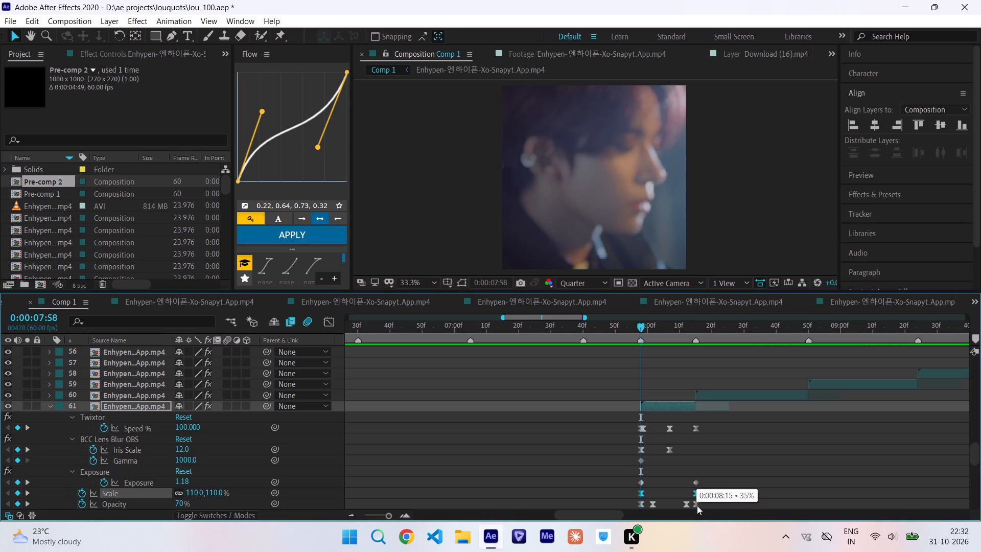
pyautogui.press('u')
# Collapse the revealed keyframe properties of layers 63, 65 and 64 in the timeline.
pyautogui.hscroll(-1, 697, 505)
pyautogui.moveTo(493, 325); pyautogui.dragTo(501, 378)
pyautogui.hscroll(1, 501, 378)
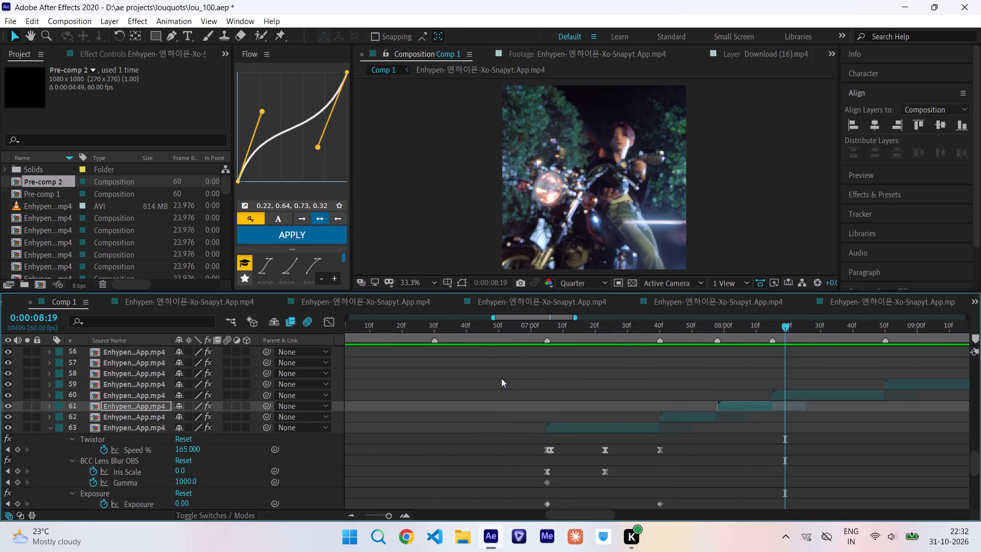
pyautogui.click(601, 426)
pyautogui.press('u')
pyautogui.scroll(-1, 601, 426)
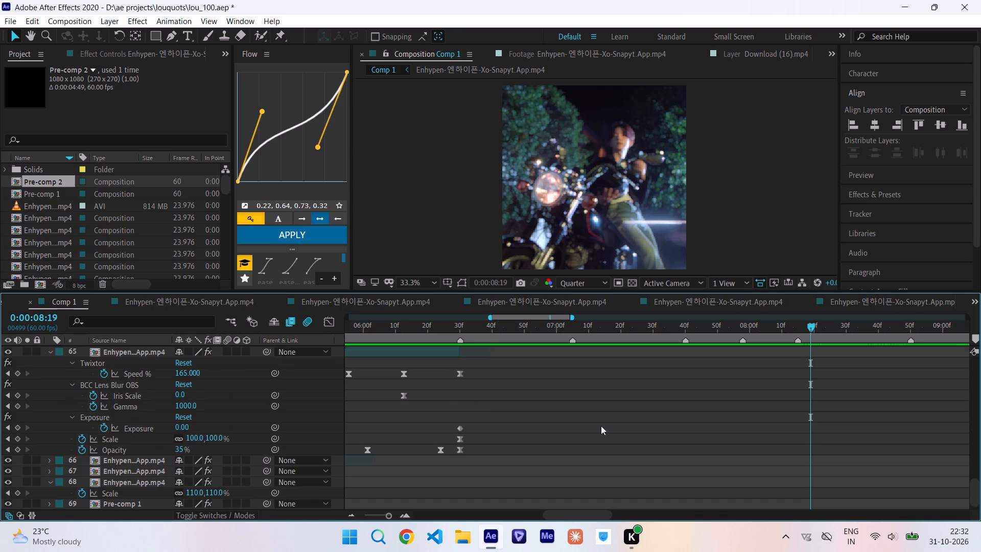
pyautogui.scroll(-1, 601, 426)
pyautogui.moveTo(375, 324); pyautogui.dragTo(439, 331)
pyautogui.click(443, 356)
pyautogui.press('u')
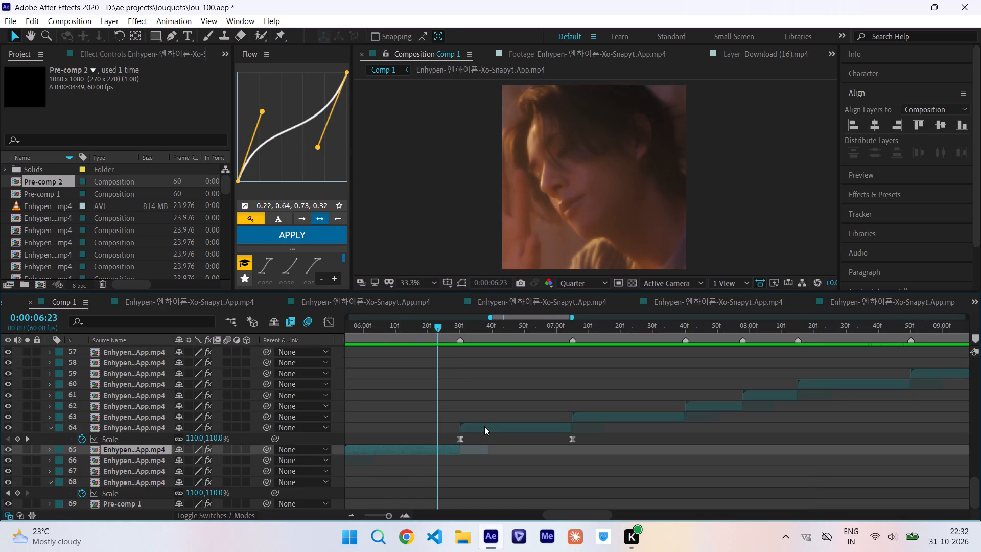
pyautogui.click(485, 429)
pyautogui.press('u')
pyautogui.press('u')
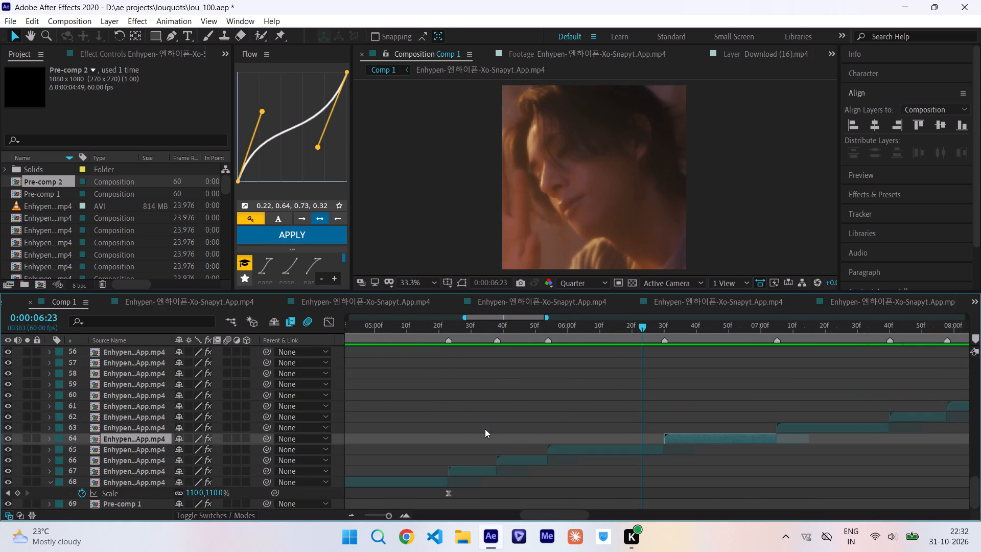
# Copy both Scale keyframes from layer 68, the first clip after Pre-comp 1.
pyautogui.scroll(-1, 485, 429)
pyautogui.hscroll(1, 425, 414)
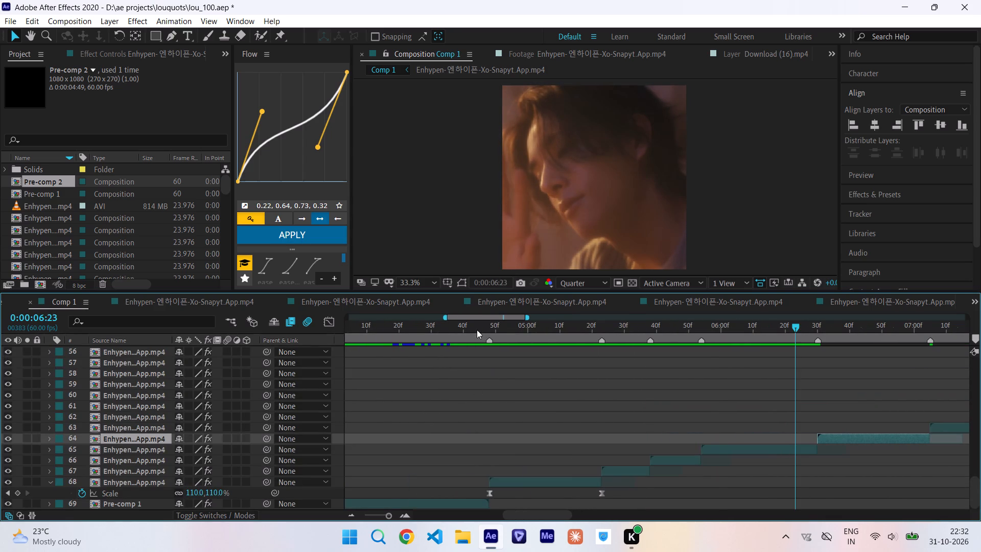
pyautogui.moveTo(477, 330); pyautogui.dragTo(558, 335)
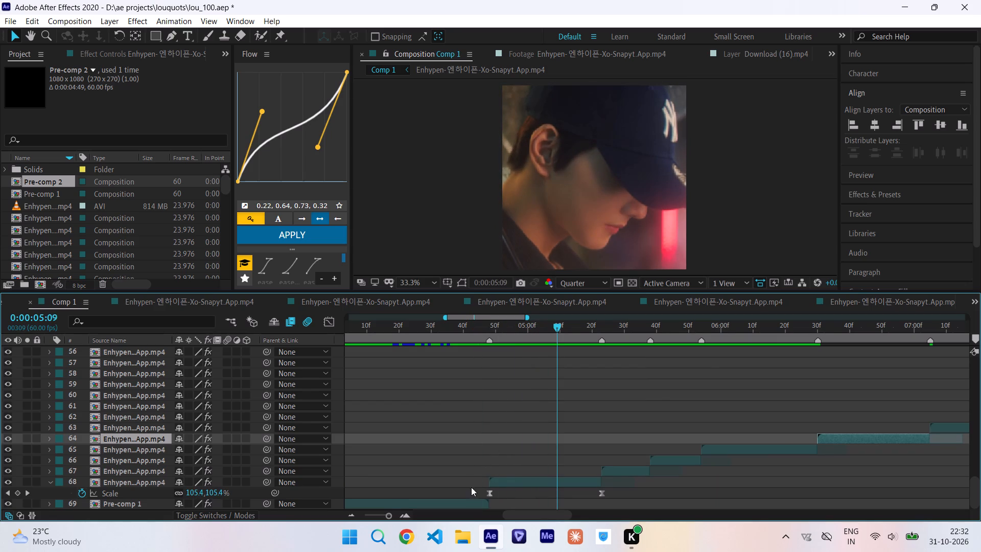
pyautogui.moveTo(471, 488); pyautogui.dragTo(612, 498)
pyautogui.hotkey('ctrl', 'c')
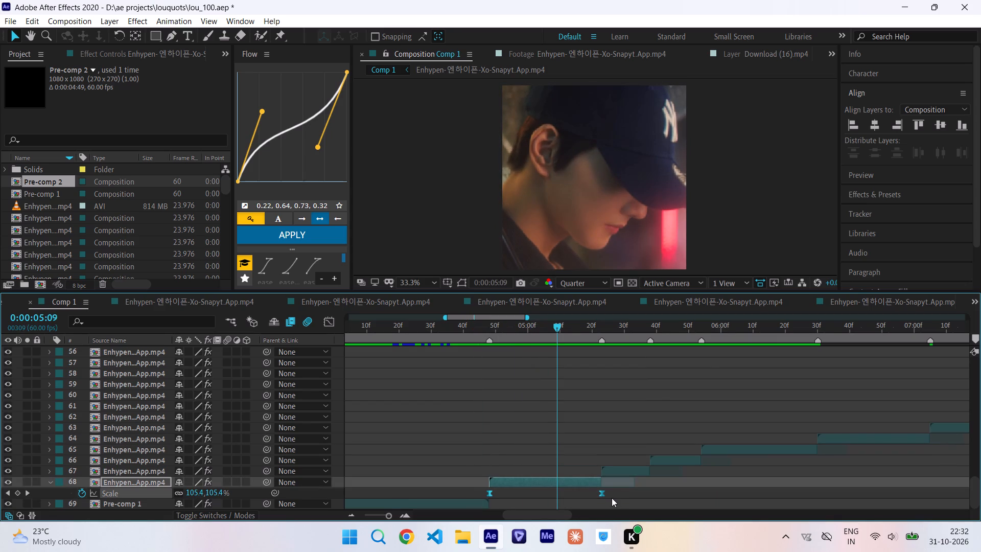
# Paste the copied Scale keyframes onto layer 60 at its start, 0:00:08:15.
pyautogui.press('u')
pyautogui.press('u')
pyautogui.hscroll(-1, 612, 498)
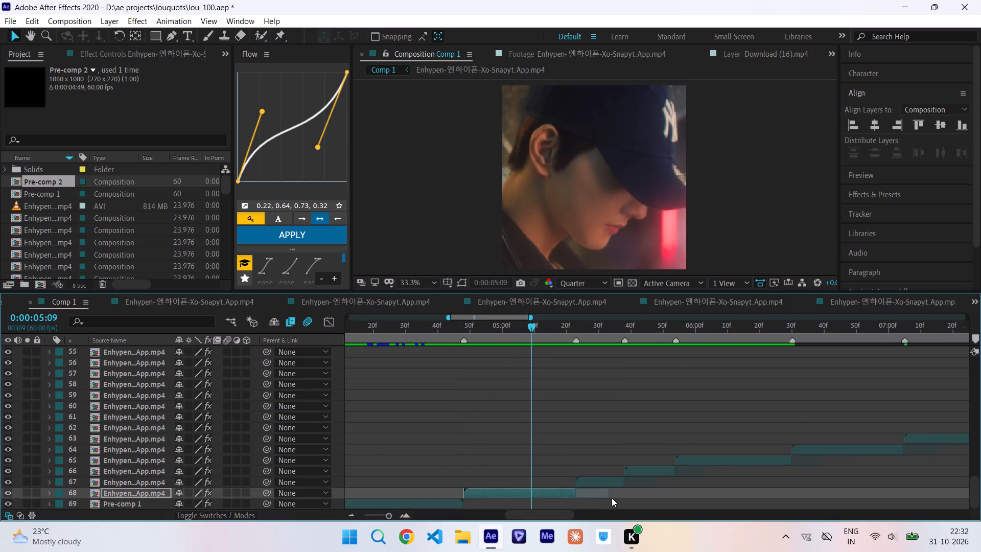
pyautogui.hscroll(-1, 612, 498)
pyautogui.moveTo(554, 328); pyautogui.dragTo(603, 337)
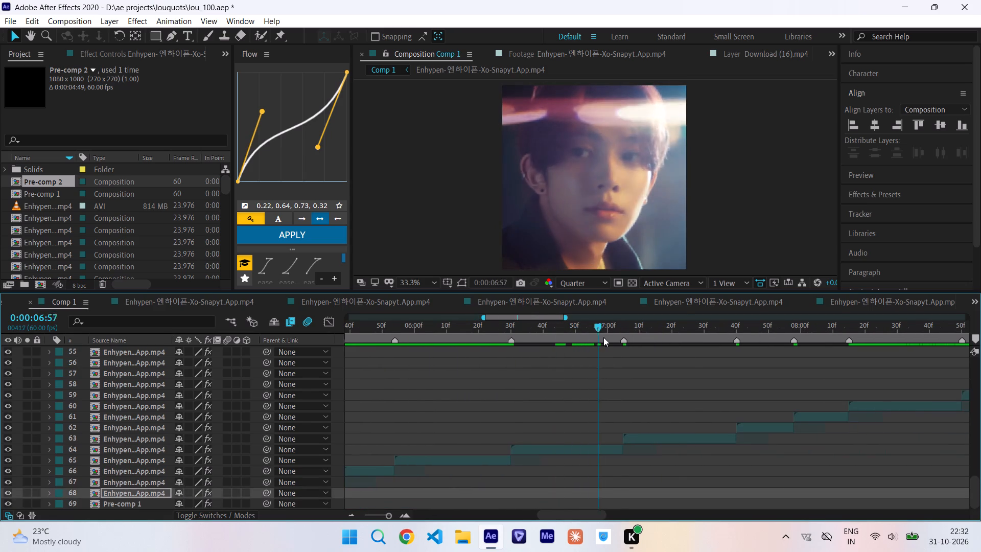
pyautogui.moveTo(603, 337); pyautogui.dragTo(733, 373)
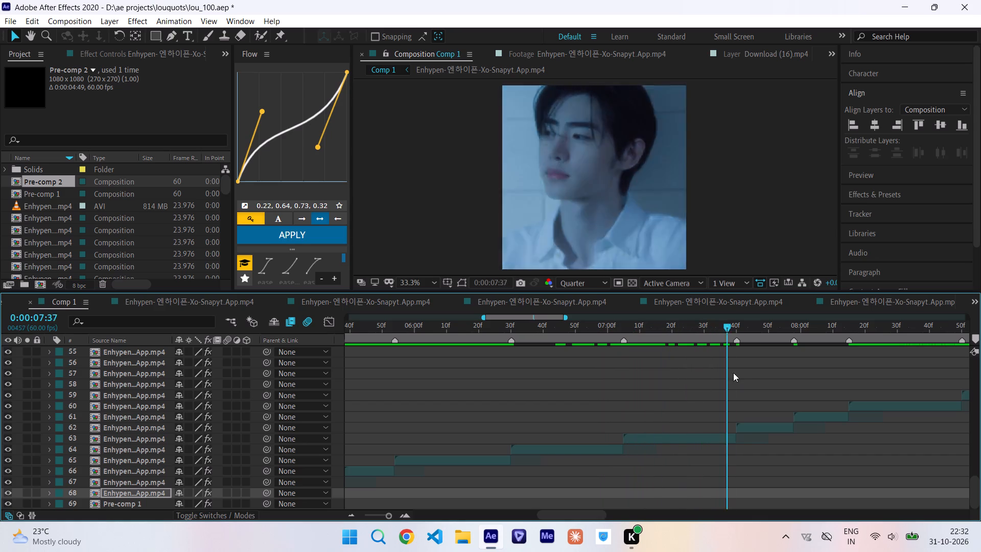
pyautogui.moveTo(733, 373); pyautogui.dragTo(813, 395)
pyautogui.hscroll(-1, 813, 395)
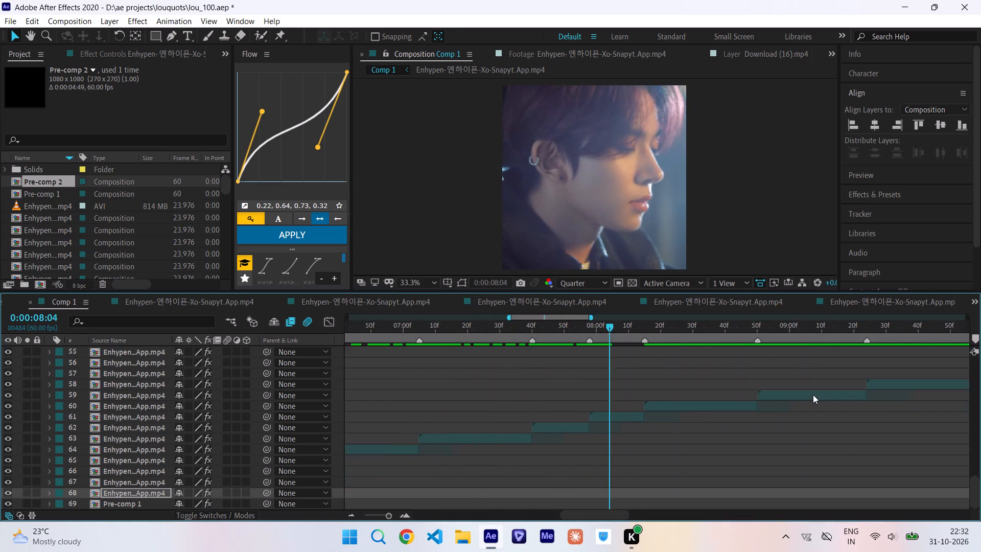
pyautogui.hscroll(-1, 813, 395)
pyautogui.moveTo(480, 329); pyautogui.dragTo(537, 342)
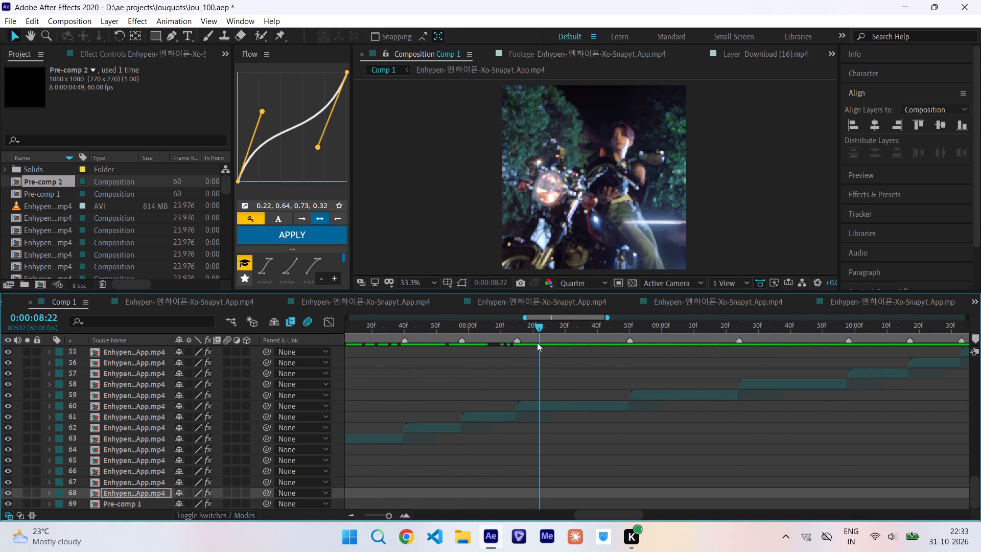
pyautogui.click(538, 408)
pyautogui.press('i')
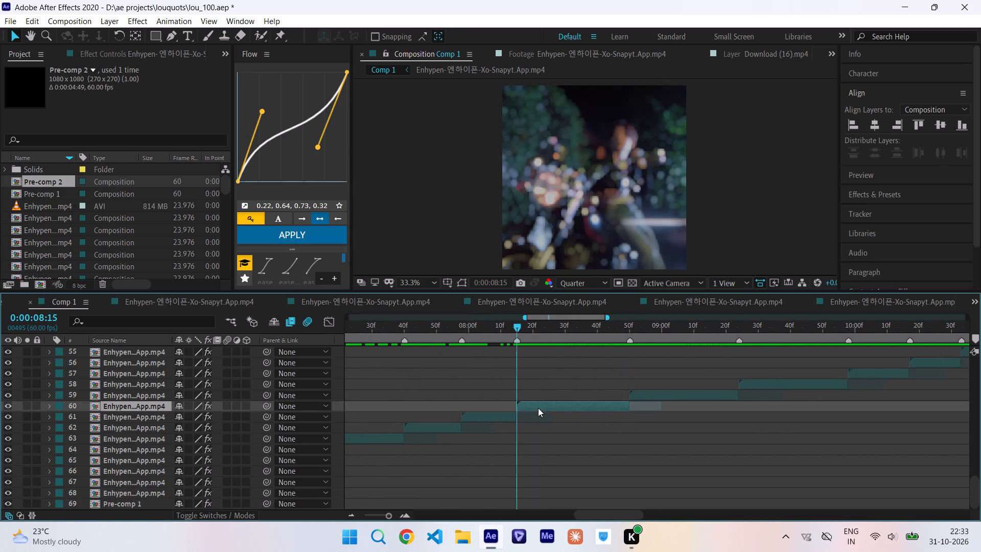
pyautogui.press('s')
pyautogui.hotkey('ctrl', 'v')
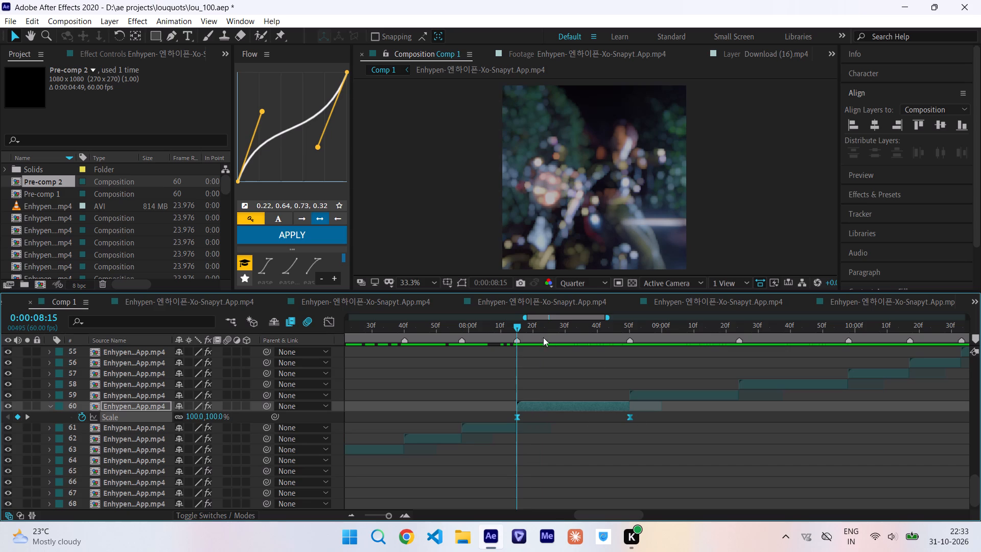
# Paste the Scale keyframes onto layer 59 at 0:00:08:50 and align the 110% keyframe with the clip's end at 0:00:09:24.
pyautogui.moveTo(524, 324); pyautogui.dragTo(606, 334)
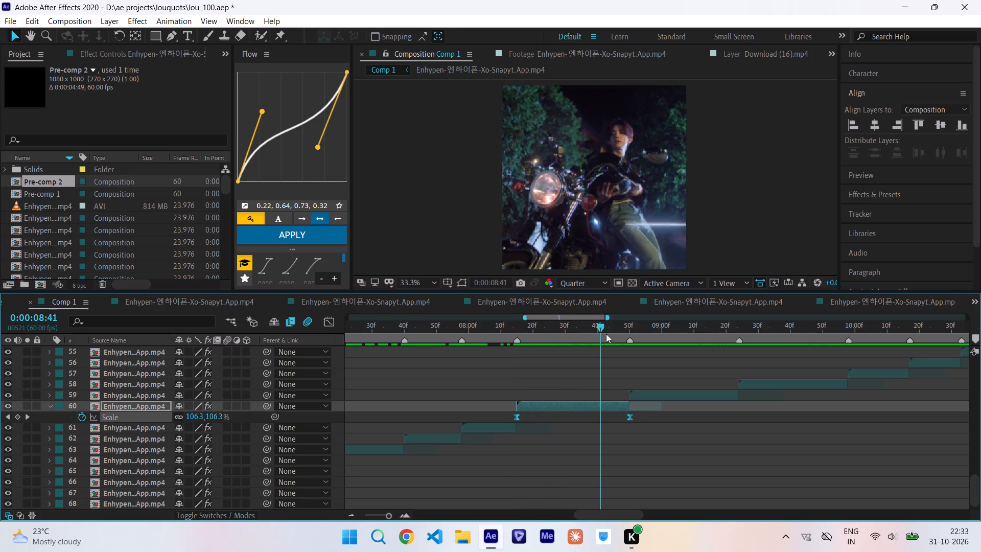
pyautogui.moveTo(606, 334); pyautogui.dragTo(678, 341)
pyautogui.click(679, 394)
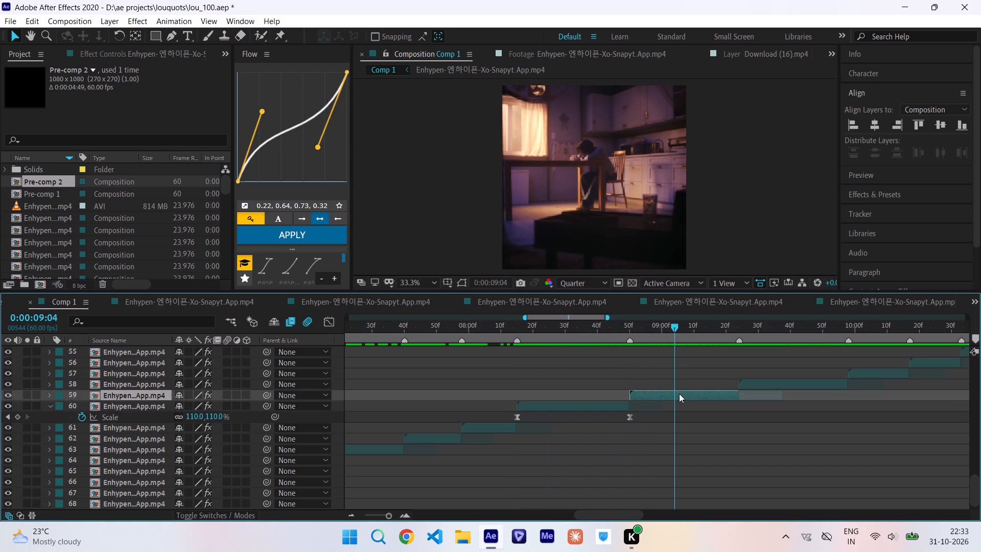
pyautogui.press('i')
pyautogui.hotkey('ctrl', 'v')
pyautogui.press('s')
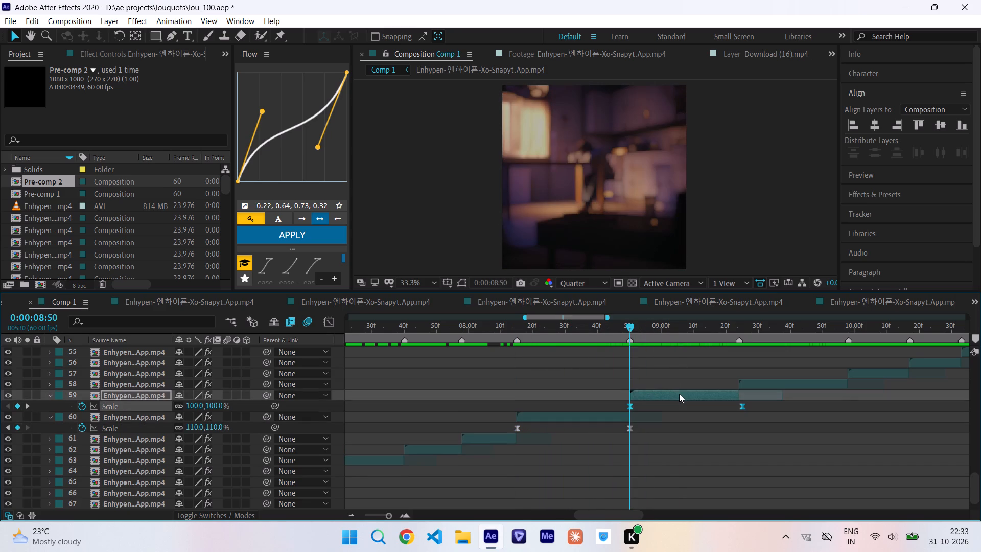
pyautogui.keyDown('alt'); pyautogui.click(742, 407); pyautogui.keyUp('alt')
# Paste the Scale keyframes onto layer 58 at 0:00:09:24 and align the 110% keyframe with the clip's end at 0:00:09:58.
pyautogui.hscroll(-1, 739, 407)
pyautogui.click(620, 385)
pyautogui.press('i')
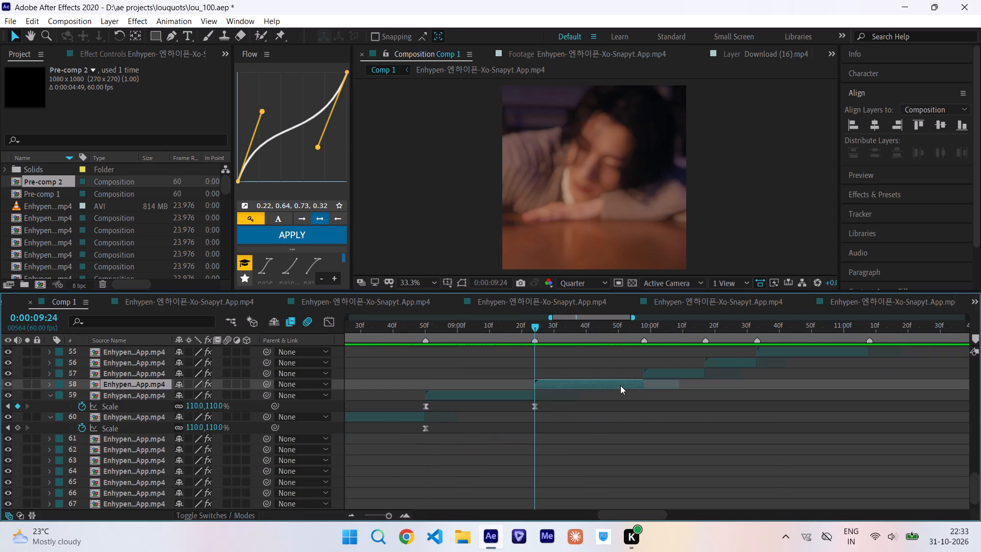
pyautogui.hotkey('ctrl', 'v')
pyautogui.press('s')
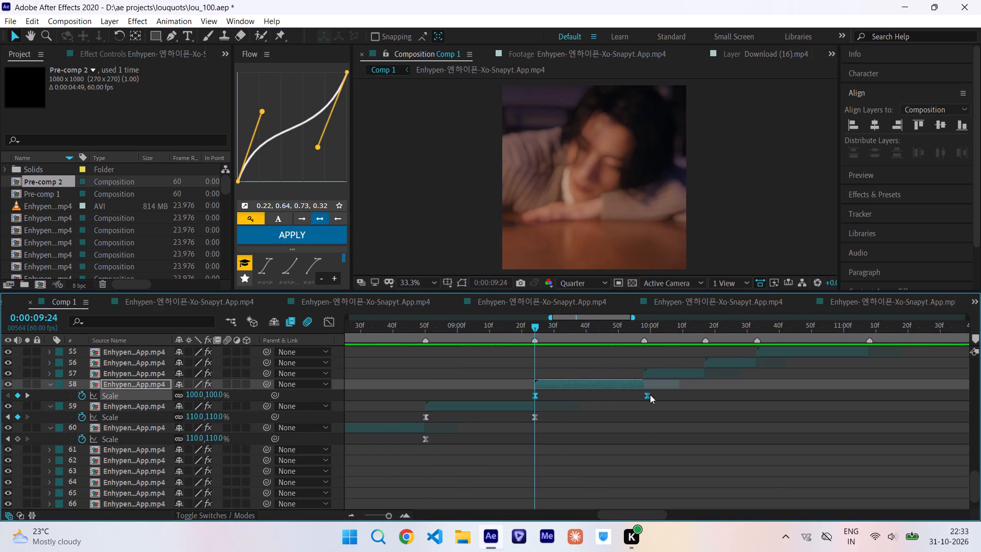
pyautogui.keyDown('alt'); pyautogui.click(646, 394); pyautogui.keyUp('alt')
# Paste the Scale keyframes onto layer 57 at 0:00:09:58 and move the 110% keyframe to the clip's end at 0:00:10:17.
pyautogui.moveTo(535, 328); pyautogui.dragTo(625, 333)
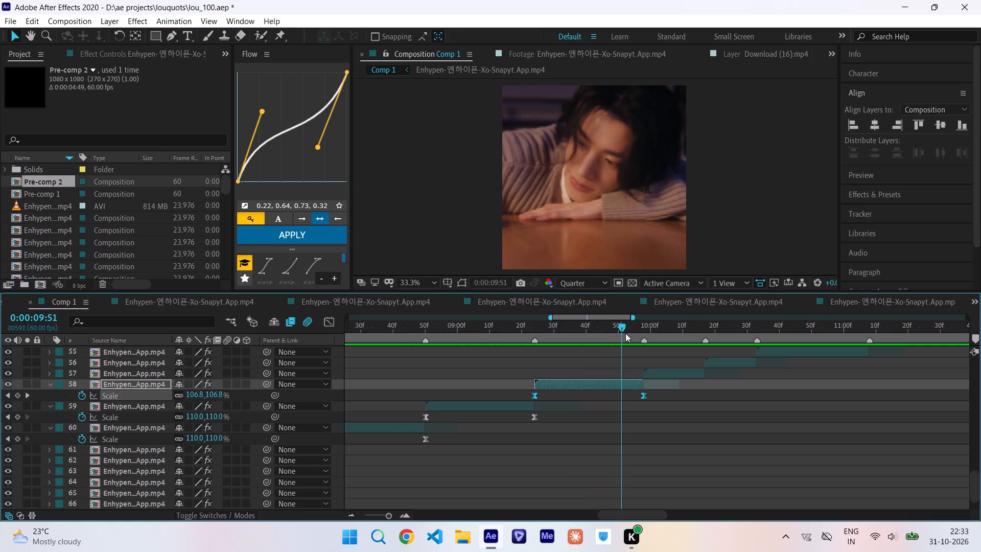
pyautogui.moveTo(625, 333); pyautogui.dragTo(709, 344)
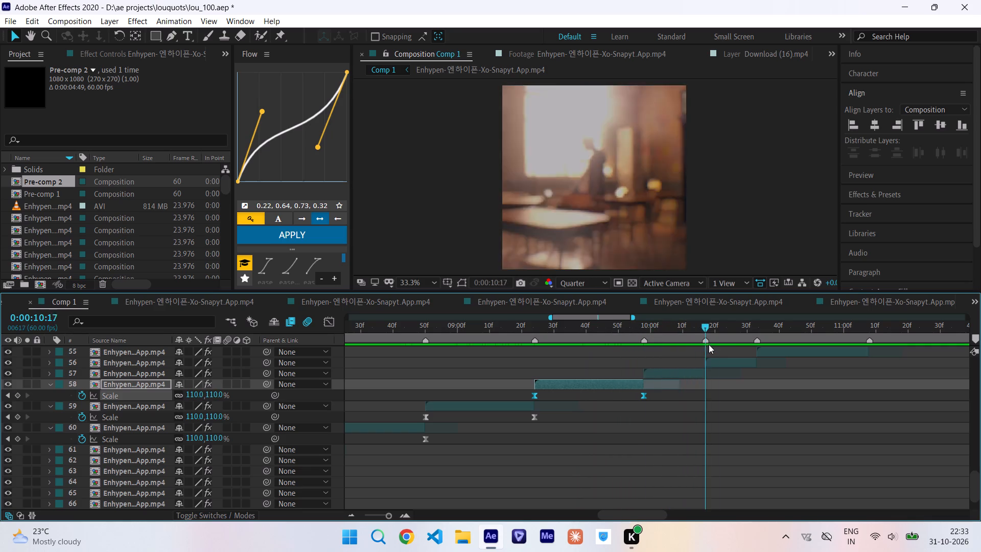
pyautogui.moveTo(709, 344); pyautogui.dragTo(667, 365)
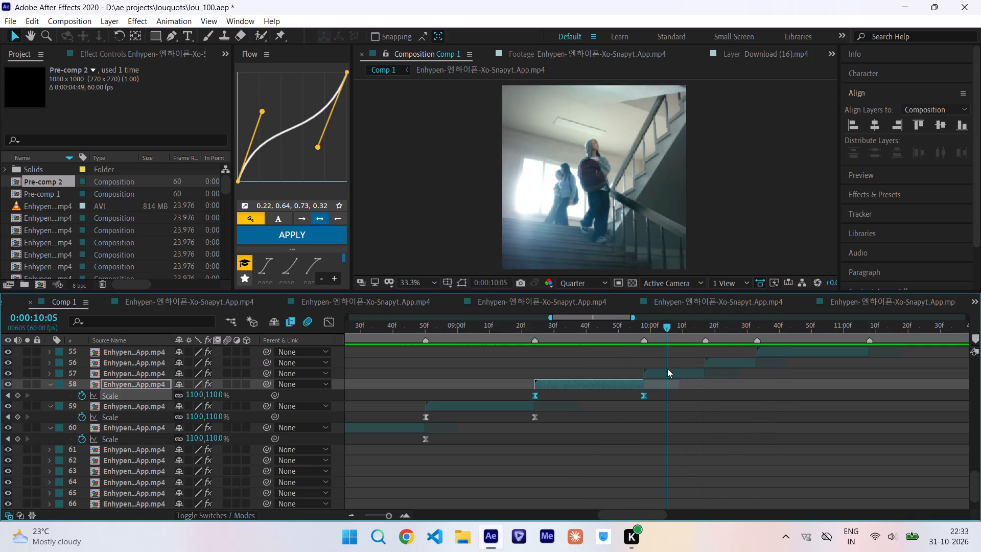
pyautogui.click(667, 373)
pyautogui.press('i')
pyautogui.hotkey('ctrl', 'v')
pyautogui.press('u')
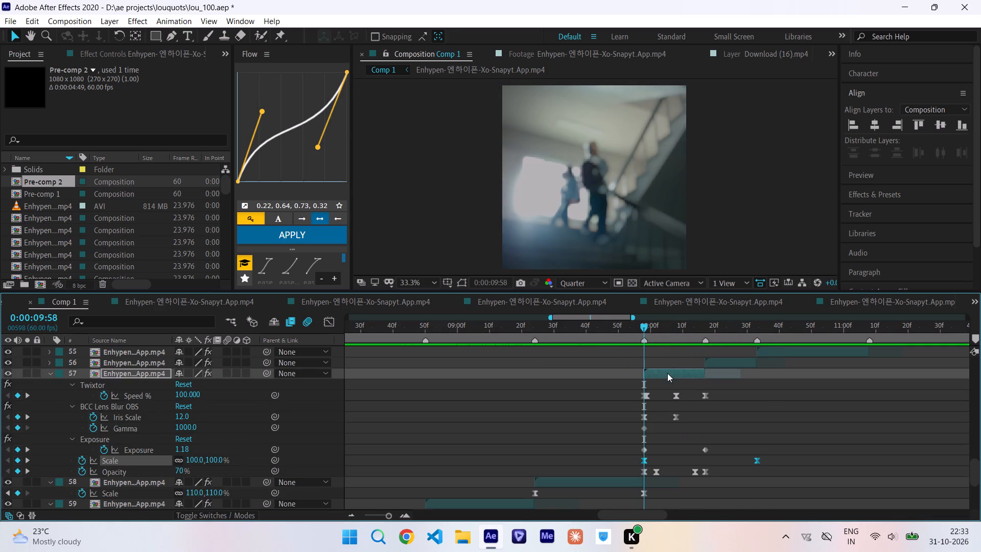
pyautogui.keyDown('alt'); pyautogui.moveTo(758, 461); pyautogui.dragTo(713, 478); pyautogui.keyUp('alt')
pyautogui.keyDown('alt'); pyautogui.moveTo(713, 478); pyautogui.dragTo(706, 481); pyautogui.keyUp('alt')
pyautogui.press('u')
# Paste the Scale keyframes onto layer 56 at 0:00:10:17 and move the 110% keyframe to the clip's end at 0:00:10:33.
pyautogui.hscroll(-1, 706, 481)
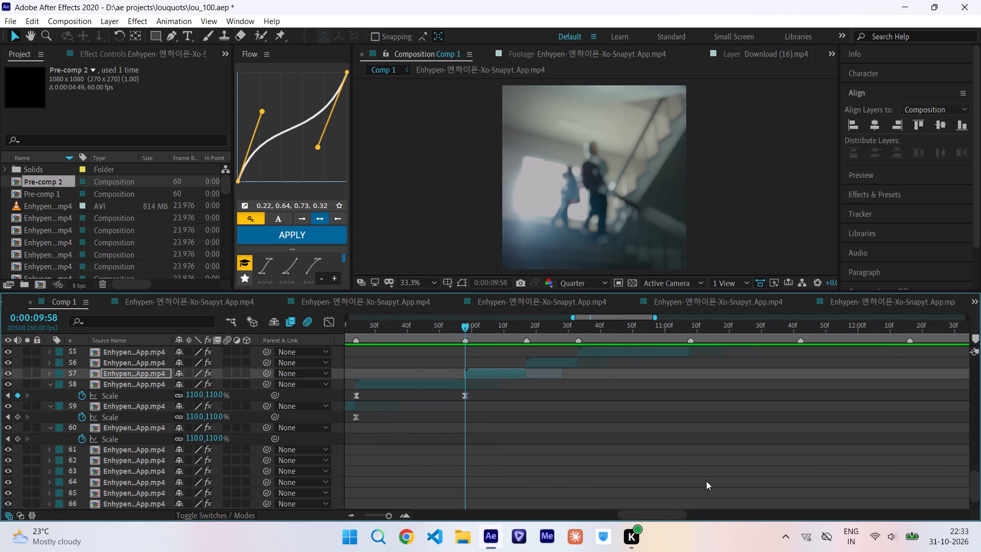
pyautogui.click(557, 363)
pyautogui.press('i')
pyautogui.hotkey('ctrl', 'v')
pyautogui.press('u')
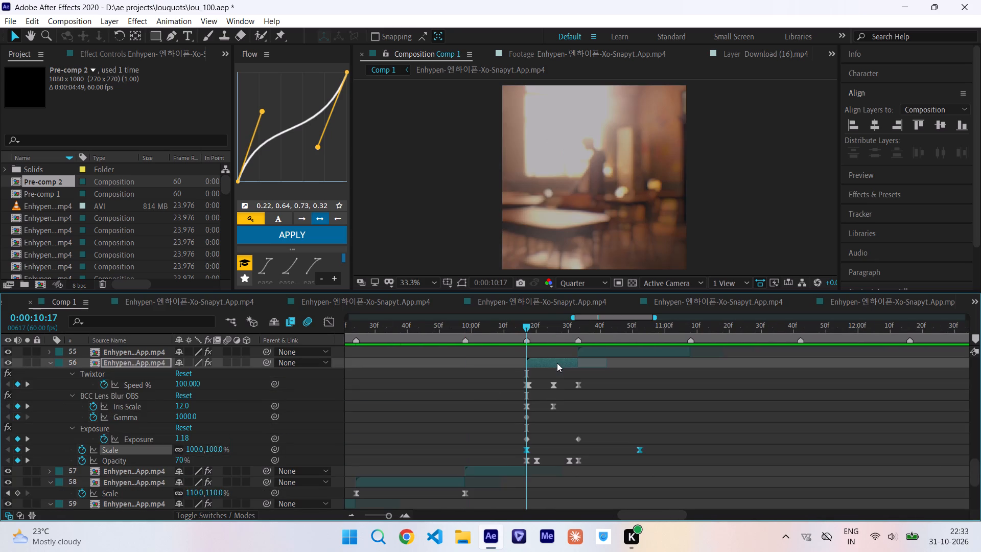
pyautogui.keyDown('alt'); pyautogui.moveTo(641, 451); pyautogui.dragTo(582, 457); pyautogui.keyUp('alt')
pyautogui.keyDown('alt'); pyautogui.moveTo(582, 457); pyautogui.dragTo(579, 459); pyautogui.keyUp('alt')
pyautogui.press('u')
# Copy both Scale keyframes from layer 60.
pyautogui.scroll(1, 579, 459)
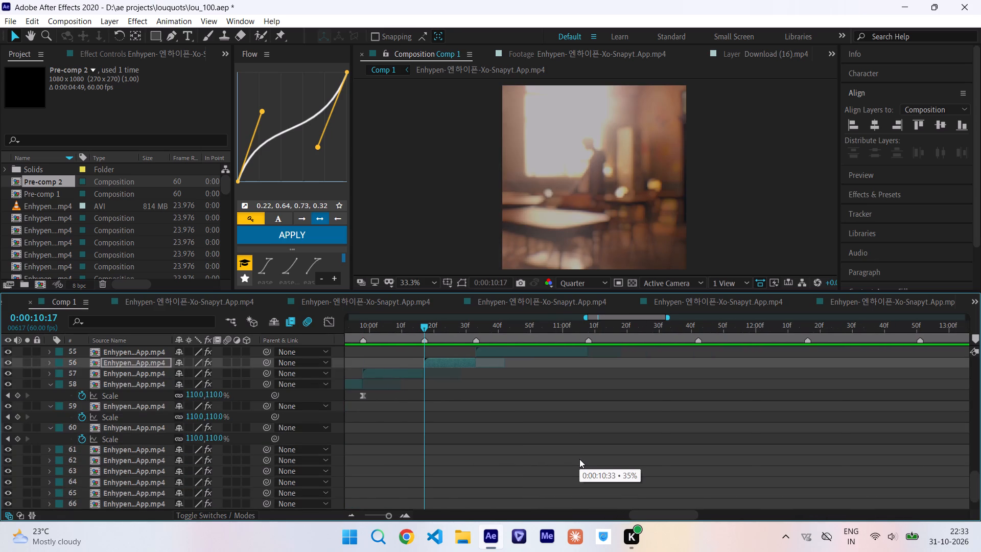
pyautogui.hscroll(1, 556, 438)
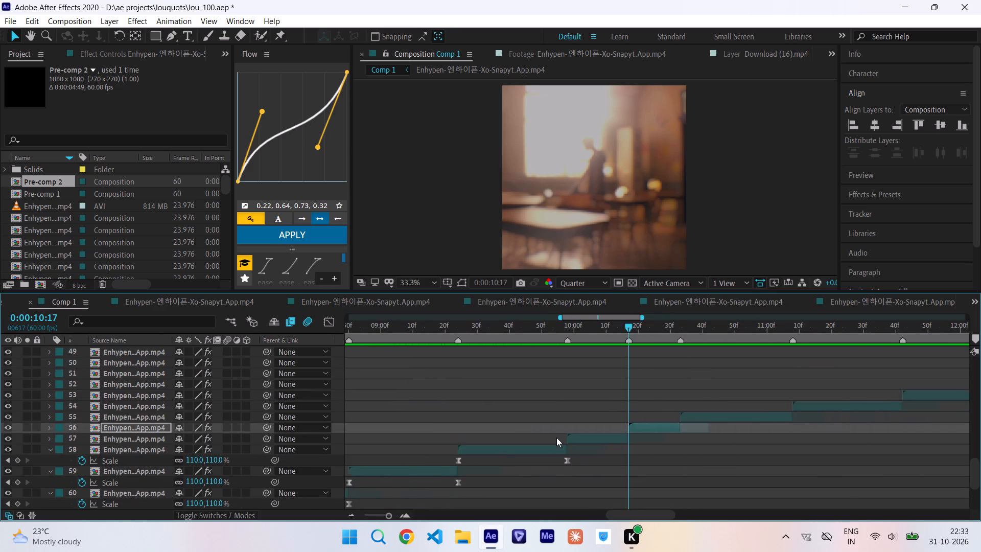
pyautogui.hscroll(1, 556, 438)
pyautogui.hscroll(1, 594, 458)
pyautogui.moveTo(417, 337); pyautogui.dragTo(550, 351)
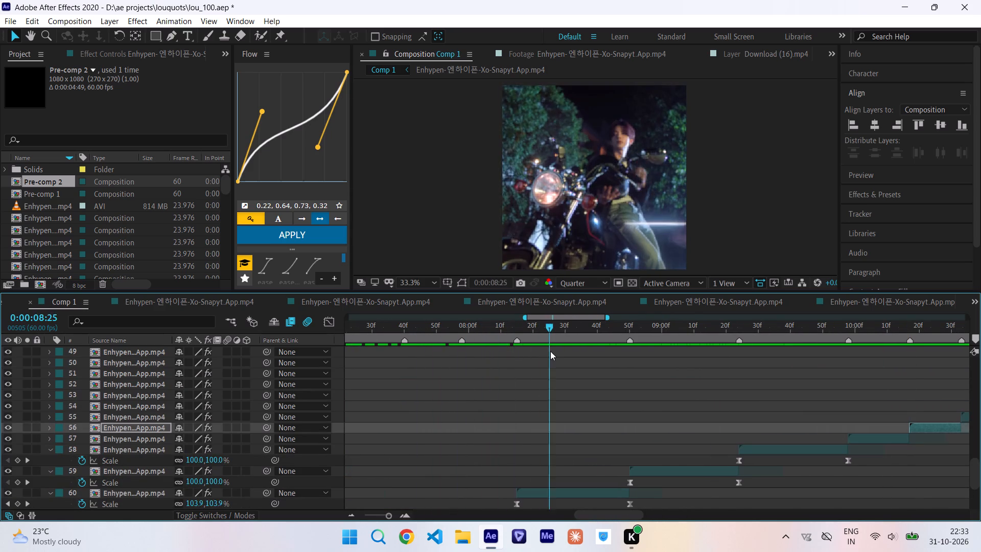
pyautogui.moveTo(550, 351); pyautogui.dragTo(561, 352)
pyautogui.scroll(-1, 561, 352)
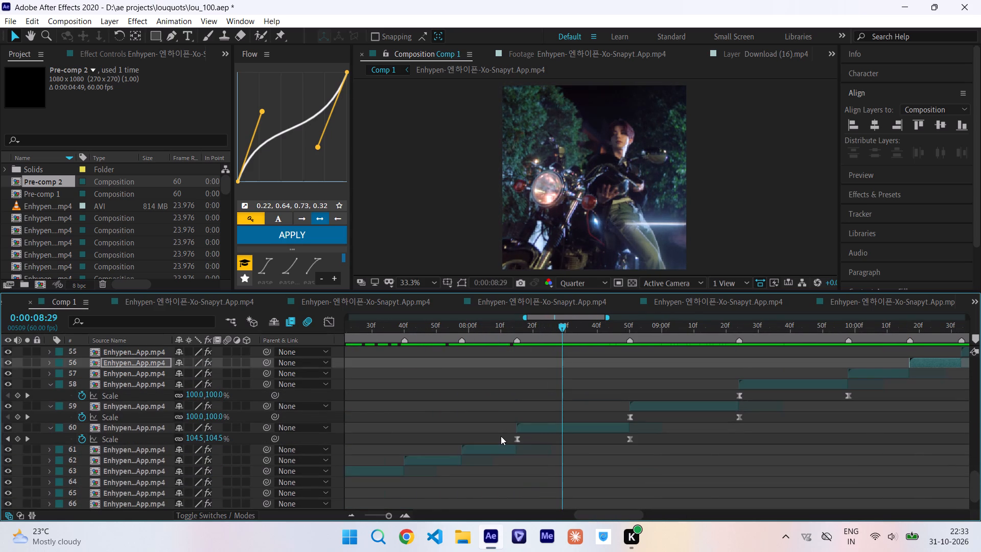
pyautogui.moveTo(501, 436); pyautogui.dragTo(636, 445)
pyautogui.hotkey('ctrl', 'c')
# Scrub through the clips on layers 61 to 55 to examine their motion and Scale zooms.
pyautogui.hscroll(-2, 636, 445)
pyautogui.moveTo(497, 330); pyautogui.dragTo(568, 339)
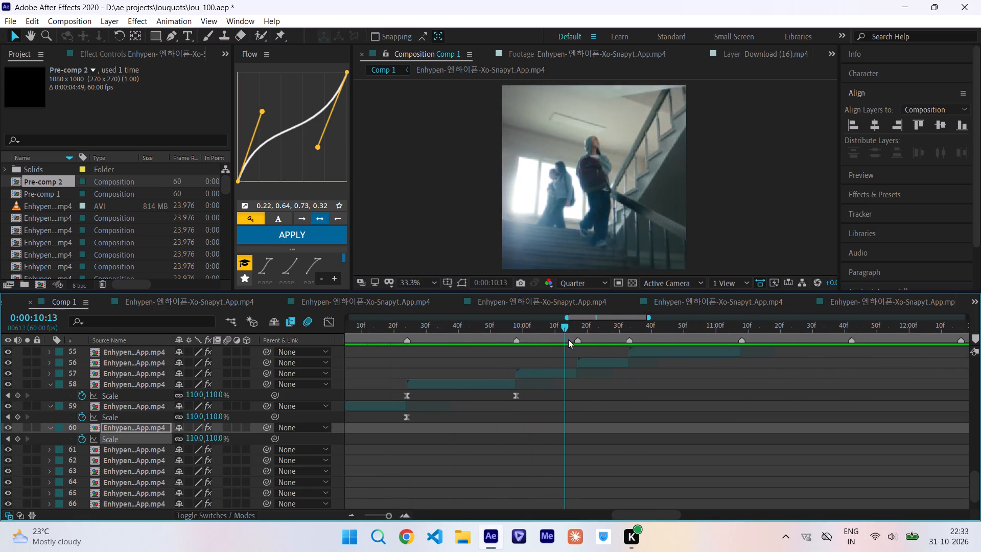
pyautogui.moveTo(568, 339); pyautogui.dragTo(667, 342)
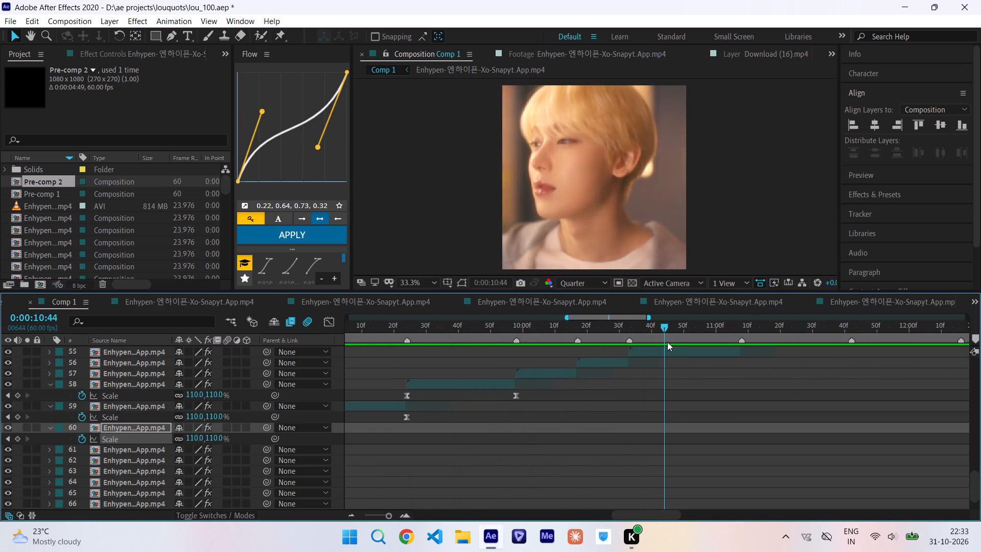
pyautogui.moveTo(667, 342); pyautogui.dragTo(451, 384)
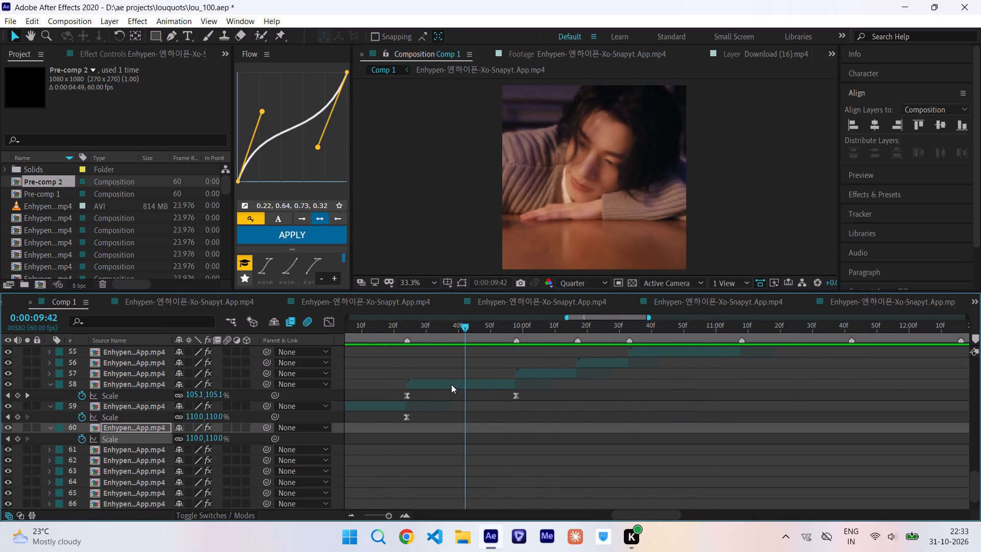
pyautogui.moveTo(451, 384); pyautogui.dragTo(482, 376)
pyautogui.moveTo(482, 376); pyautogui.dragTo(629, 365)
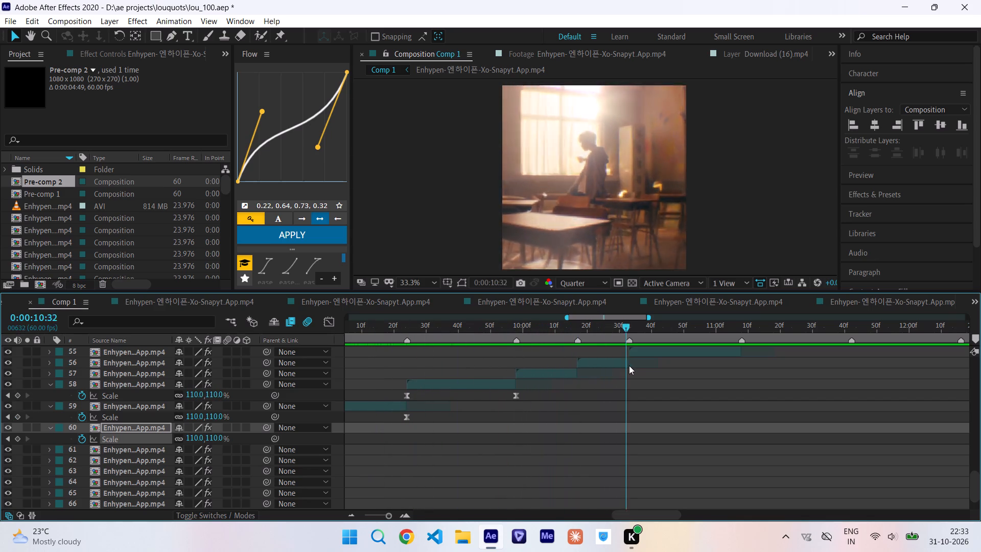
pyautogui.moveTo(629, 365); pyautogui.dragTo(450, 421)
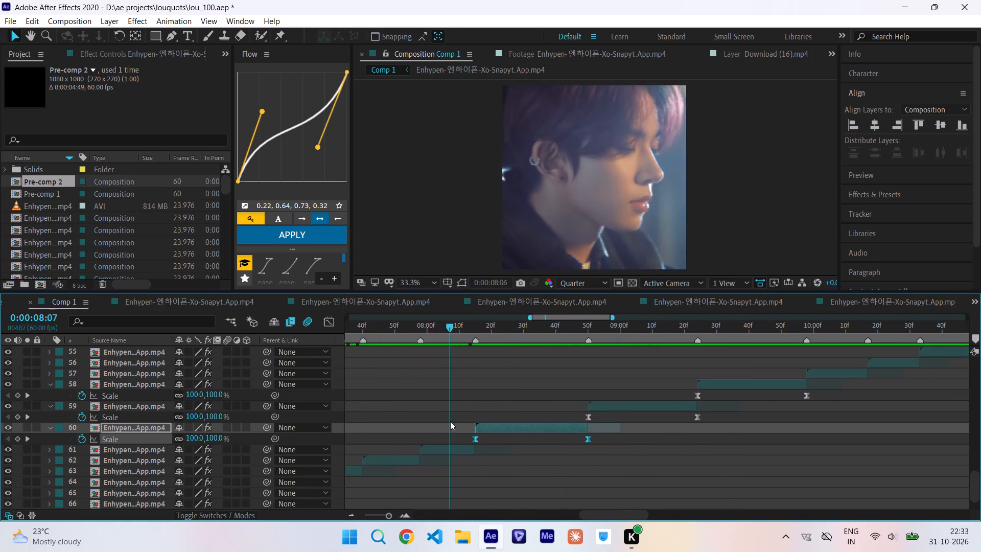
pyautogui.moveTo(450, 421); pyautogui.dragTo(455, 439)
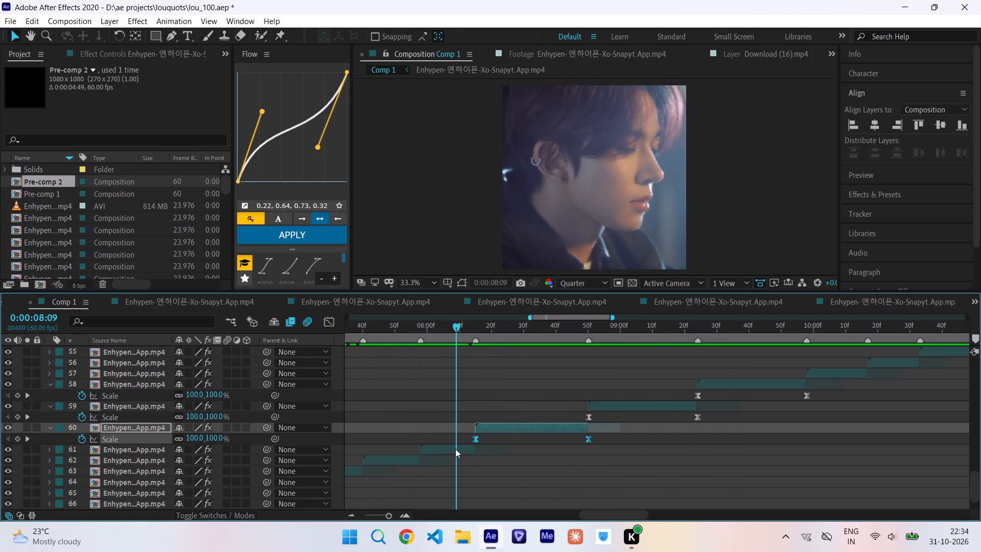
# Reveal the keyframed properties of layer 61 and copy both of its Scale keyframes.
pyautogui.click(455, 449)
pyautogui.press('u')
pyautogui.scroll(-1, 438, 464)
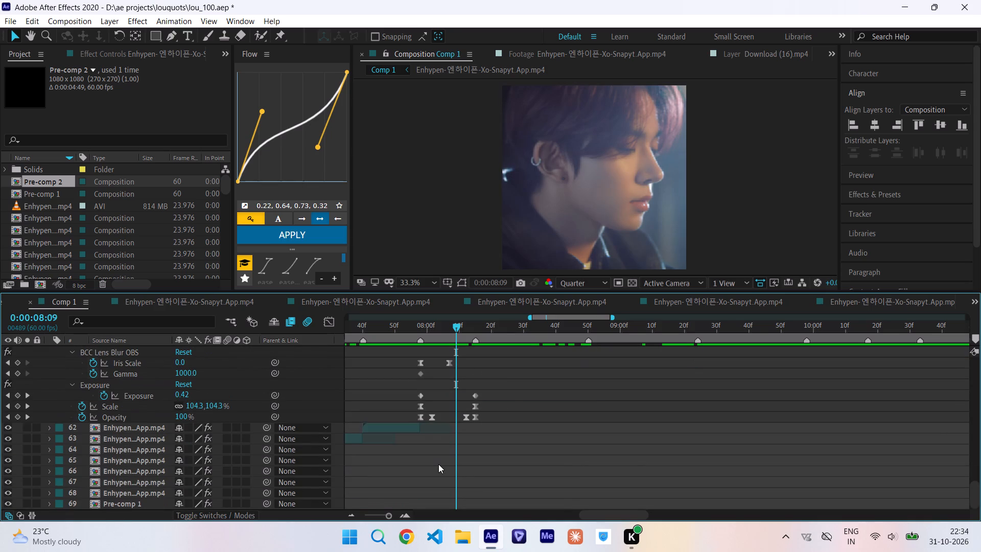
pyautogui.scroll(-1, 438, 464)
pyautogui.moveTo(398, 405); pyautogui.dragTo(452, 413)
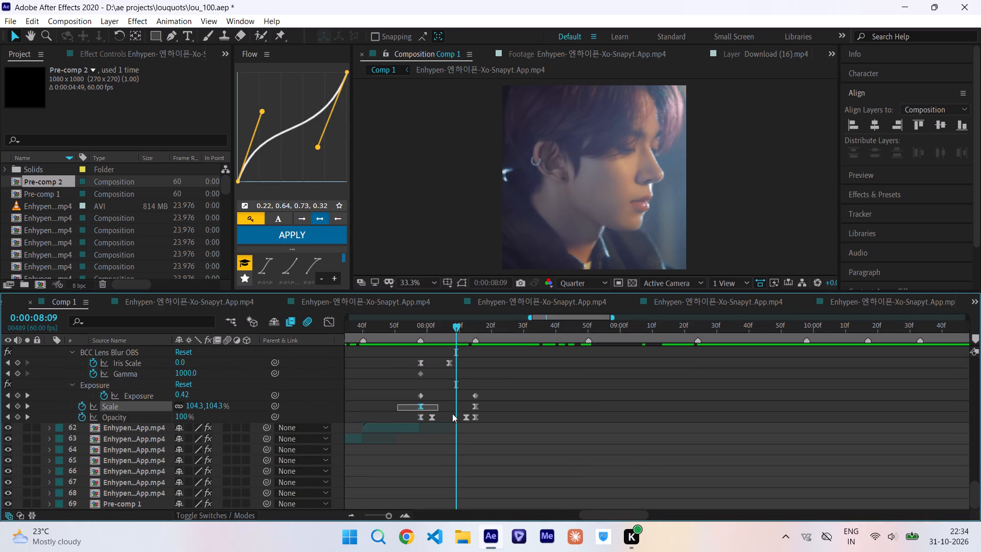
pyautogui.moveTo(452, 413); pyautogui.dragTo(487, 409)
pyautogui.hotkey('ctrl', 'c')
# Paste the copied Scale keyframes onto layer 55 at 0:00:10:33 and move the 100% keyframe to the clip's end at 0:00:11:08.
pyautogui.scroll(1, 487, 409)
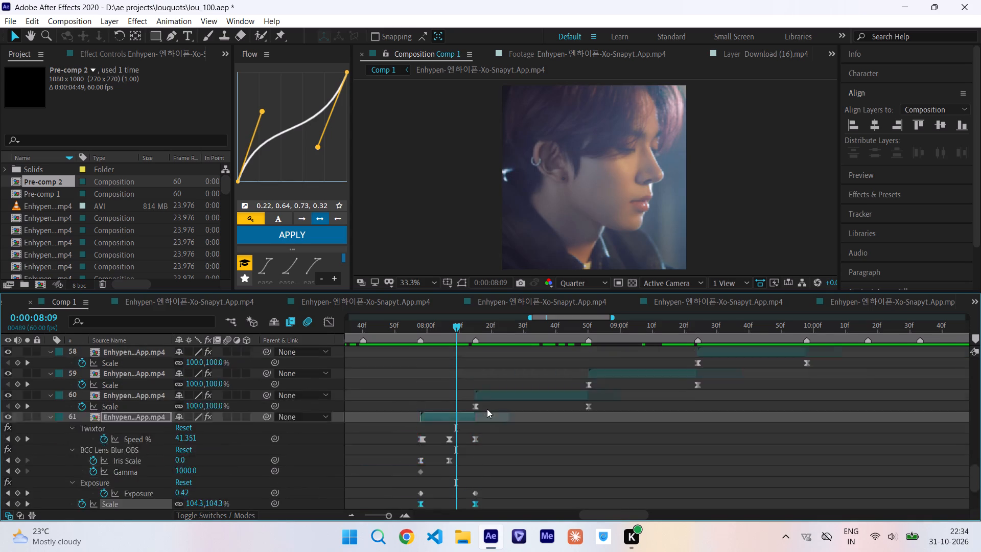
pyautogui.scroll(1, 487, 409)
pyautogui.moveTo(440, 332); pyautogui.dragTo(495, 337)
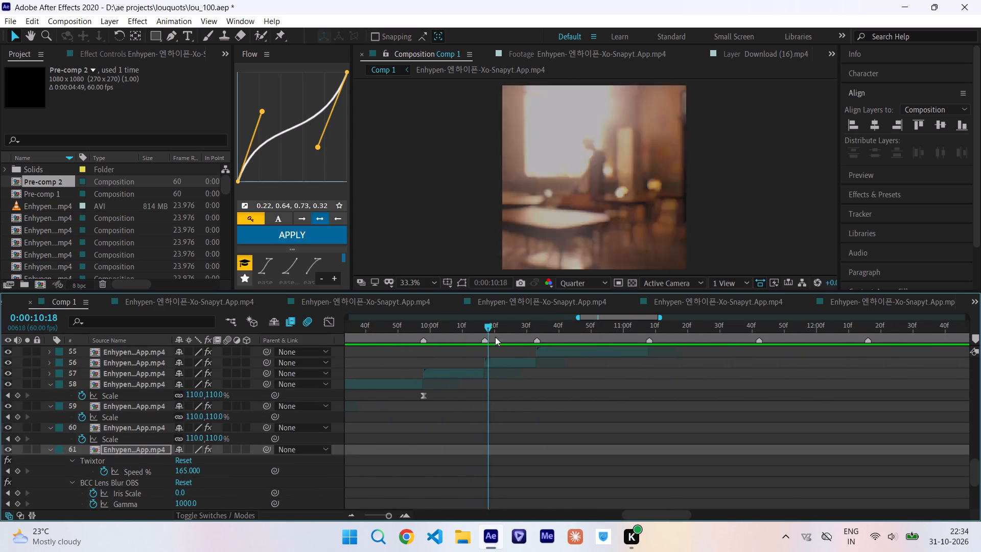
pyautogui.moveTo(495, 337); pyautogui.dragTo(556, 338)
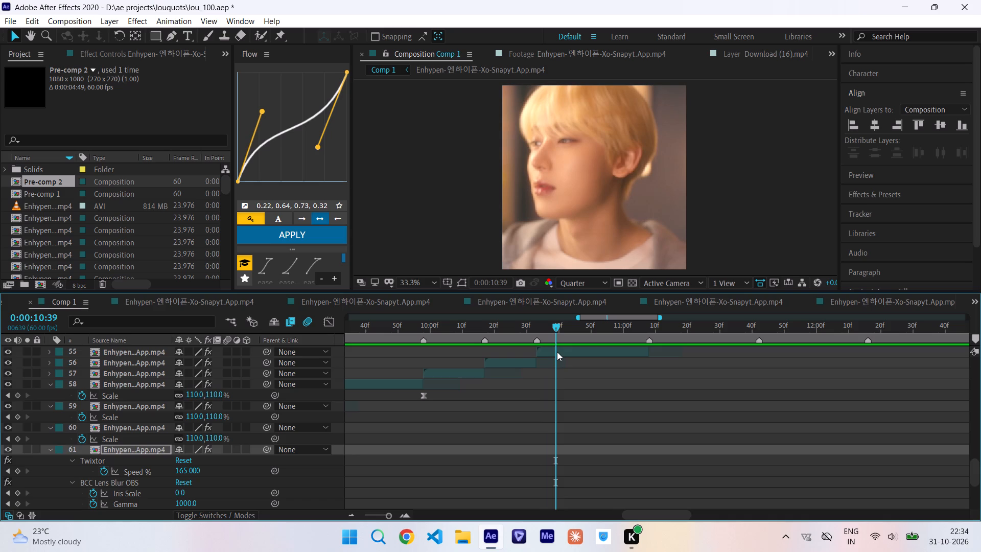
pyautogui.click(557, 352)
pyautogui.press('i')
pyautogui.hotkey('ctrl', 'v')
pyautogui.press('u')
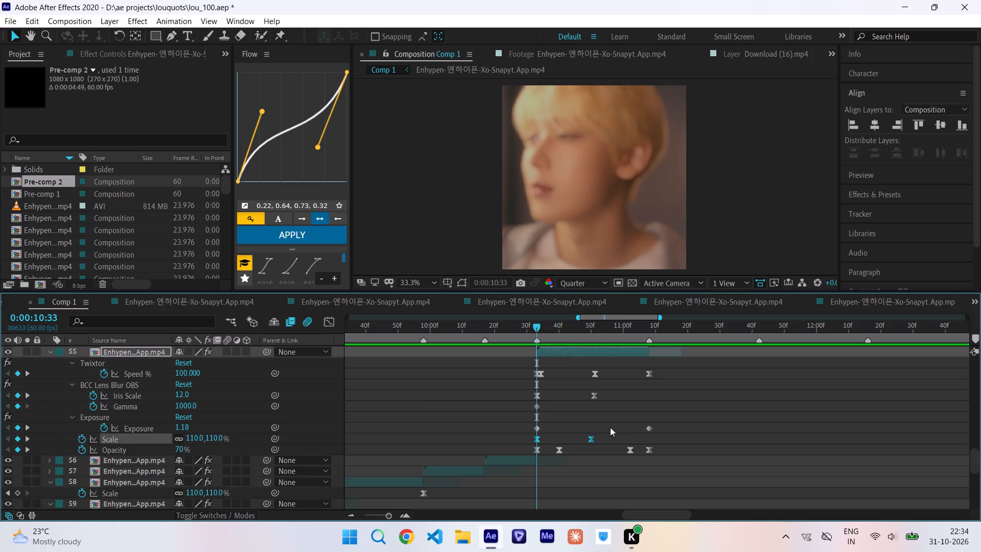
pyautogui.keyDown('alt'); pyautogui.moveTo(592, 441); pyautogui.dragTo(650, 459); pyautogui.keyUp('alt')
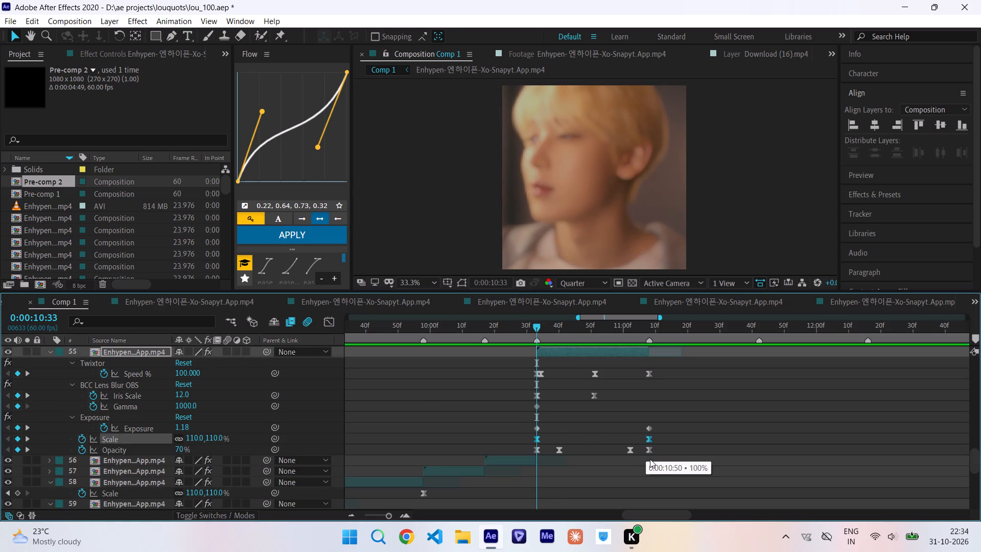
pyautogui.keyDown('alt'); pyautogui.moveTo(650, 459); pyautogui.dragTo(650, 459); pyautogui.keyUp('alt')
# Paste the Scale keyframes onto layer 54 at 0:00:11:08 and move the 100% keyframe to the clip's end at 0:00:11:42.
pyautogui.moveTo(540, 326); pyautogui.dragTo(582, 333)
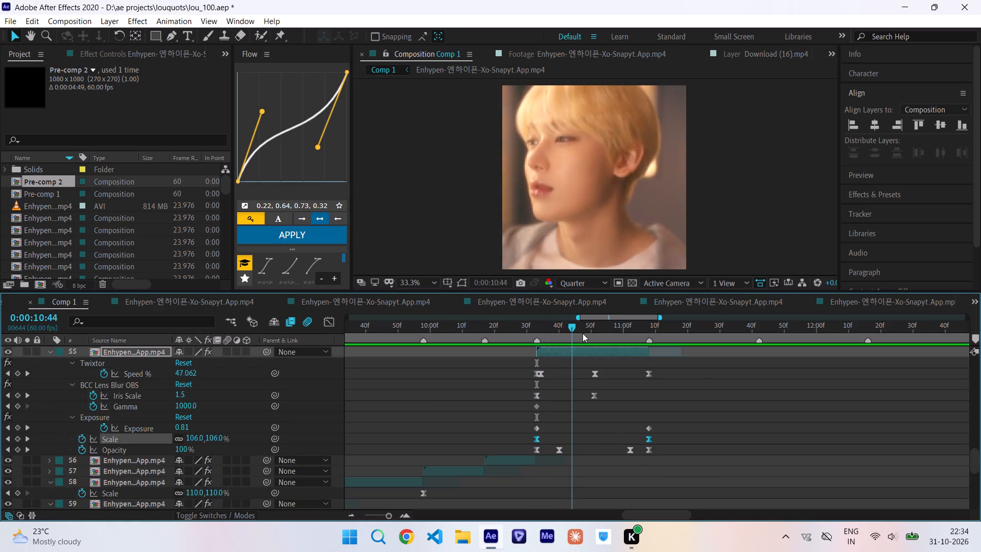
pyautogui.moveTo(582, 333); pyautogui.dragTo(670, 358)
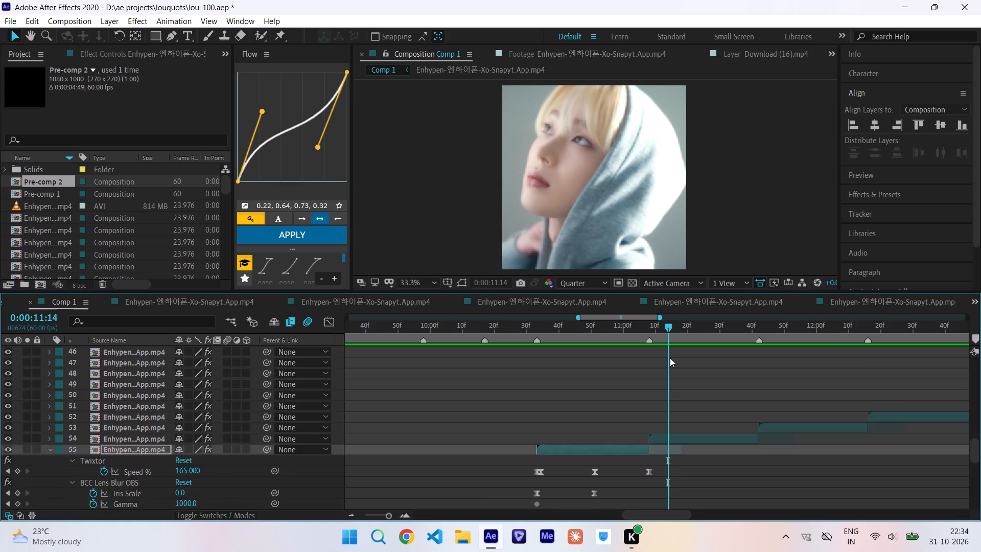
pyautogui.click(672, 376)
pyautogui.press('i')
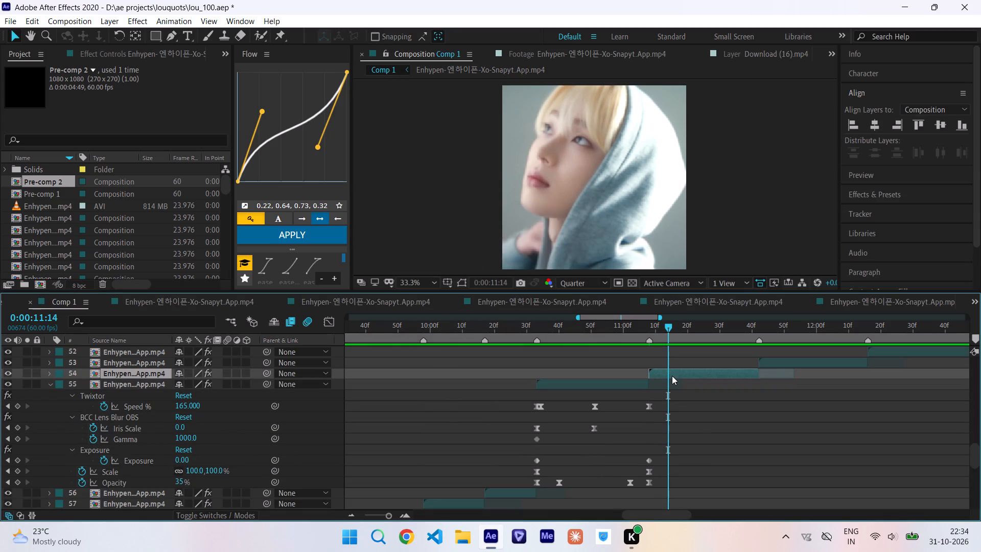
pyautogui.hotkey('ctrl', 'v')
pyautogui.press('u')
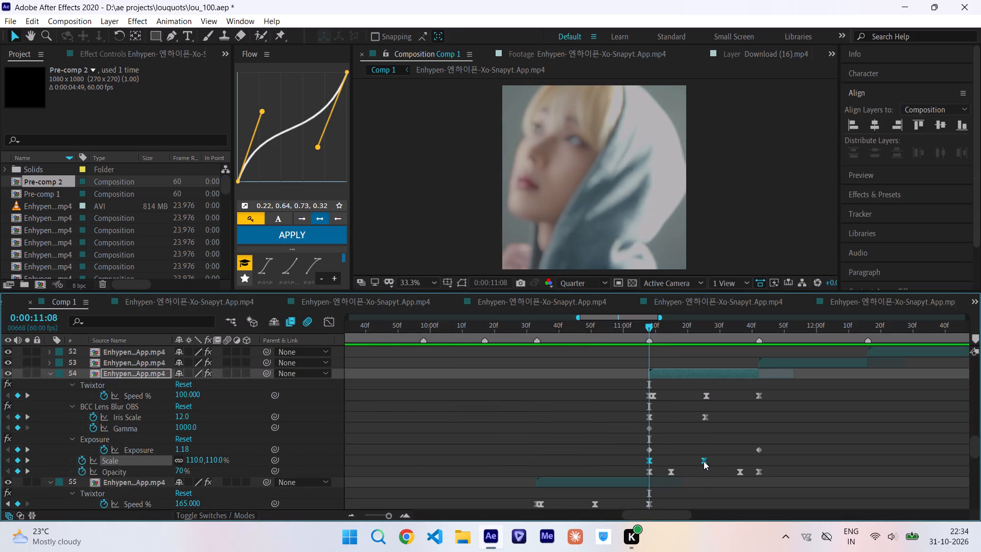
pyautogui.keyDown('alt'); pyautogui.moveTo(704, 461); pyautogui.dragTo(758, 480); pyautogui.keyUp('alt')
# Paste the Scale keyframes onto layer 53 at 0:00:11:42 and move the 100% keyframe to the clip's end at 0:00:12:16.
pyautogui.hscroll(-1, 758, 480)
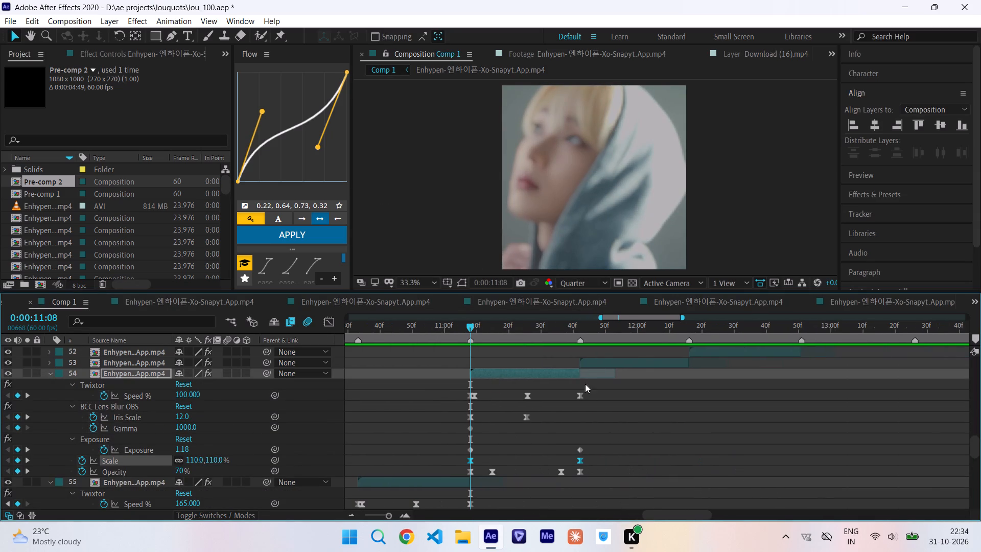
pyautogui.click(586, 363)
pyautogui.press('i')
pyautogui.hotkey('ctrl', 'v')
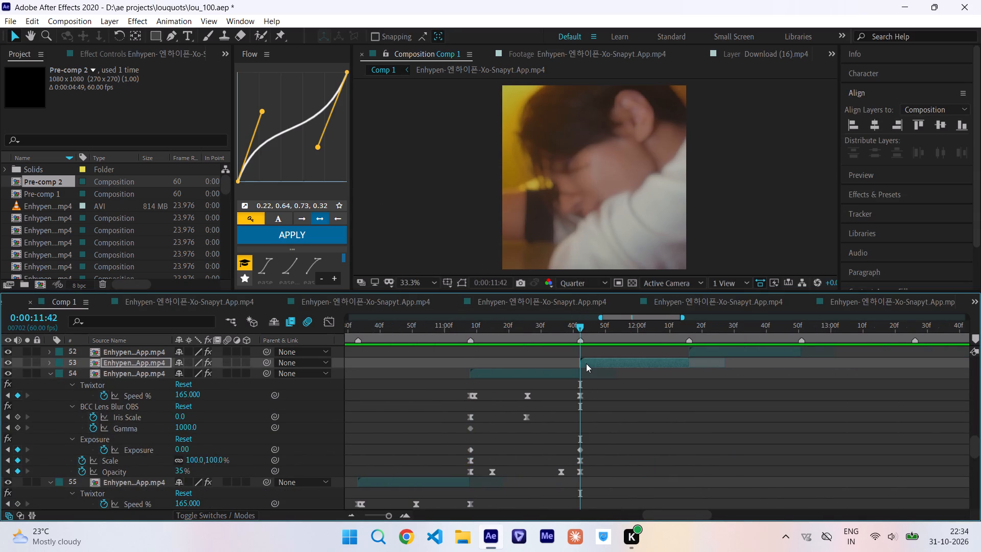
pyautogui.press('u')
pyautogui.keyDown('alt'); pyautogui.moveTo(633, 449); pyautogui.dragTo(640, 450); pyautogui.keyUp('alt')
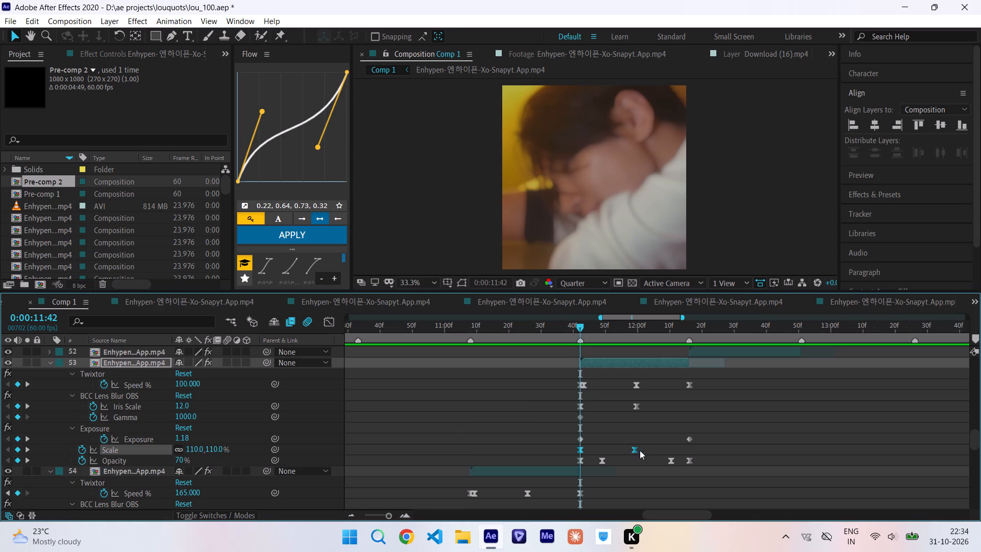
pyautogui.keyDown('alt'); pyautogui.moveTo(640, 450); pyautogui.dragTo(687, 473); pyautogui.keyUp('alt')
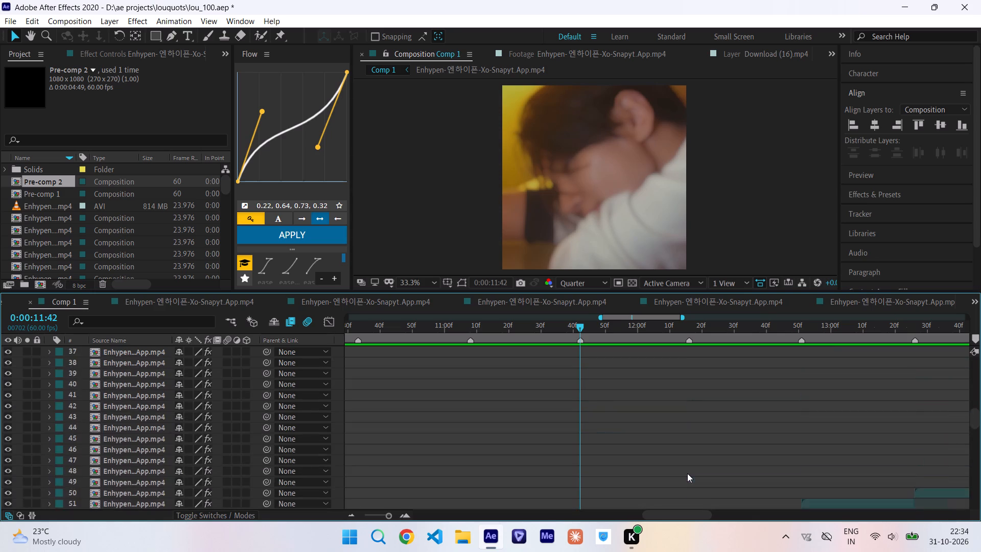
# Scrub through the clips on layers 53 to 47 and back to layer 56 to examine their motion and zooms.
pyautogui.hscroll(-1, 687, 473)
pyautogui.click(425, 320)
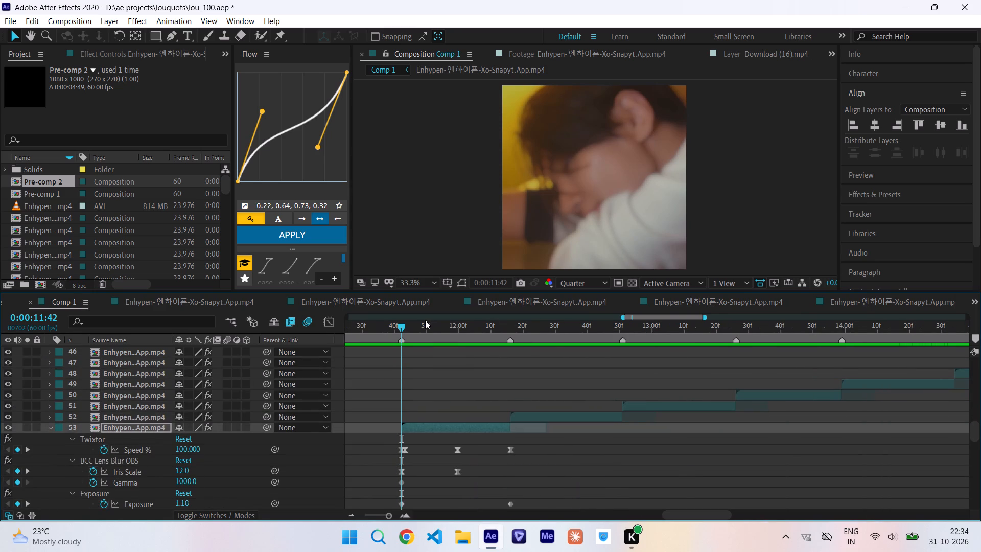
pyautogui.moveTo(428, 324); pyautogui.dragTo(522, 339)
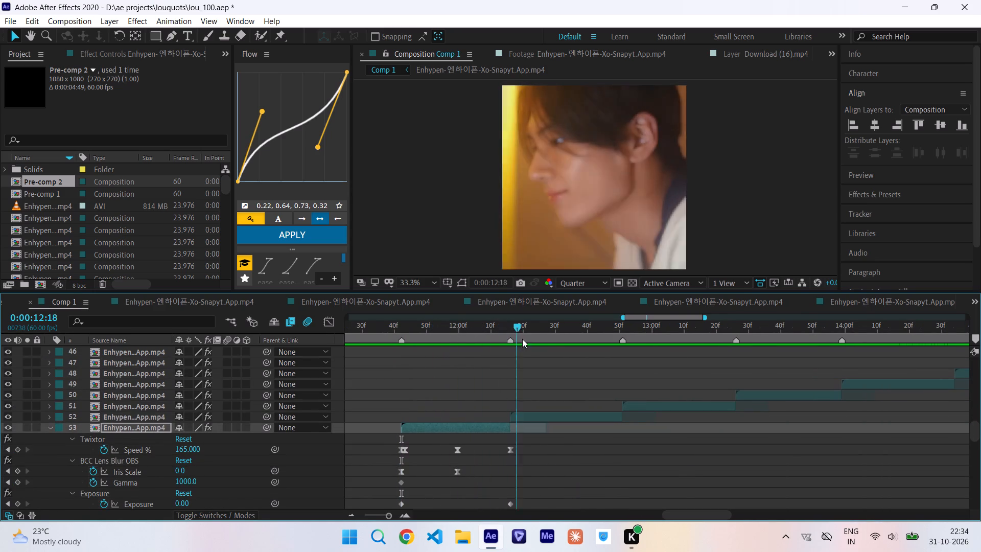
pyautogui.moveTo(522, 339); pyautogui.dragTo(704, 360)
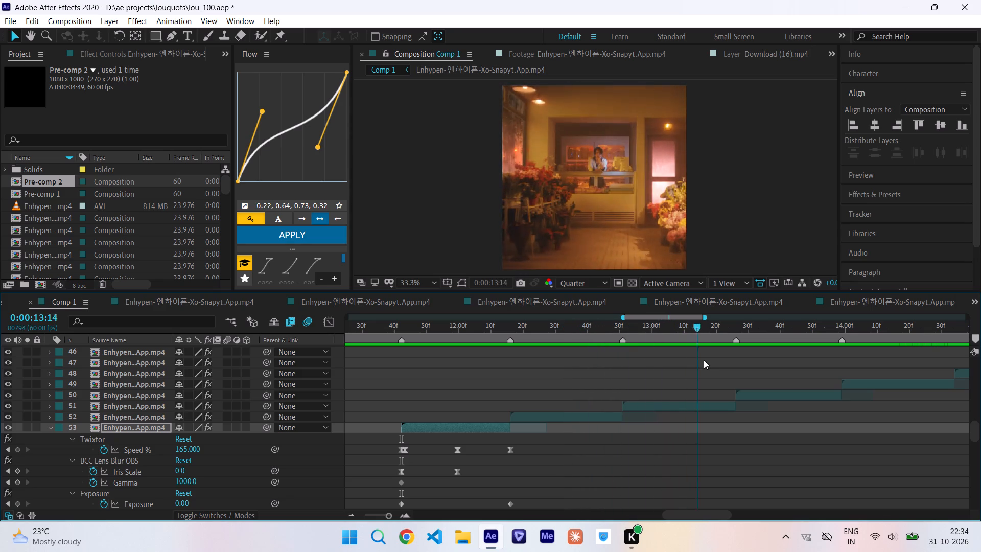
pyautogui.moveTo(704, 360); pyautogui.dragTo(592, 410)
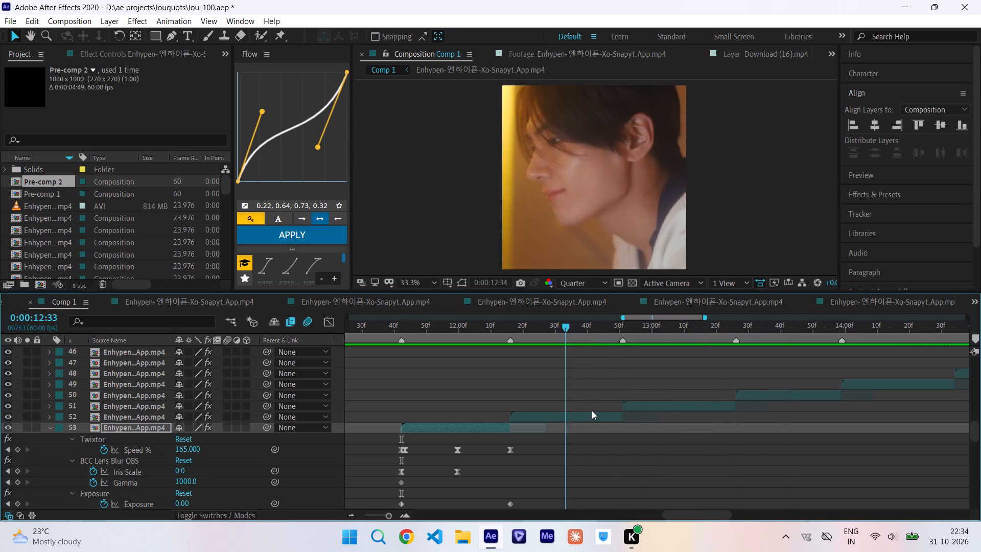
pyautogui.moveTo(592, 410); pyautogui.dragTo(634, 415)
pyautogui.hscroll(-2, 634, 415)
pyautogui.moveTo(584, 330); pyautogui.dragTo(699, 344)
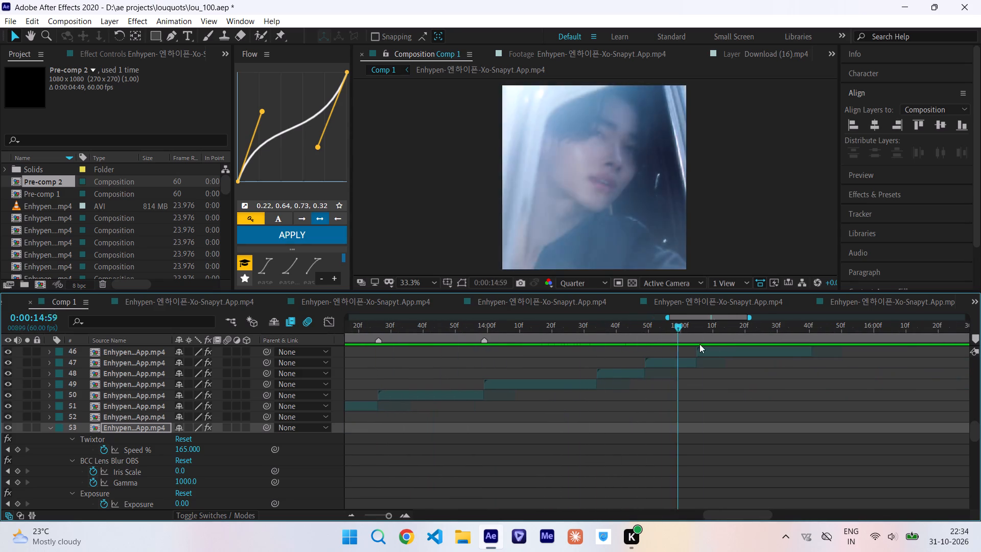
pyautogui.moveTo(699, 344); pyautogui.dragTo(502, 384)
pyautogui.hscroll(1, 502, 384)
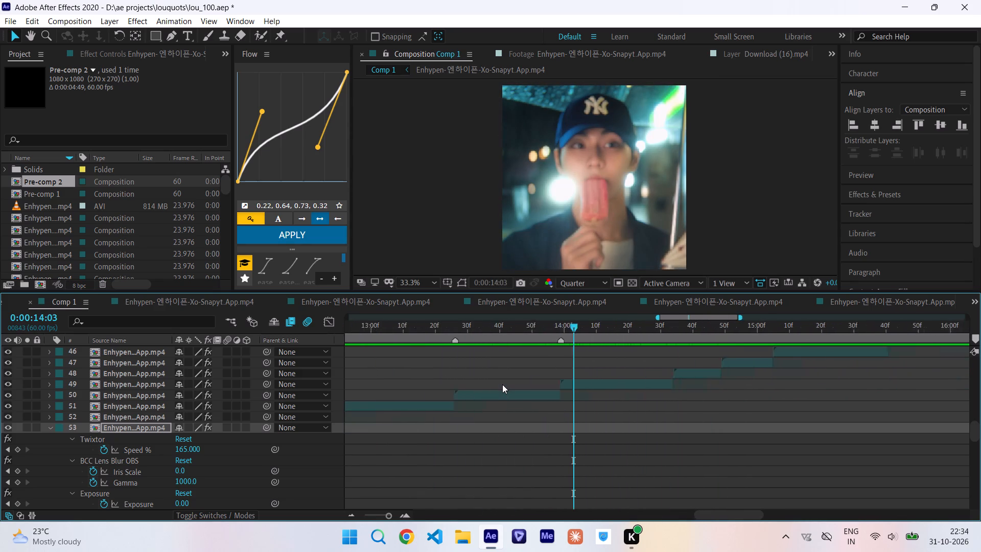
pyautogui.hscroll(1, 502, 384)
pyautogui.moveTo(590, 334); pyautogui.dragTo(645, 343)
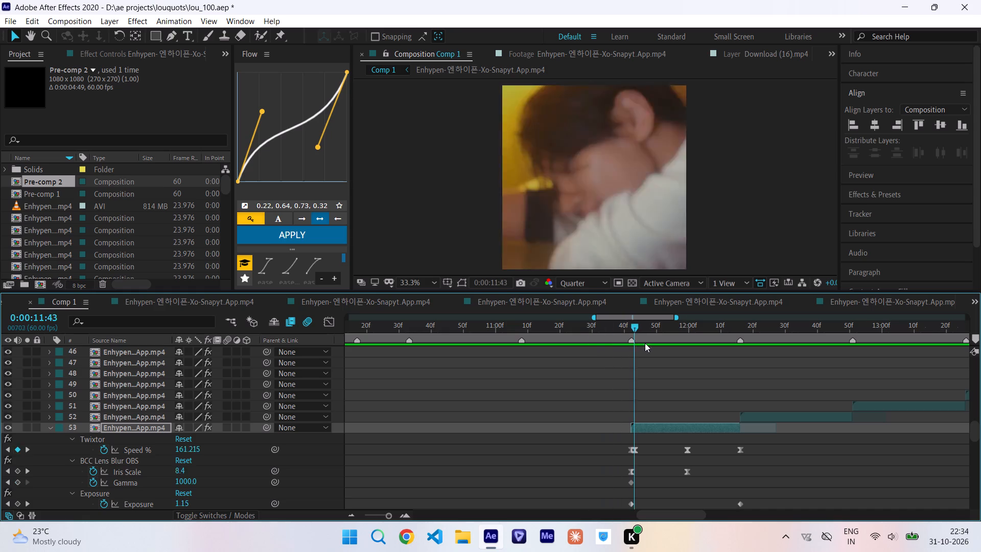
pyautogui.moveTo(645, 343); pyautogui.dragTo(491, 383)
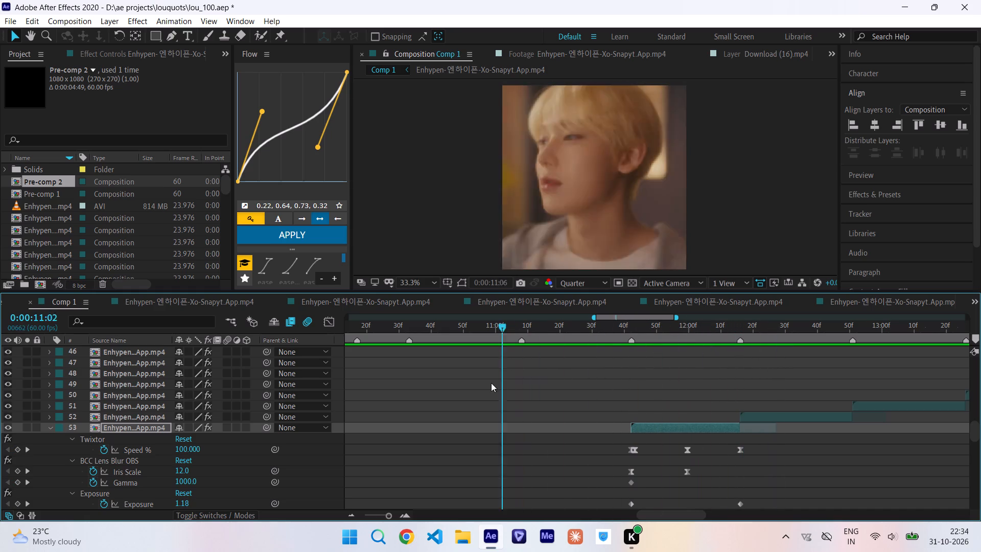
pyautogui.moveTo(491, 383); pyautogui.dragTo(401, 387)
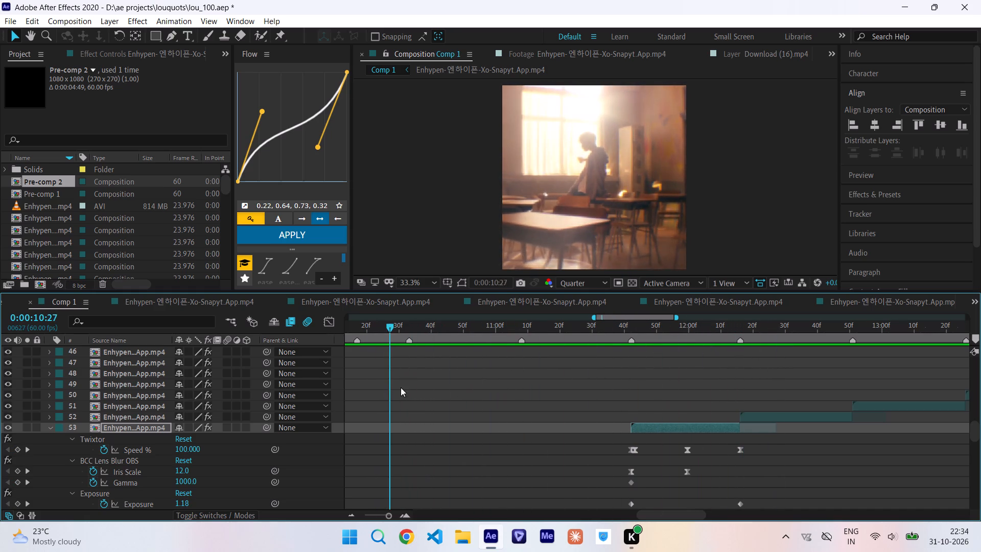
pyautogui.moveTo(401, 387); pyautogui.dragTo(410, 387)
# Reveal the Scale property of layer 56 and copy both of its Scale keyframes.
pyautogui.scroll(-1, 410, 387)
pyautogui.moveTo(572, 328); pyautogui.dragTo(624, 326)
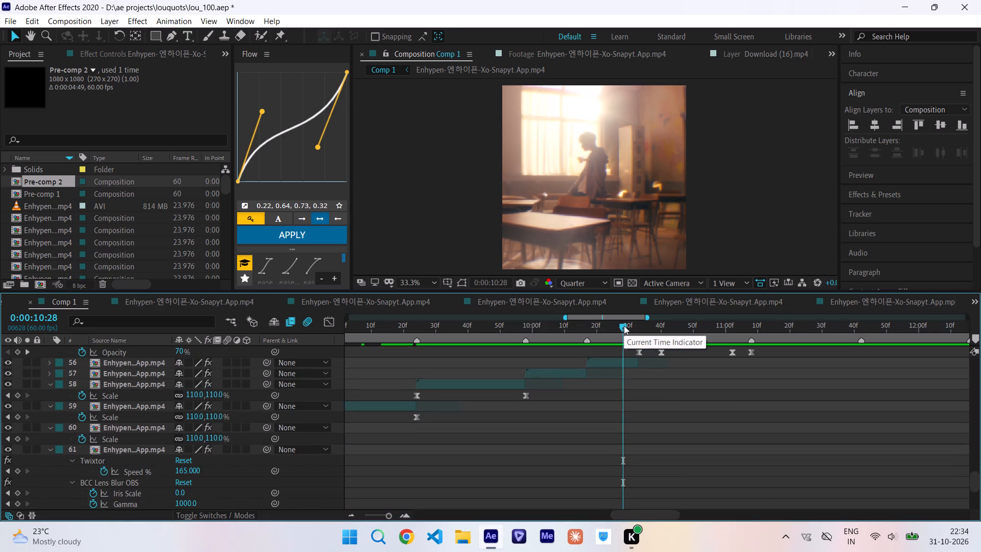
pyautogui.click(613, 363)
pyautogui.press('s')
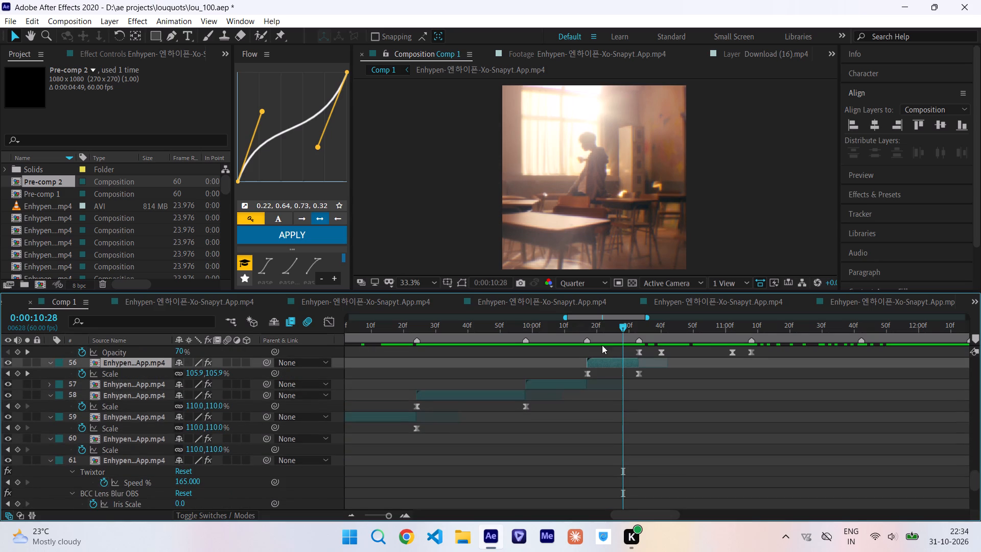
pyautogui.moveTo(632, 327); pyautogui.dragTo(771, 332)
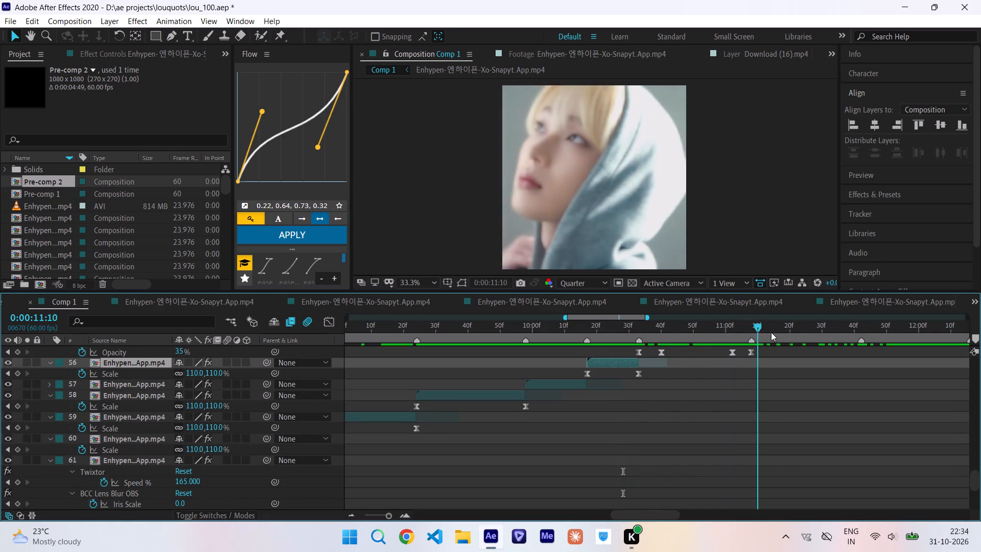
pyautogui.moveTo(771, 332); pyautogui.dragTo(888, 351)
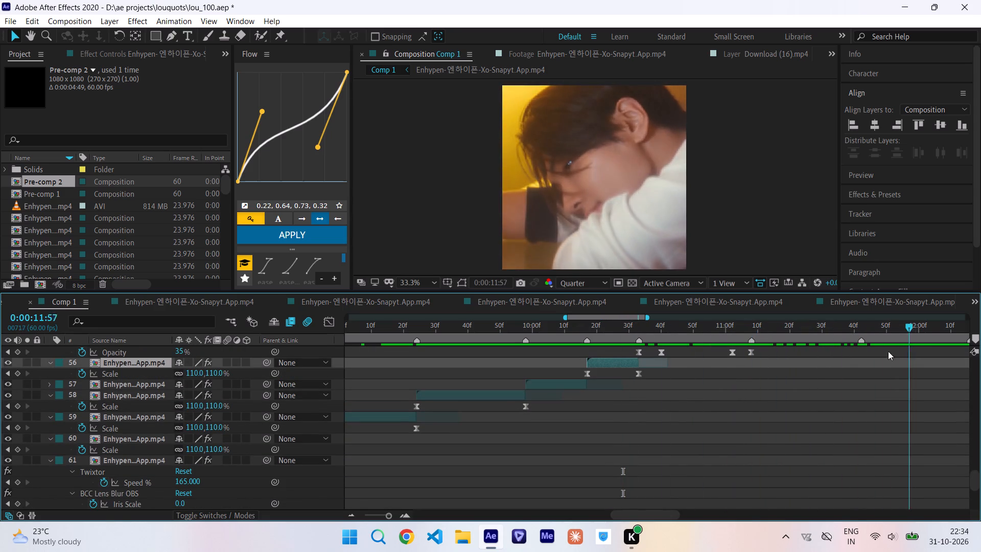
pyautogui.moveTo(888, 351); pyautogui.dragTo(555, 384)
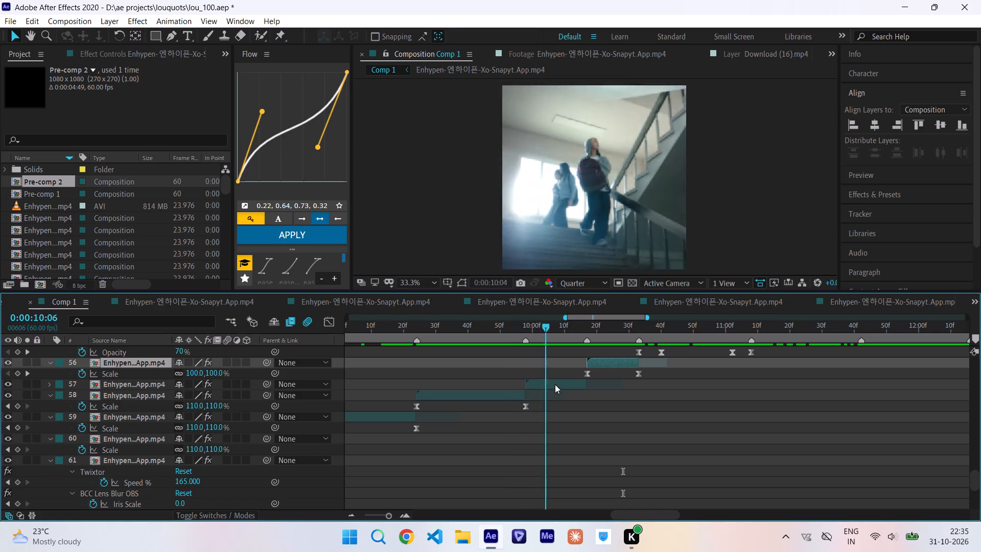
pyautogui.moveTo(555, 384); pyautogui.dragTo(618, 377)
pyautogui.moveTo(649, 370); pyautogui.dragTo(593, 374)
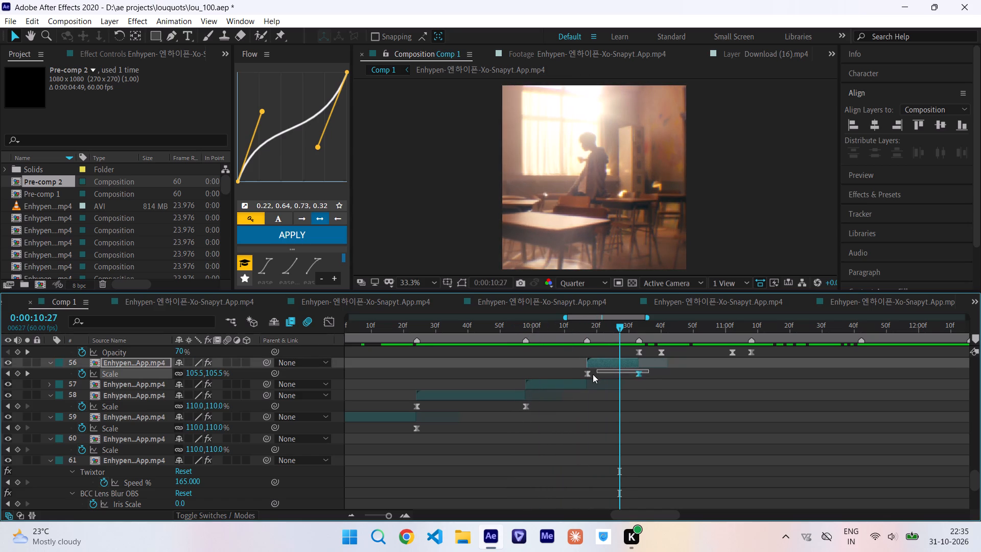
pyautogui.moveTo(593, 374); pyautogui.dragTo(580, 378)
pyautogui.hotkey('ctrl', 'c')
# Paste the Scale keyframes onto layer 52 at 0:00:12:16 and move the 110% keyframe to the clip's end at 0:00:12:51.
pyautogui.scroll(1, 580, 378)
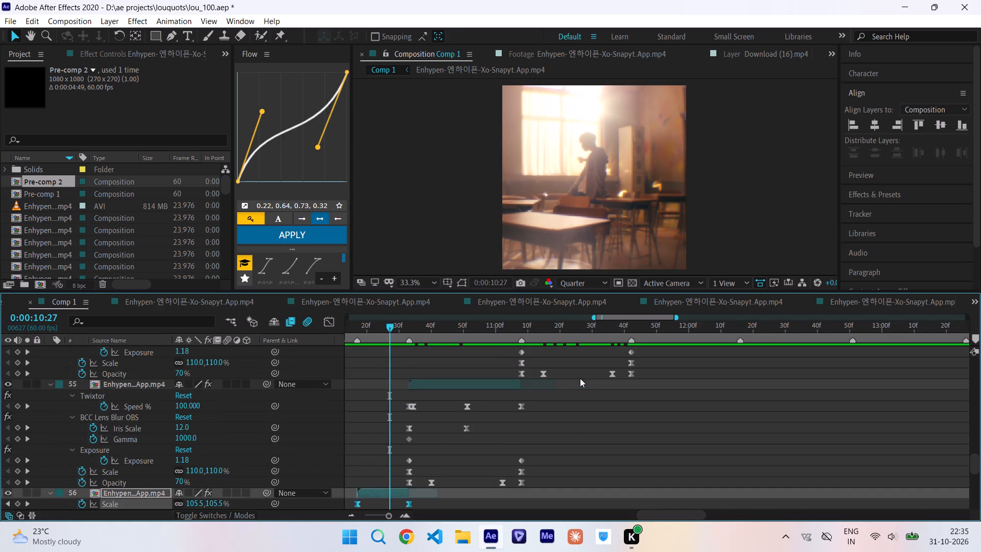
pyautogui.scroll(1, 580, 378)
pyautogui.moveTo(470, 328); pyautogui.dragTo(565, 331)
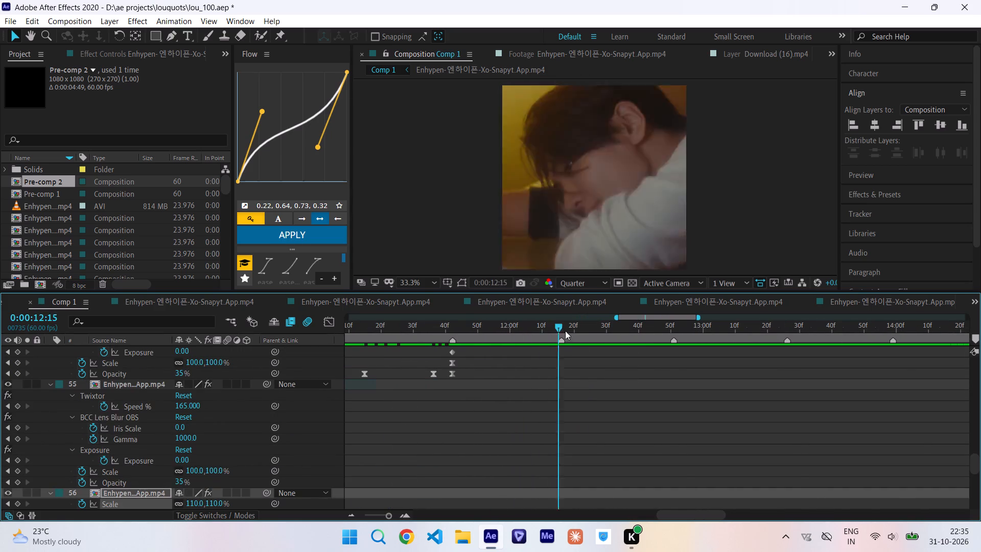
pyautogui.moveTo(565, 331); pyautogui.dragTo(580, 331)
pyautogui.scroll(1, 579, 385)
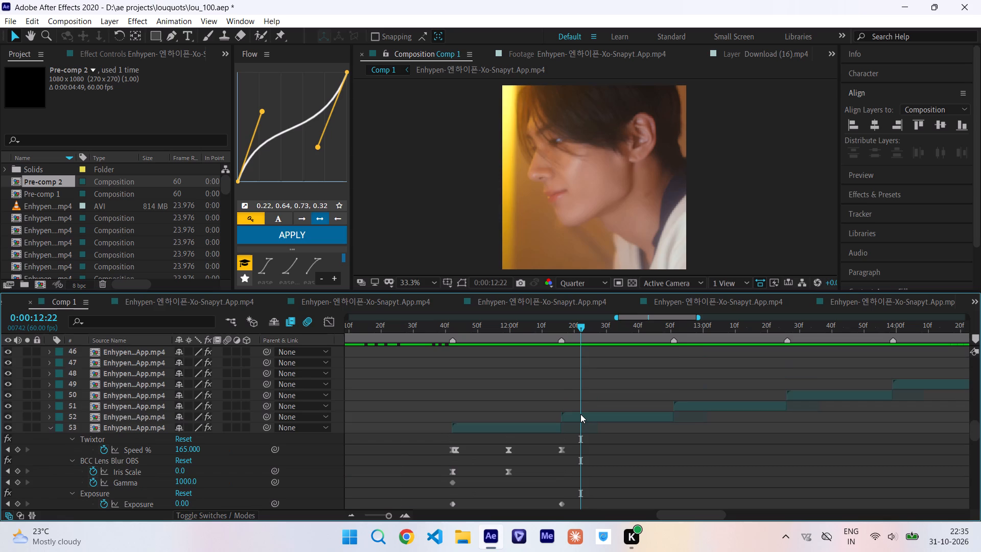
pyautogui.click(580, 414)
pyautogui.press('i')
pyautogui.hotkey('ctrl', 'v')
pyautogui.press('u')
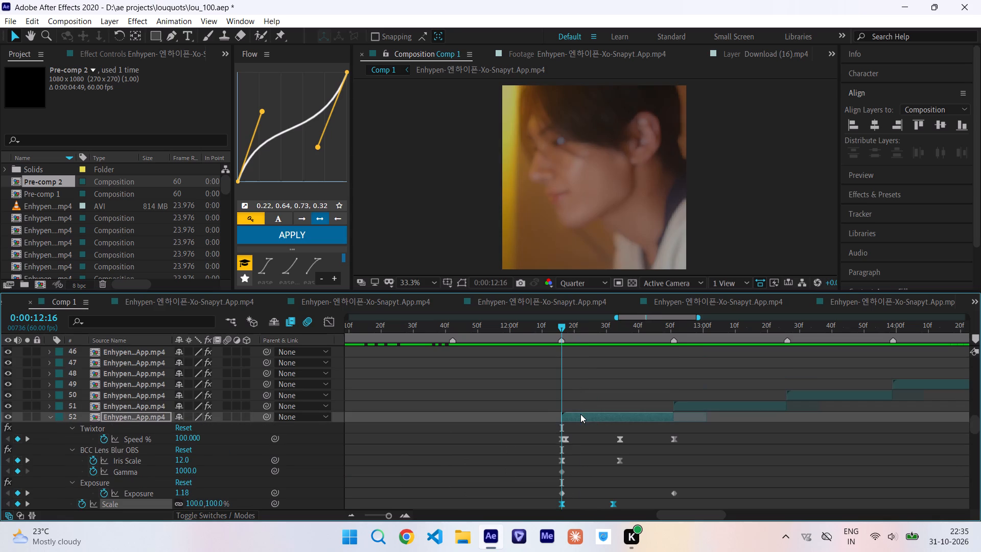
pyautogui.keyDown('alt'); pyautogui.moveTo(611, 504); pyautogui.dragTo(673, 510); pyautogui.keyUp('alt')
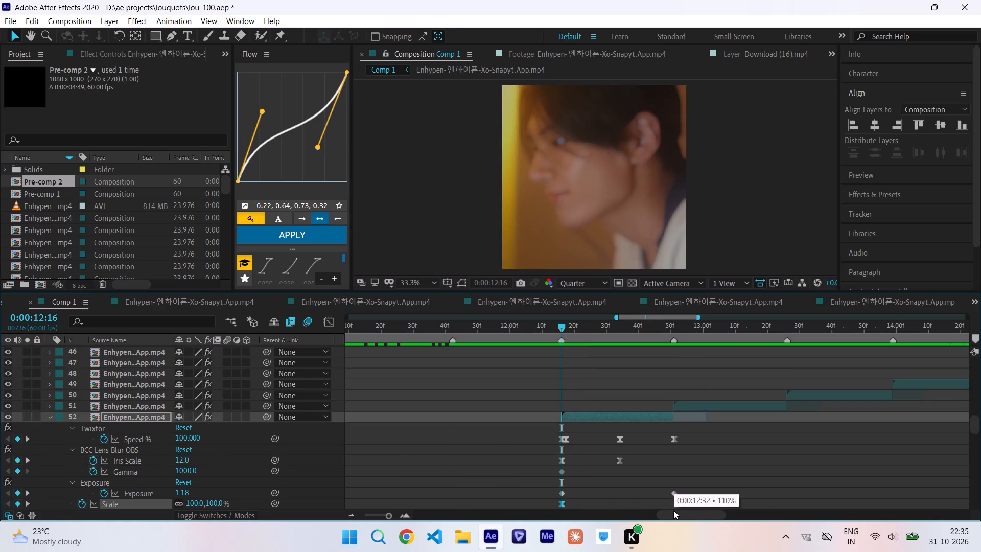
pyautogui.keyDown('alt'); pyautogui.moveTo(673, 510); pyautogui.dragTo(673, 510); pyautogui.keyUp('alt')
pyautogui.press('u')
# Paste the Scale keyframes onto layer 51 at 0:00:12:51 and move the 110% keyframe to the clip's end at 0:00:13:26.
pyautogui.hscroll(-1, 673, 510)
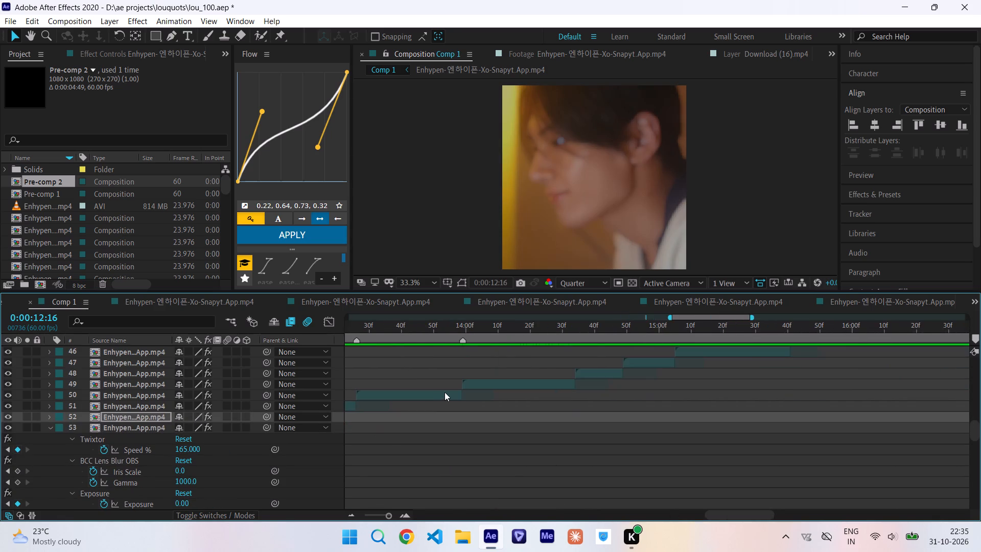
pyautogui.hscroll(1, 444, 392)
pyautogui.click(497, 407)
pyautogui.press('i')
pyautogui.hotkey('ctrl', 'v')
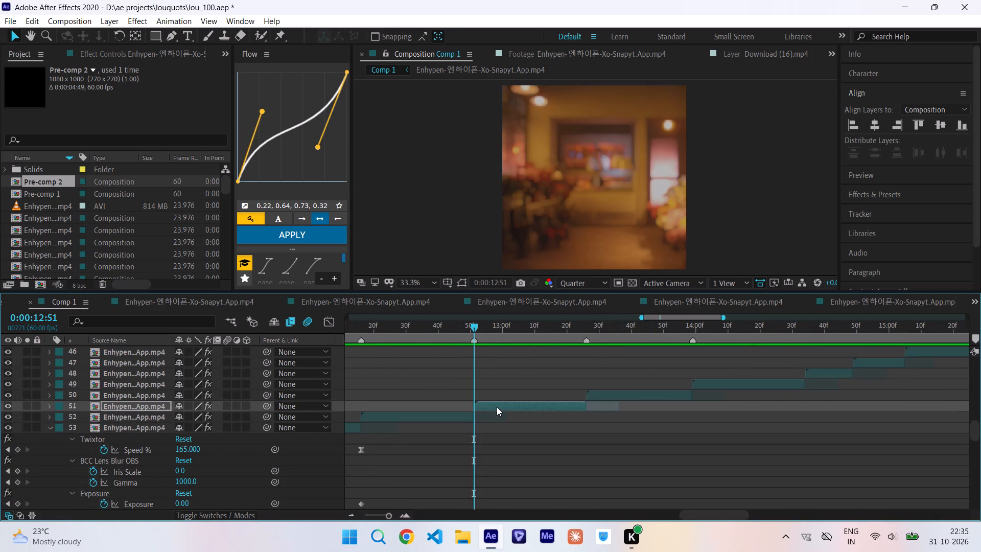
pyautogui.press('s')
pyautogui.keyDown('alt'); pyautogui.moveTo(526, 418); pyautogui.dragTo(577, 428); pyautogui.keyUp('alt')
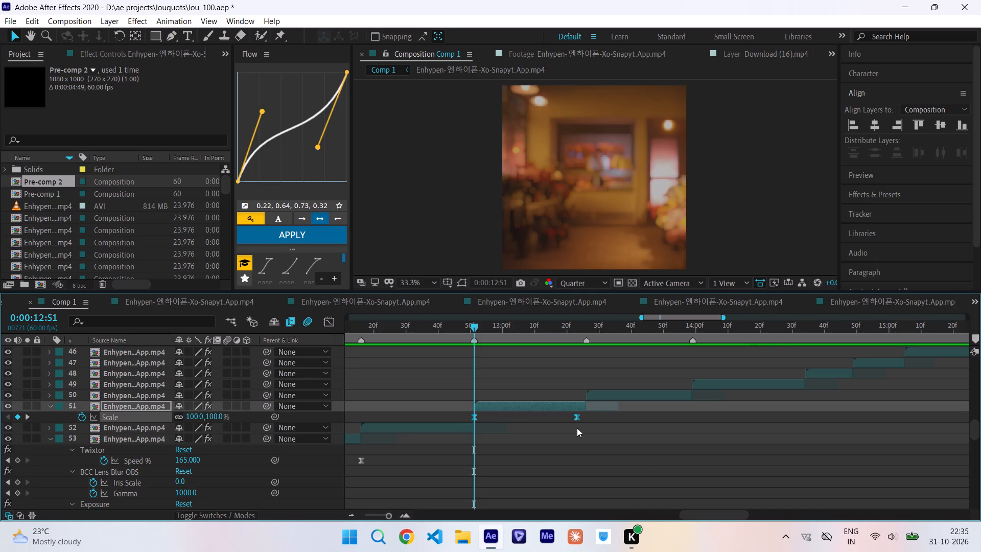
pyautogui.keyDown('alt'); pyautogui.moveTo(577, 428); pyautogui.dragTo(587, 444); pyautogui.keyUp('alt')
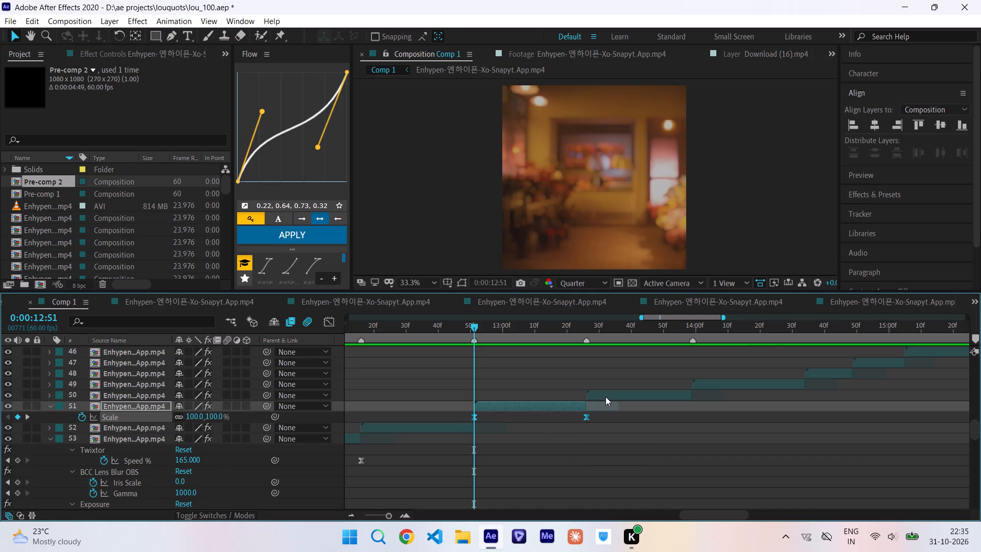
# Paste the Scale keyframes onto layer 50 at 0:00:13:26 and move the 110% keyframe to the clip's end at 0:00:13:59.
pyautogui.click(605, 397)
pyautogui.press('i')
pyautogui.hotkey('ctrl', 'v')
pyautogui.press('s')
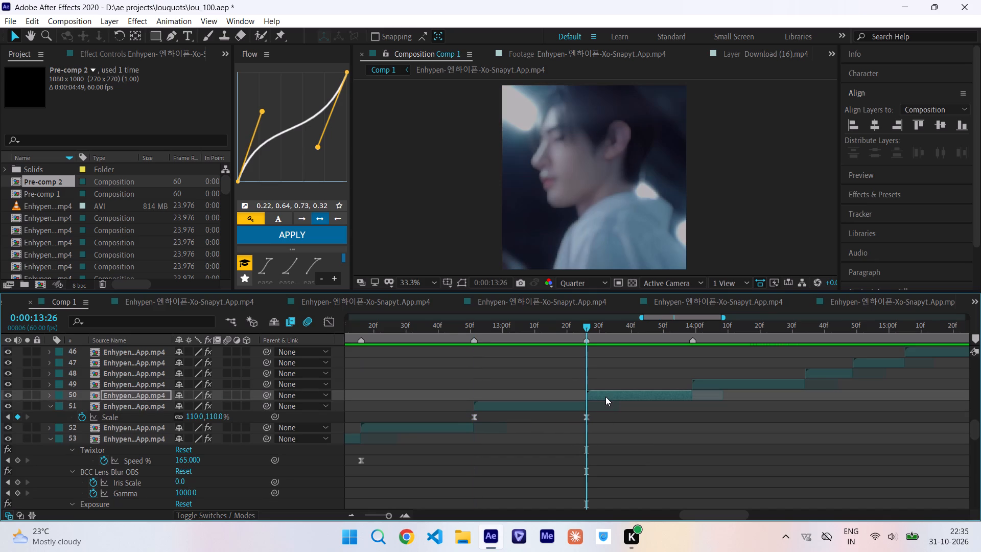
pyautogui.keyDown('alt'); pyautogui.moveTo(639, 408); pyautogui.dragTo(691, 411); pyautogui.keyUp('alt')
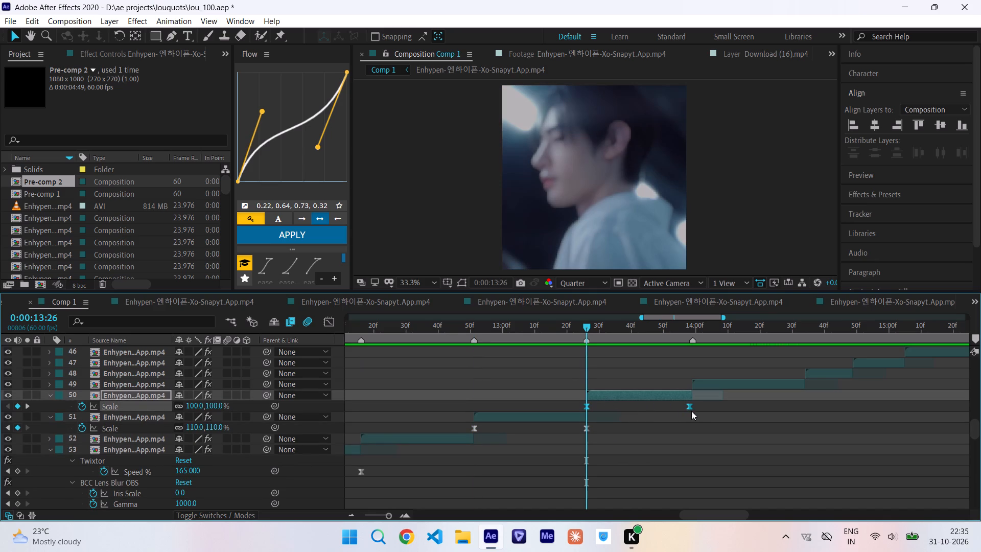
pyautogui.keyDown('alt'); pyautogui.moveTo(691, 411); pyautogui.dragTo(694, 418); pyautogui.keyUp('alt')
# Paste the Scale keyframes onto layer 49 at 0:00:13:59 and move the 110% keyframe to the clip's end at 0:00:14:34.
pyautogui.moveTo(636, 329); pyautogui.dragTo(712, 330)
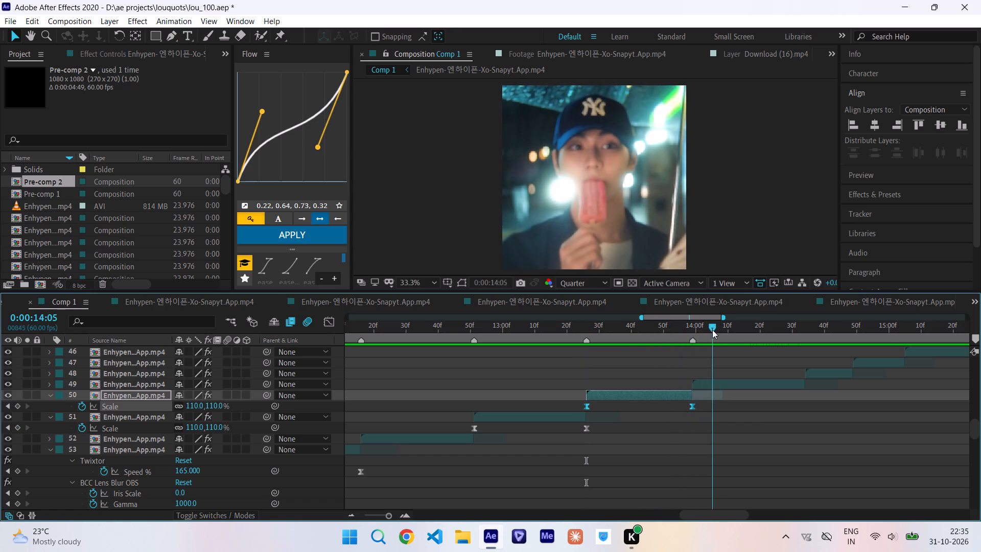
pyautogui.moveTo(712, 330); pyautogui.dragTo(787, 351)
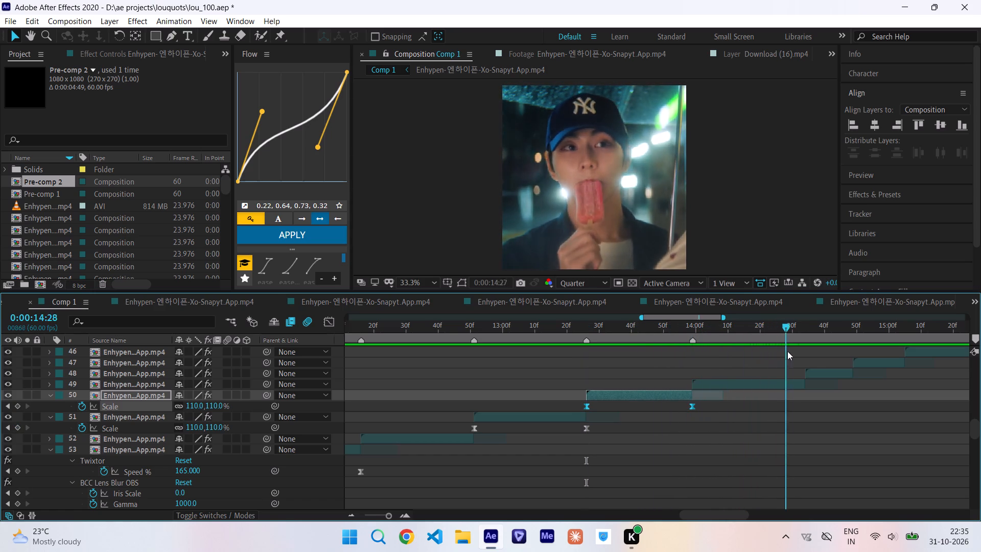
pyautogui.moveTo(787, 351); pyautogui.dragTo(735, 395)
pyautogui.click(729, 385)
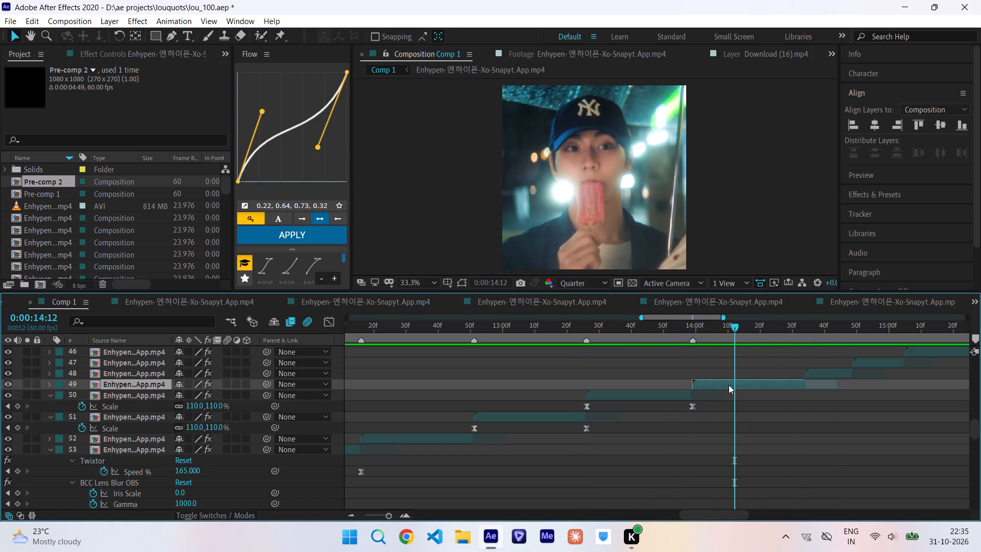
pyautogui.press('i')
pyautogui.hotkey('ctrl', 'v')
pyautogui.press('u')
pyautogui.hscroll(-1, 729, 385)
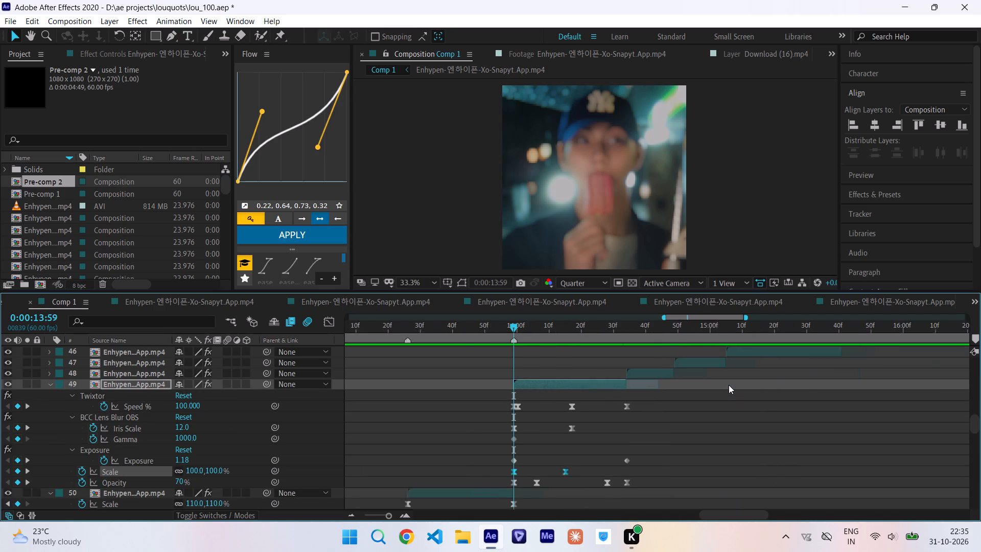
pyautogui.hscroll(-1, 729, 385)
pyautogui.keyDown('alt'); pyautogui.moveTo(515, 473); pyautogui.dragTo(575, 495); pyautogui.keyUp('alt')
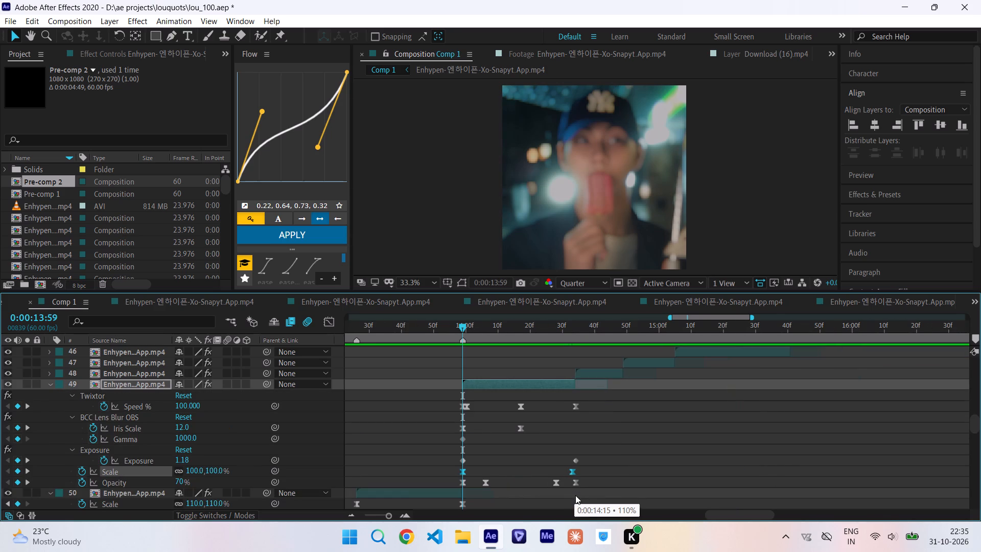
pyautogui.keyDown('alt'); pyautogui.moveTo(575, 495); pyautogui.dragTo(577, 499); pyautogui.keyUp('alt')
pyautogui.press('u')
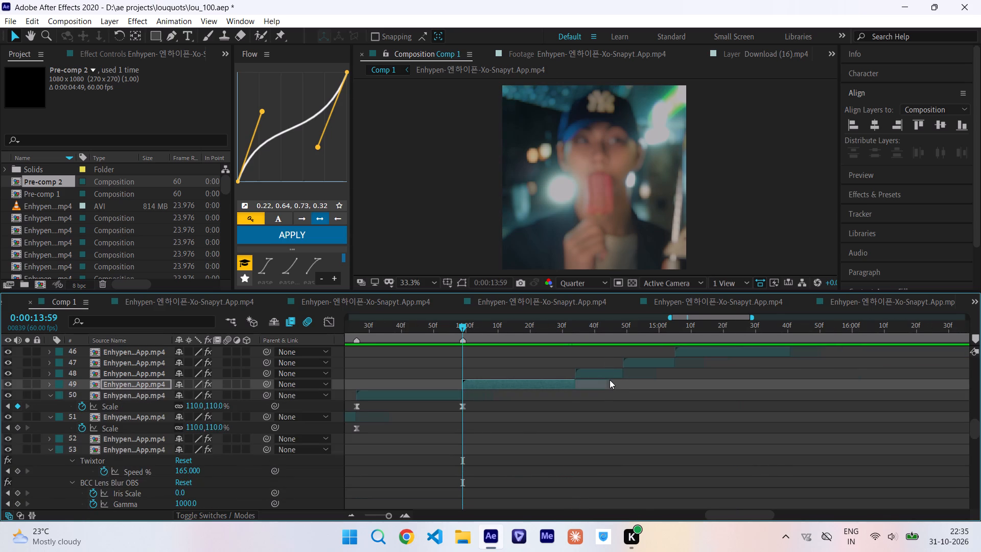
# Paste the Scale keyframes onto layer 48 at 0:00:14:34 and move the 110% keyframe to the clip's end at 0:00:14:49.
pyautogui.click(606, 373)
pyautogui.press('i')
pyautogui.hotkey('ctrl', 'v')
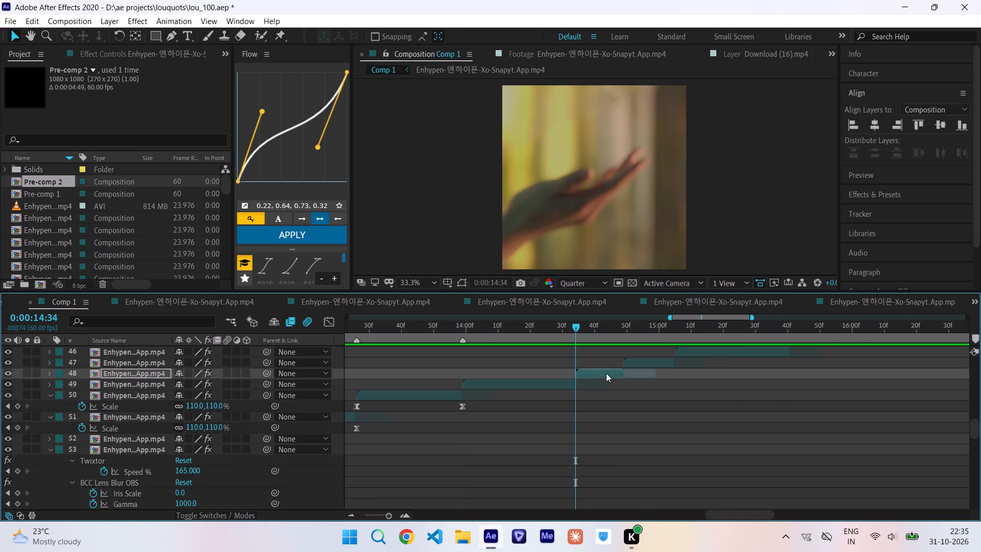
pyautogui.press('u')
pyautogui.keyDown('alt'); pyautogui.click(626, 461); pyautogui.keyUp('alt')
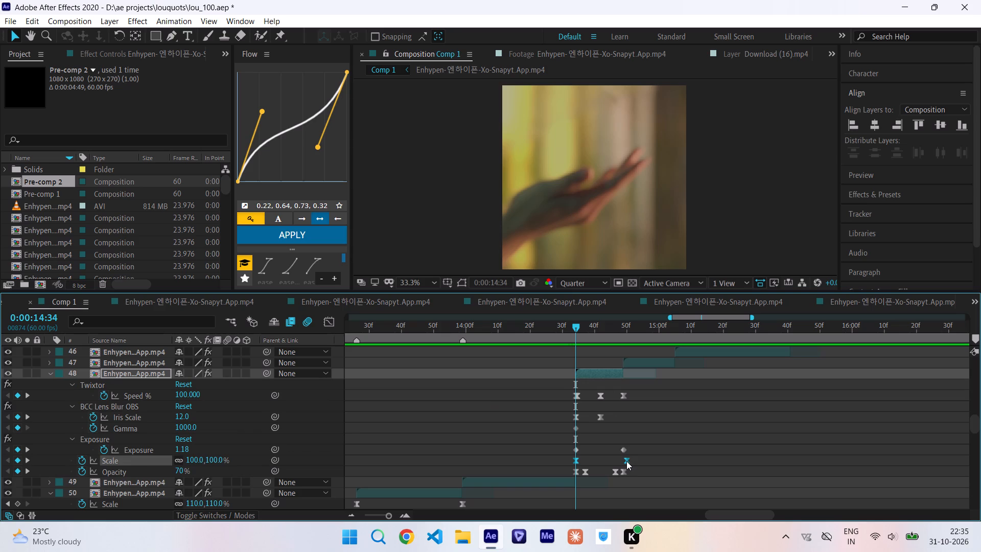
# Paste the Scale keyframes onto layer 47 at 0:00:14:49, preview the zoom, and collapse the expanded layer properties.
pyautogui.click(647, 363)
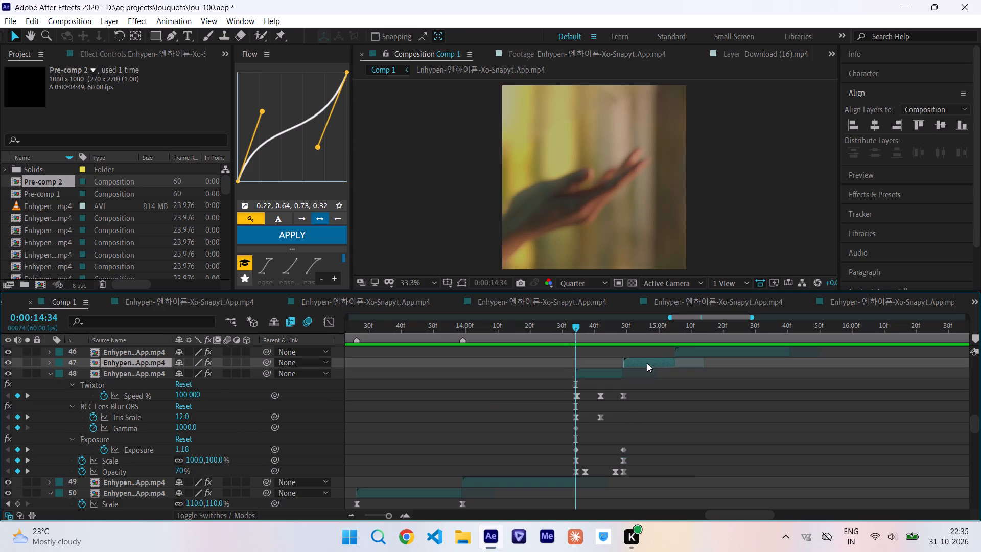
pyautogui.press('i')
pyautogui.hotkey('ctrl', 'v')
pyautogui.press('u')
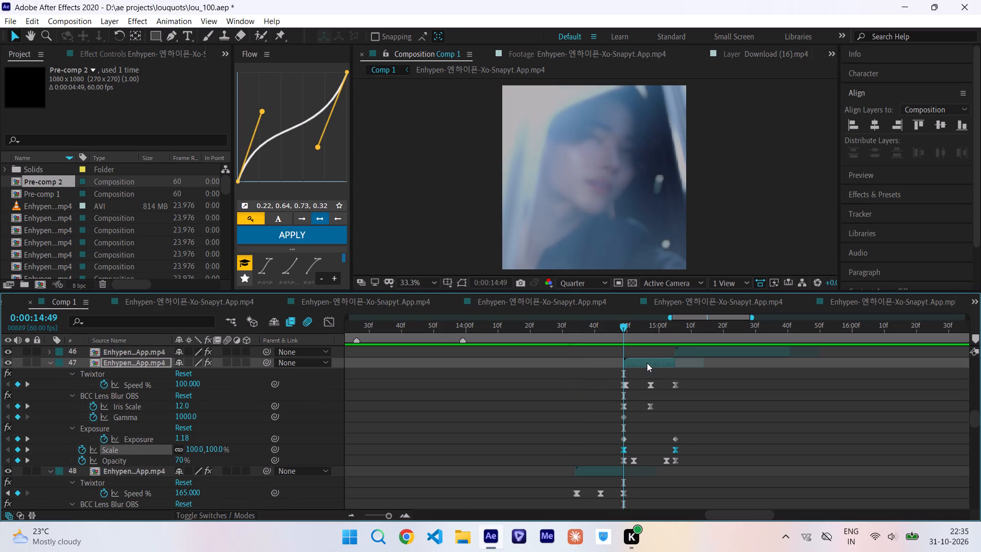
pyautogui.moveTo(622, 328); pyautogui.dragTo(660, 334)
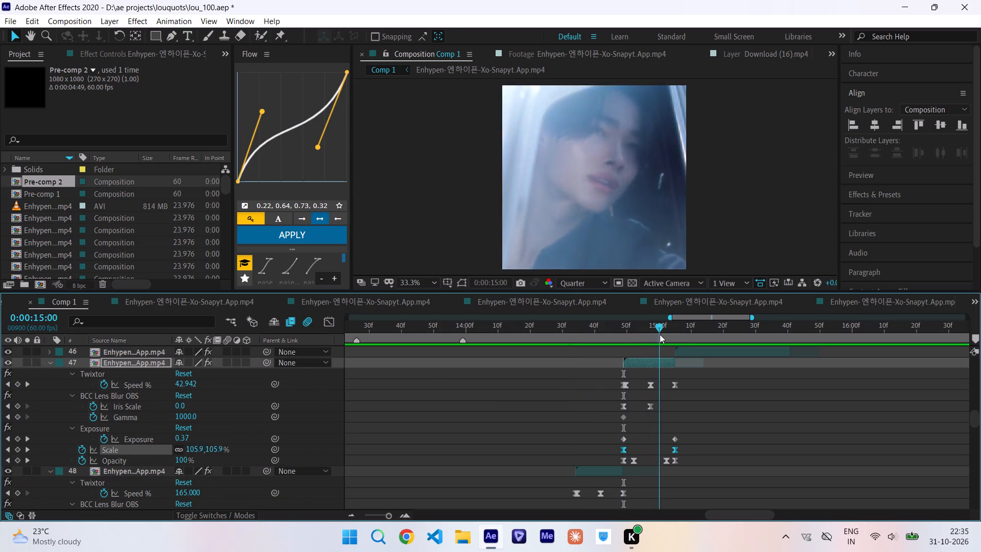
pyautogui.moveTo(660, 334); pyautogui.dragTo(706, 336)
pyautogui.click(715, 395)
pyautogui.write('uu')
# Reveal the keyframed properties of layer 53, copy both of its Scale keyframes, and collapse the layer again.
pyautogui.scroll(-1, 715, 395)
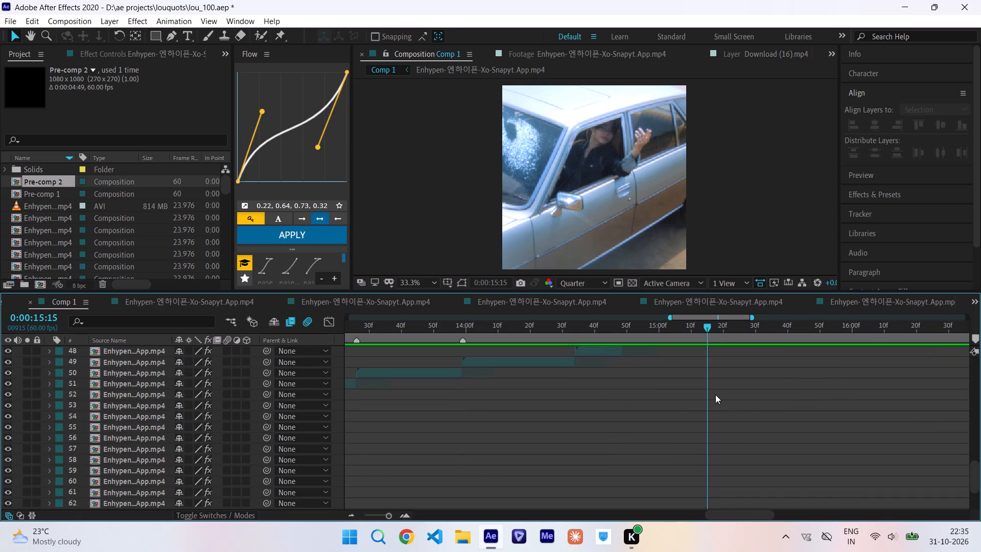
pyautogui.scroll(-1, 715, 395)
pyautogui.moveTo(580, 333); pyautogui.dragTo(498, 346)
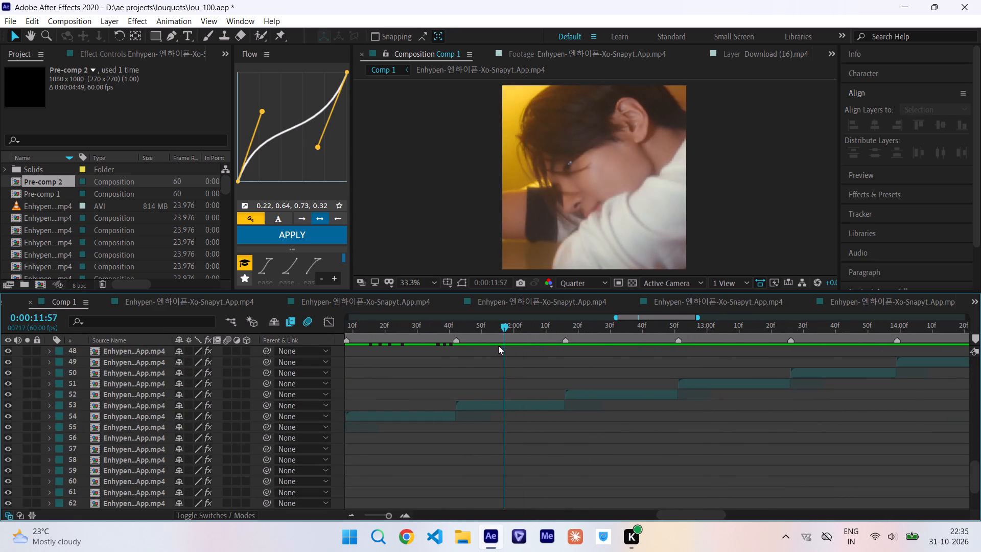
pyautogui.moveTo(498, 346); pyautogui.dragTo(525, 357)
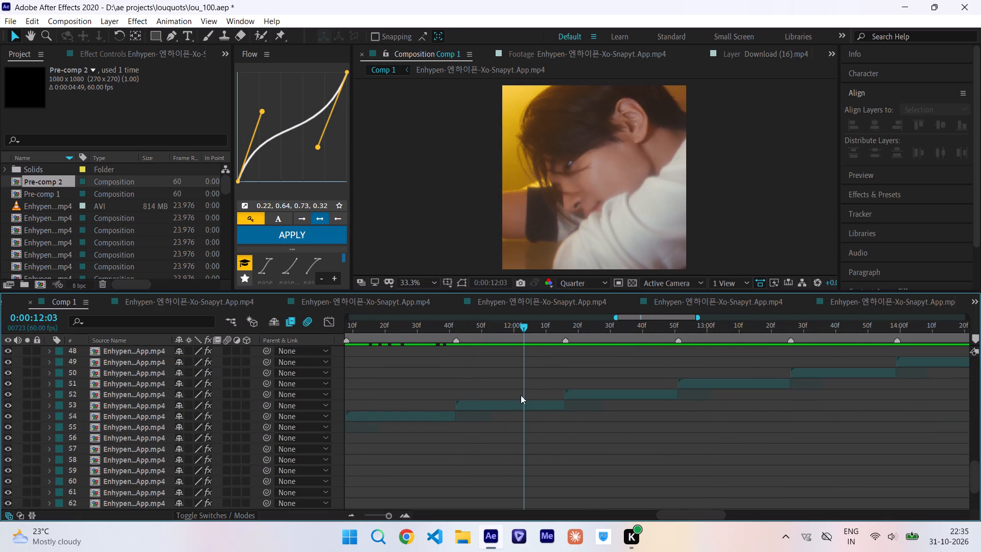
pyautogui.click(524, 406)
pyautogui.press('u')
pyautogui.scroll(-1, 524, 406)
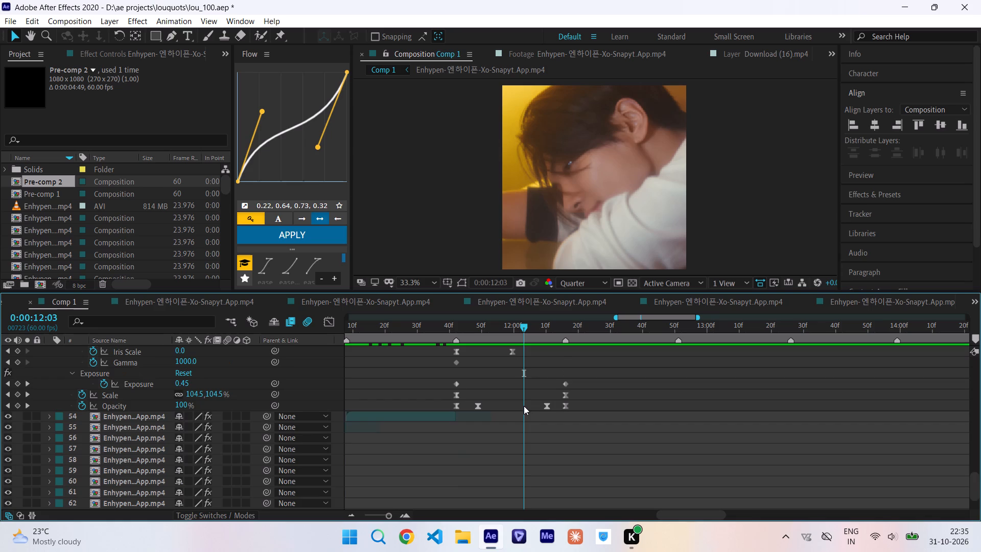
pyautogui.scroll(-1, 524, 406)
pyautogui.moveTo(441, 396); pyautogui.dragTo(557, 407)
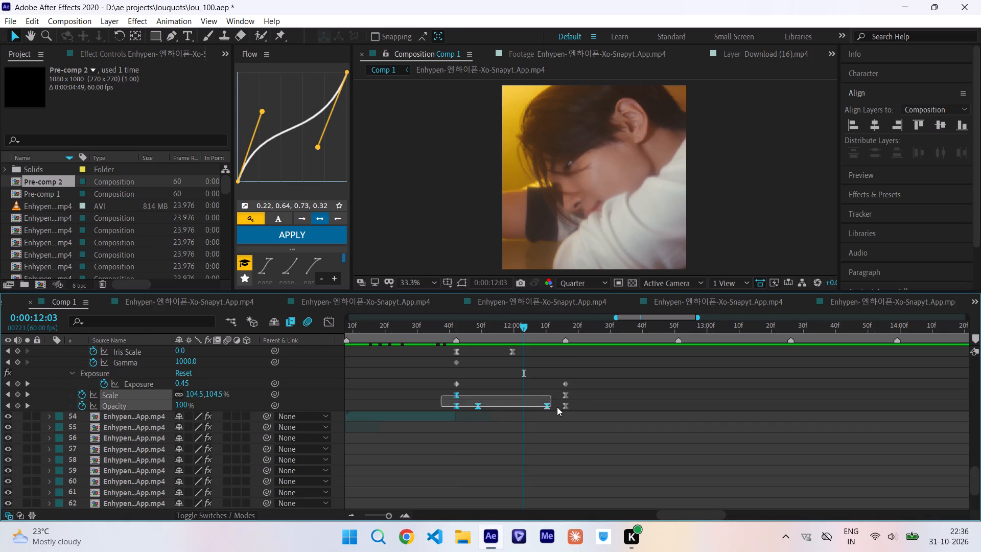
pyautogui.moveTo(557, 407); pyautogui.dragTo(578, 398)
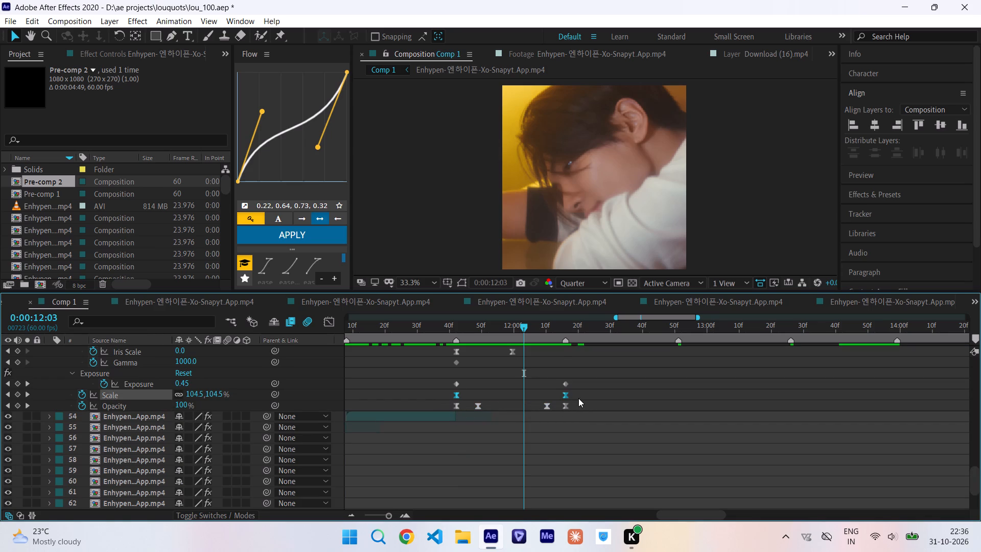
pyautogui.hotkey('ctrl', 'c')
pyautogui.press('u')
# Paste the Scale keyframes onto layer 46 at 0:00:15:05 and move the 100% keyframe to the clip's end at 0:00:15:41.
pyautogui.scroll(1, 578, 398)
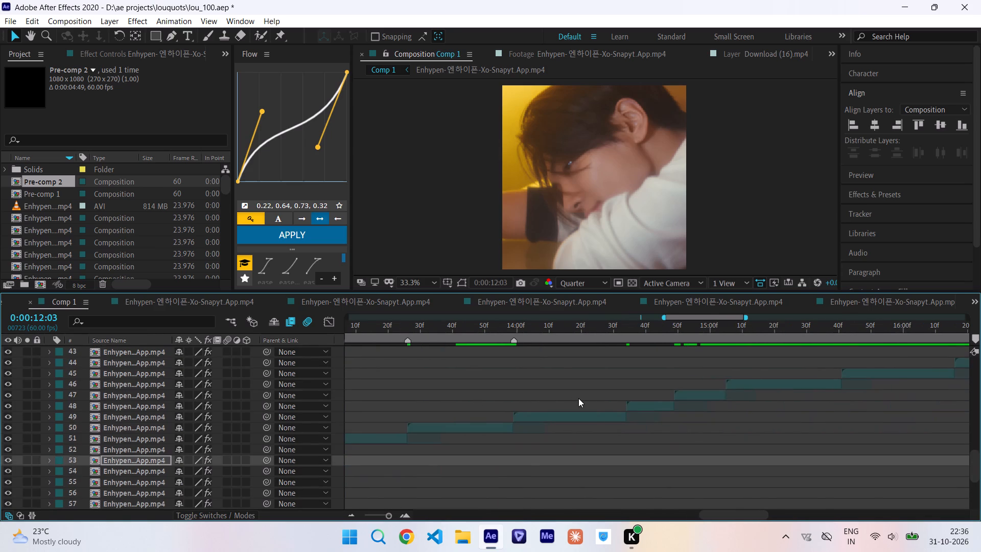
pyautogui.moveTo(543, 338); pyautogui.dragTo(663, 344)
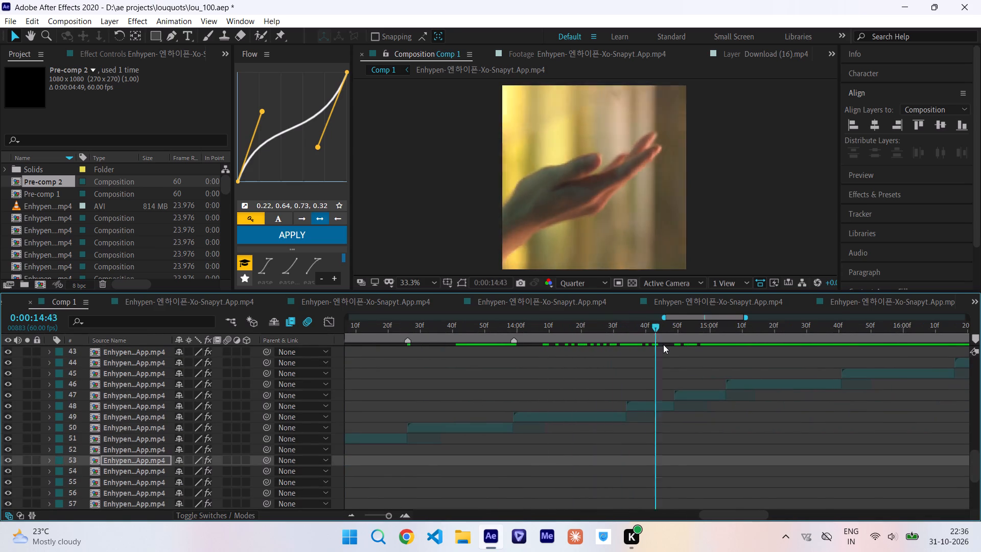
pyautogui.moveTo(663, 344); pyautogui.dragTo(749, 360)
pyautogui.hscroll(-1, 749, 360)
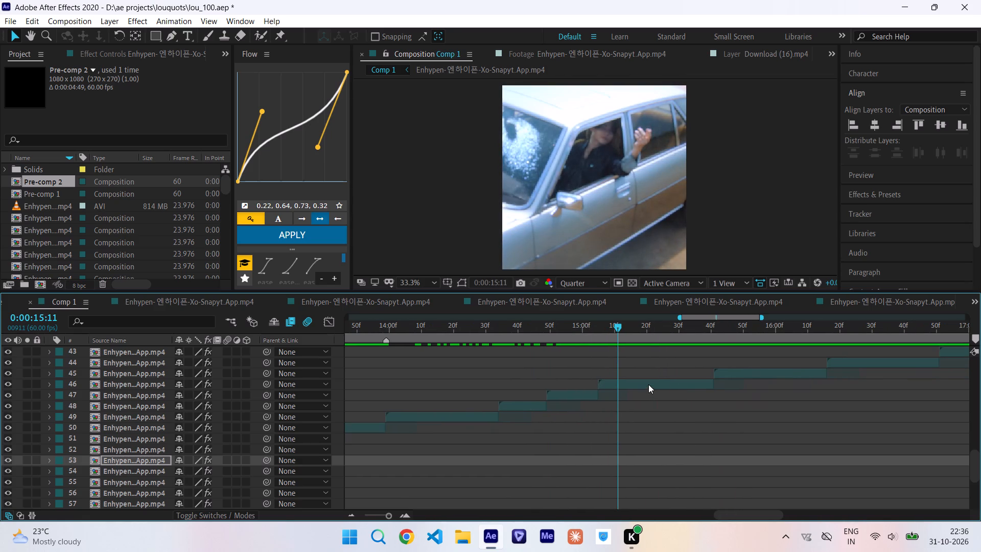
pyautogui.click(648, 384)
pyautogui.press('i')
pyautogui.hotkey('ctrl', 'v')
pyautogui.press('u')
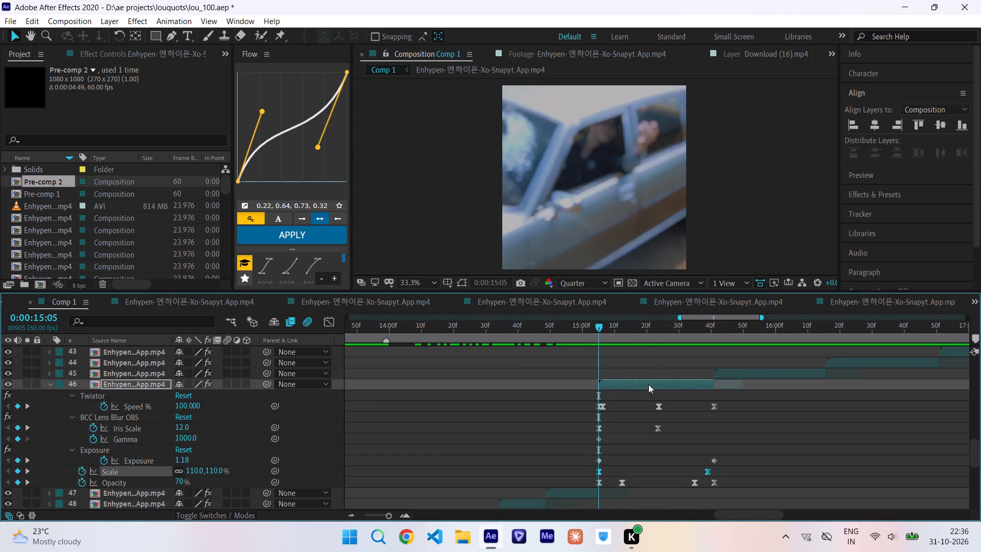
pyautogui.keyDown('alt'); pyautogui.moveTo(707, 472); pyautogui.dragTo(714, 479); pyautogui.keyUp('alt')
pyautogui.press('u')
# Paste the Scale keyframes onto layer 45 at 0:00:15:41 and move the 100% keyframe to the clip's end.
pyautogui.hscroll(-1, 714, 479)
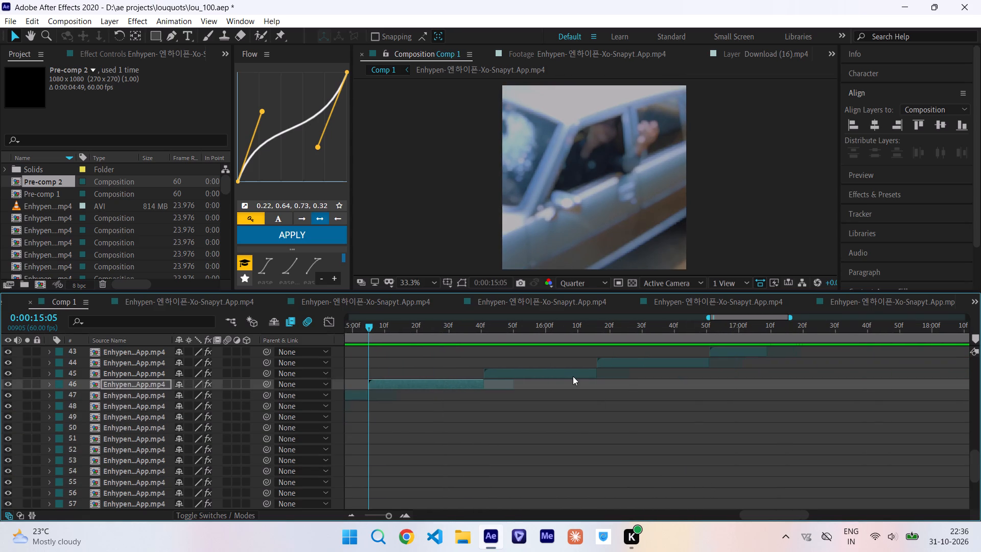
pyautogui.click(573, 376)
pyautogui.press('i')
pyautogui.hotkey('ctrl', 'v')
pyautogui.press('u')
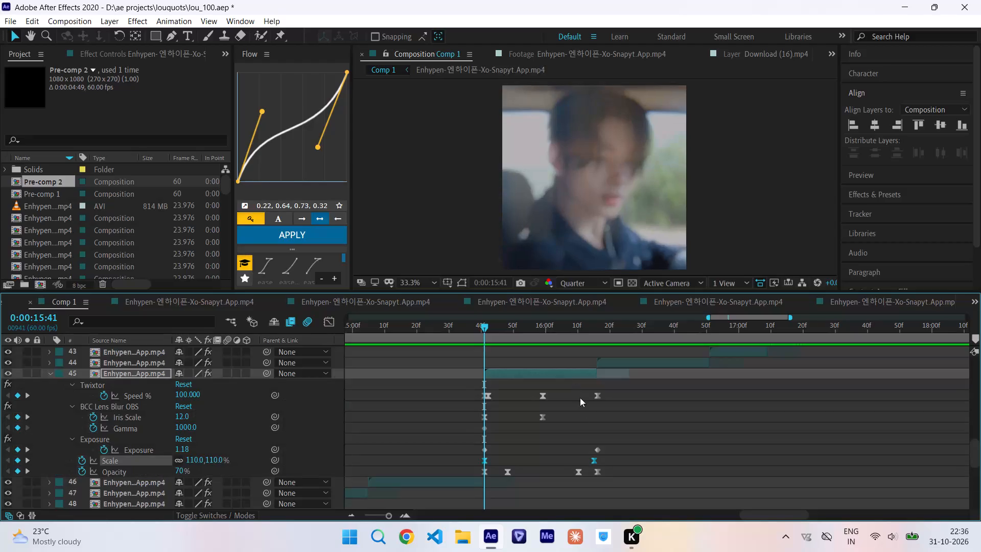
pyautogui.keyDown('alt'); pyautogui.click(594, 463); pyautogui.keyUp('alt')
# Scrub through layer 45's clip and back over the clips on layers 49 to 47 to examine their zooms.
pyautogui.moveTo(487, 328); pyautogui.dragTo(512, 333)
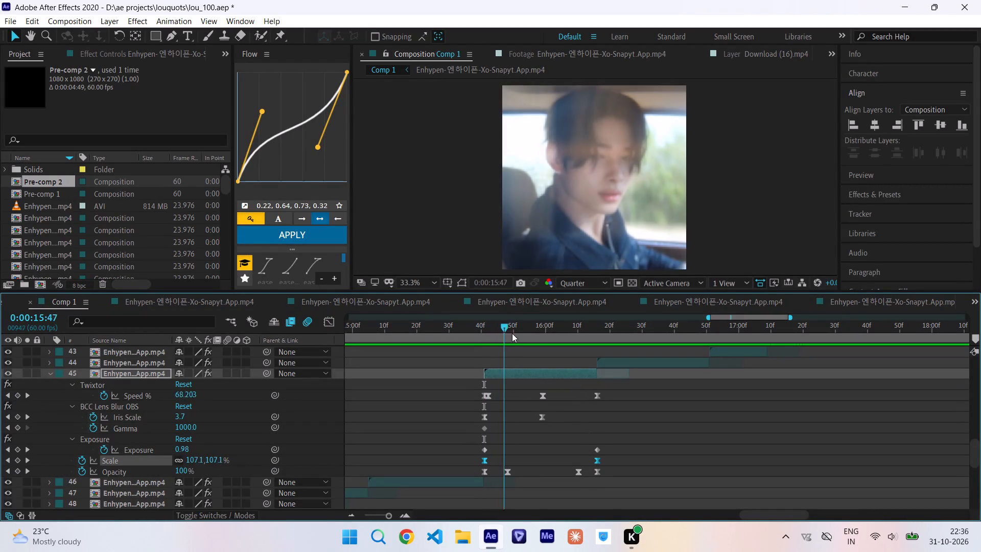
pyautogui.moveTo(512, 333); pyautogui.dragTo(645, 333)
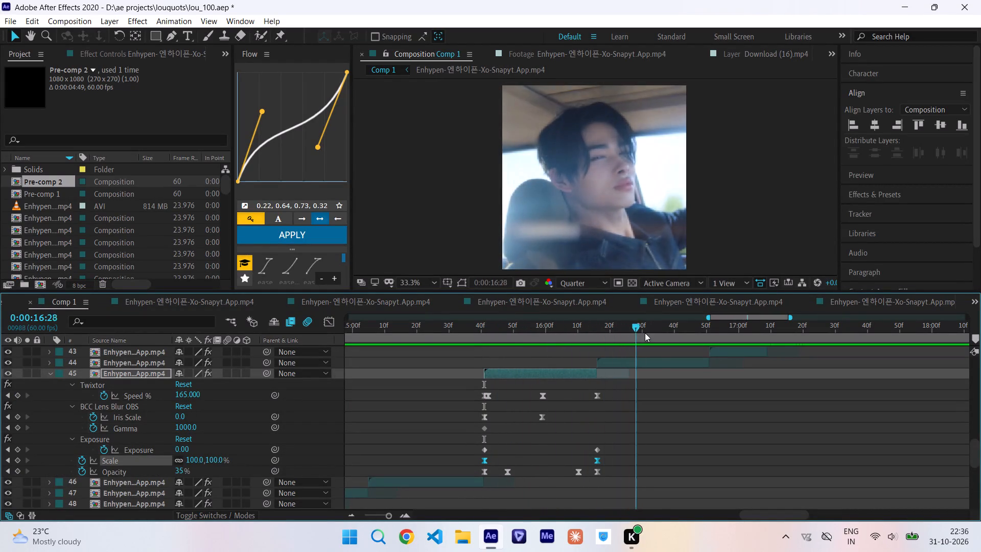
pyautogui.moveTo(645, 333); pyautogui.dragTo(333, 427)
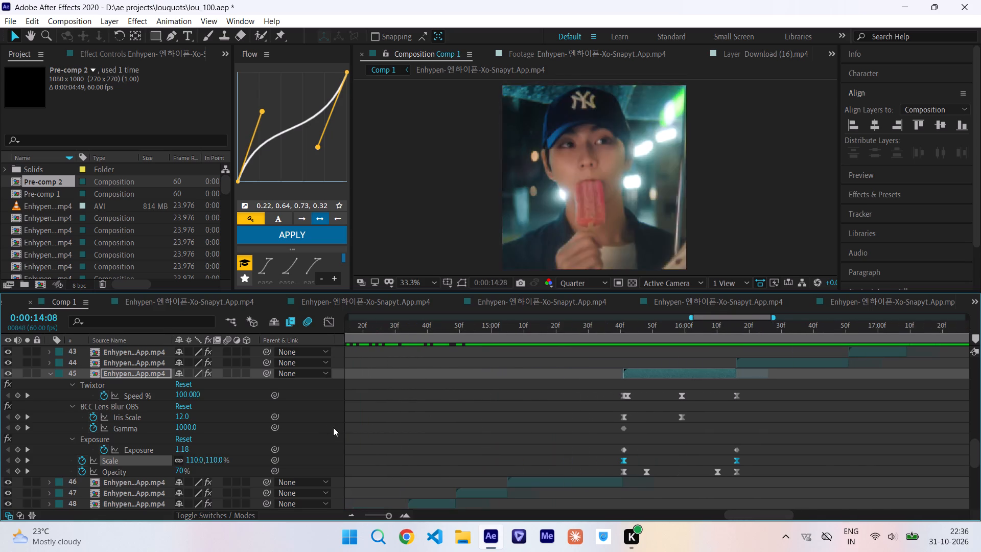
pyautogui.moveTo(333, 427); pyautogui.dragTo(480, 438)
pyautogui.scroll(-1, 480, 438)
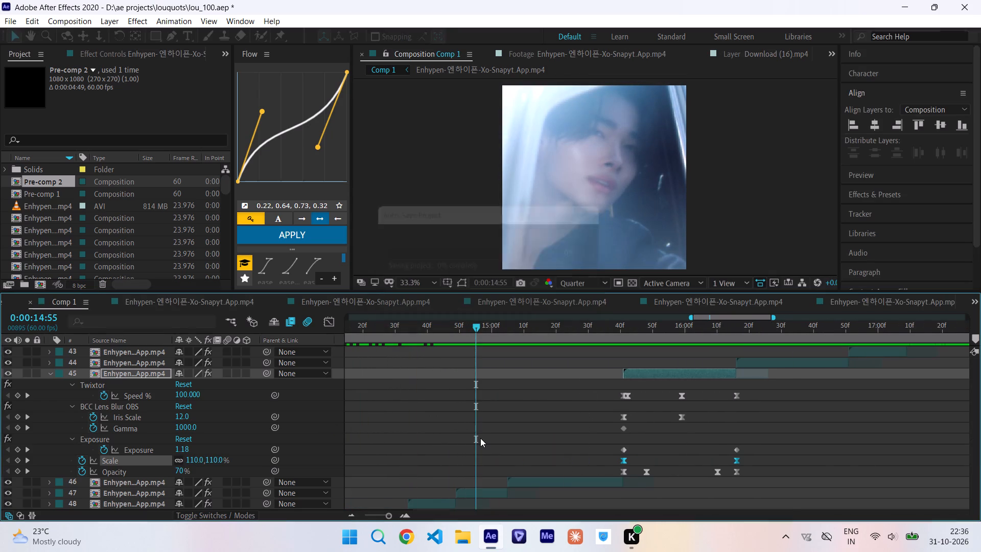
# Reveal the Scale property of layer 47 and copy both of its Scale keyframes.
pyautogui.click(485, 430)
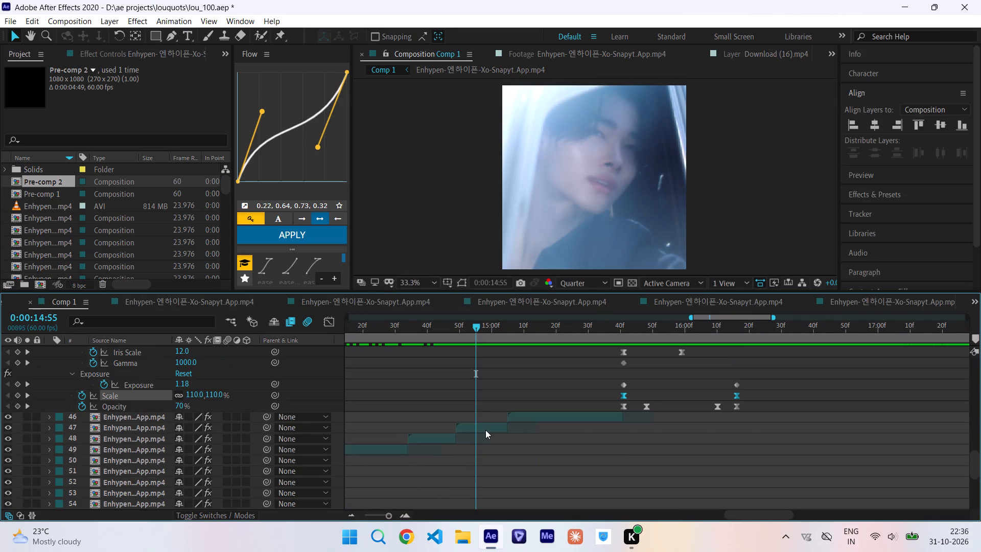
pyautogui.press('s')
pyautogui.moveTo(446, 437); pyautogui.dragTo(531, 450)
pyautogui.hotkey('ctrl', 'c')
# Paste the Scale keyframes onto layer 44 at 0:00:16:16 and move the 110% keyframe to the clip's end at 0:00:16:51.
pyautogui.scroll(1, 531, 450)
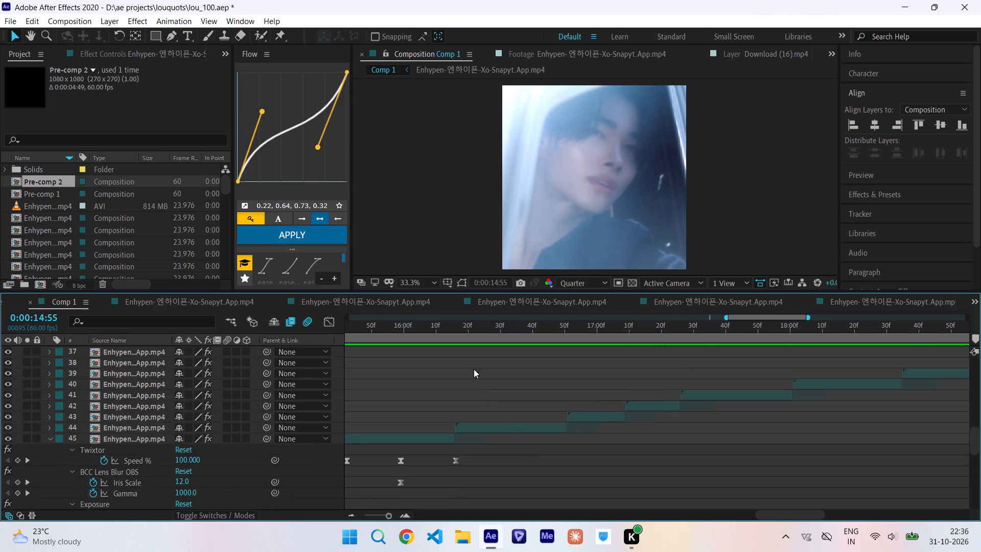
pyautogui.moveTo(454, 333); pyautogui.dragTo(443, 347)
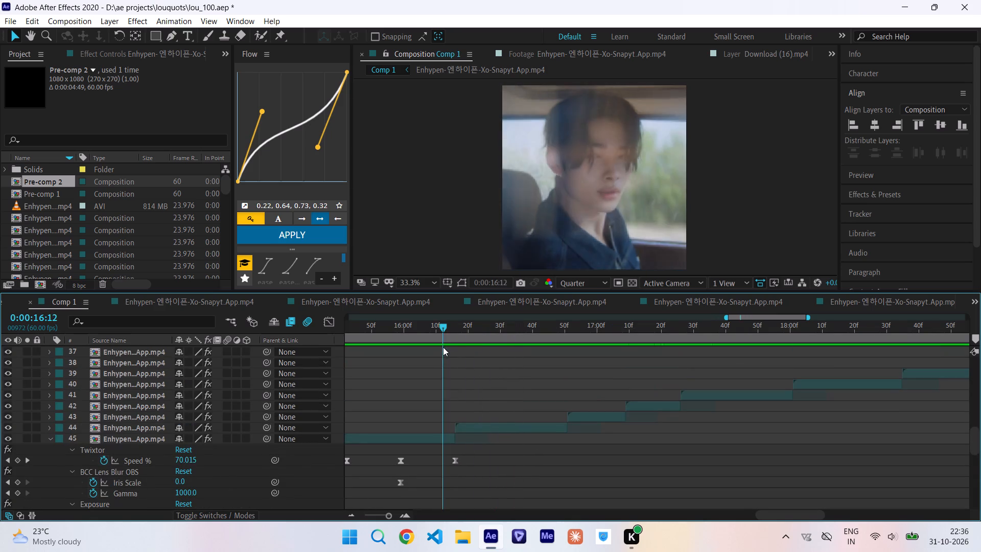
pyautogui.moveTo(443, 347); pyautogui.dragTo(489, 361)
pyautogui.click(480, 426)
pyautogui.press('i')
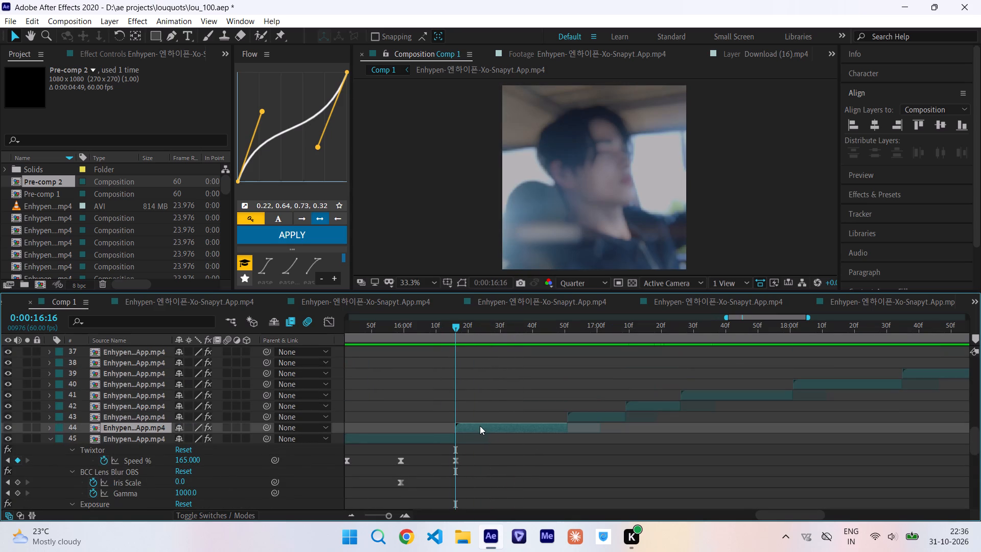
pyautogui.hotkey('ctrl', 'v')
pyautogui.press('u')
pyautogui.scroll(-1, 480, 426)
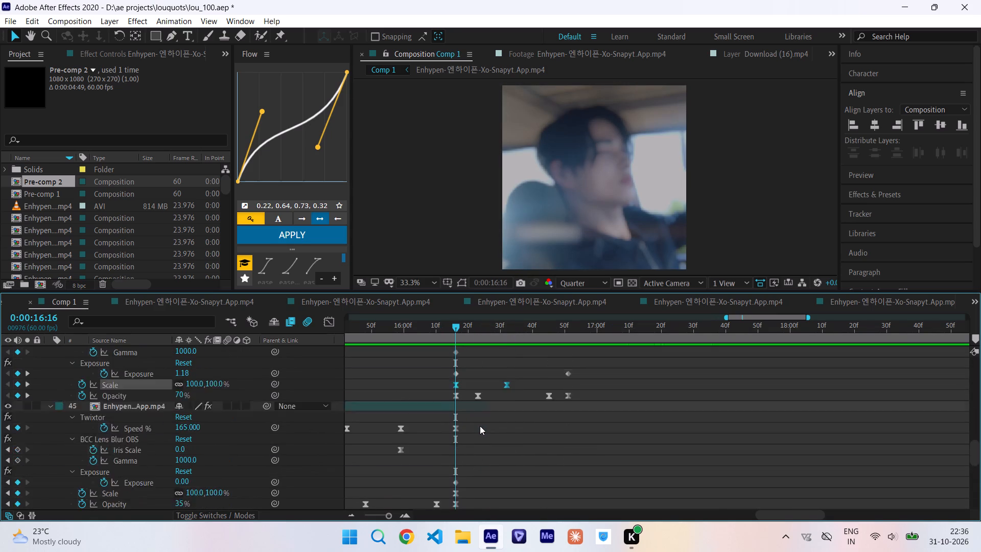
pyautogui.scroll(-1, 480, 426)
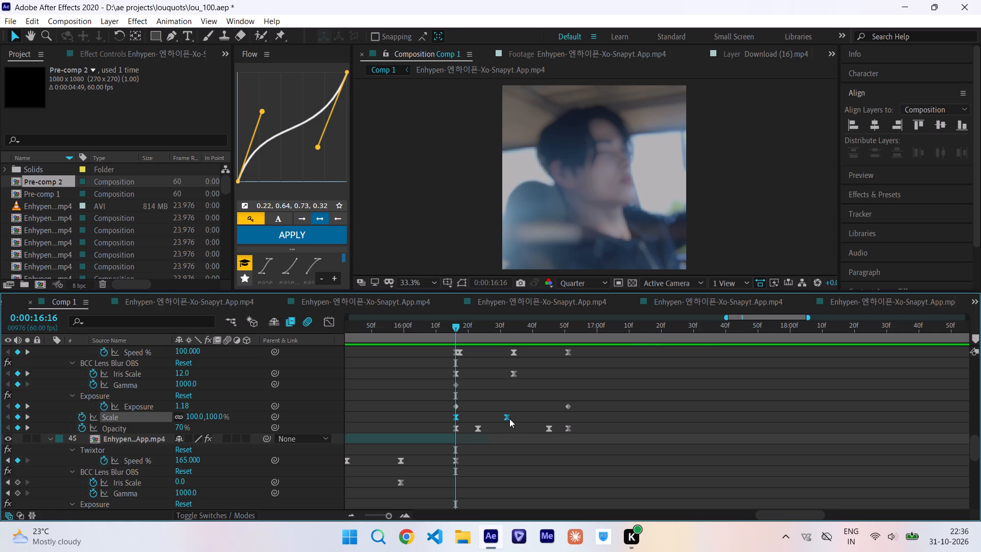
pyautogui.keyDown('alt'); pyautogui.moveTo(505, 419); pyautogui.dragTo(566, 442); pyautogui.keyUp('alt')
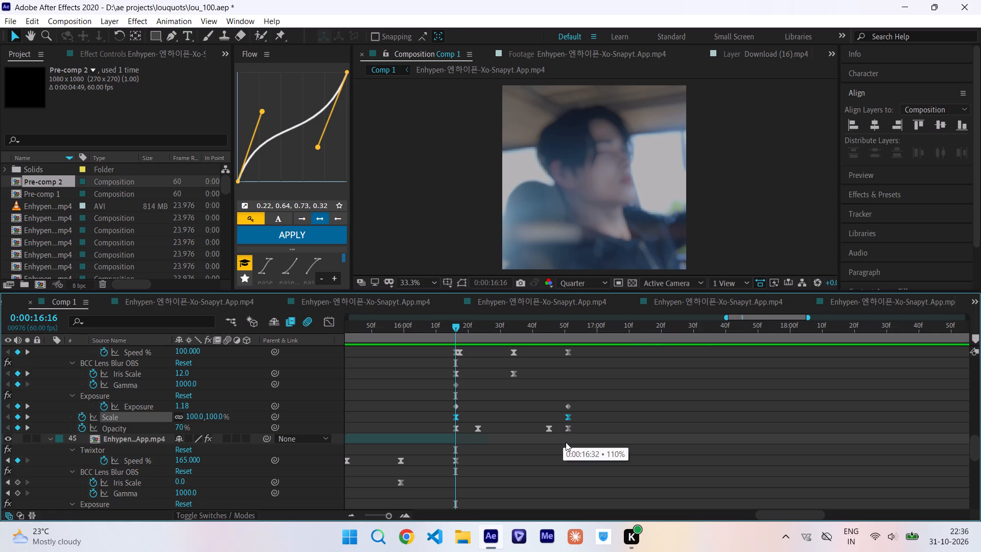
pyautogui.keyDown('alt'); pyautogui.moveTo(566, 442); pyautogui.dragTo(566, 442); pyautogui.keyUp('alt')
# Paste the Scale keyframes onto layer 43 at 0:00:16:51 and move the 110% keyframe to the clip's end at 0:00:17:09.
pyautogui.scroll(1, 566, 442)
pyautogui.click(576, 482)
pyautogui.write('is')
pyautogui.scroll(-1, 576, 482)
pyautogui.hotkey('ctrl', 'v')
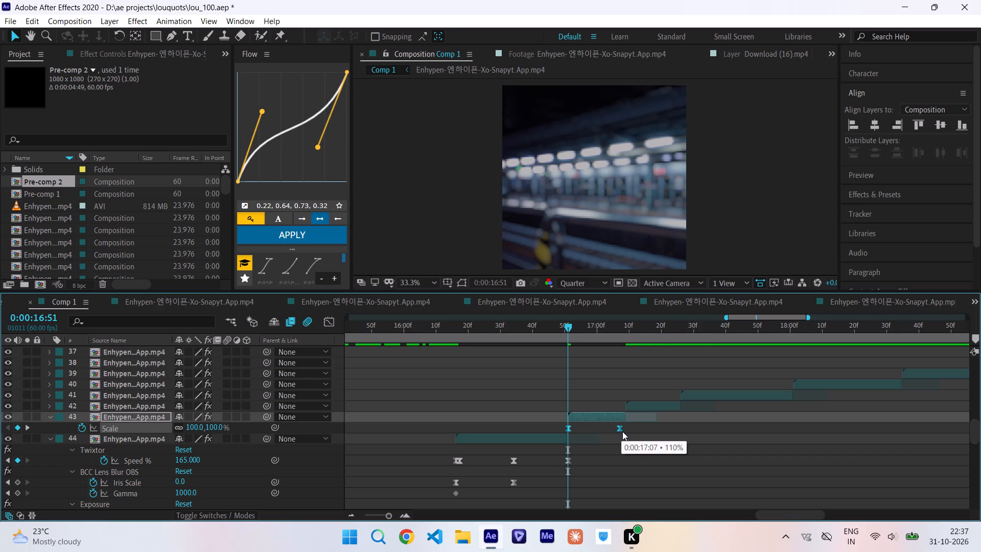
pyautogui.keyDown('alt'); pyautogui.moveTo(622, 429); pyautogui.dragTo(626, 429); pyautogui.keyUp('alt')
pyautogui.keyDown('alt'); pyautogui.moveTo(626, 429); pyautogui.dragTo(628, 429); pyautogui.keyUp('alt')
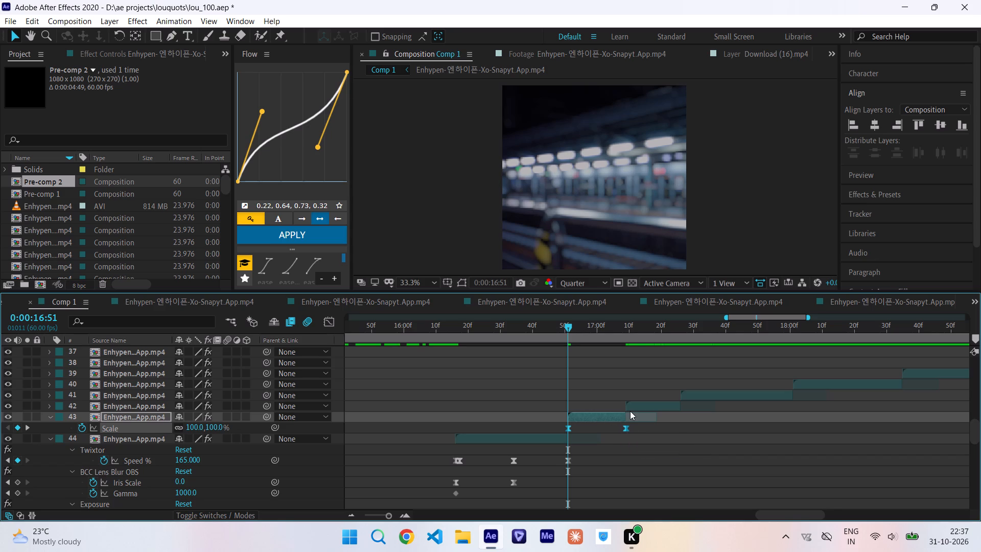
# Paste the Scale keyframes onto layer 42 at 0:00:17:09 and move the 110% keyframe to the clip's end at 0:00:17:26.
pyautogui.click(630, 411)
pyautogui.press('i')
pyautogui.hotkey('ctrl', 'v')
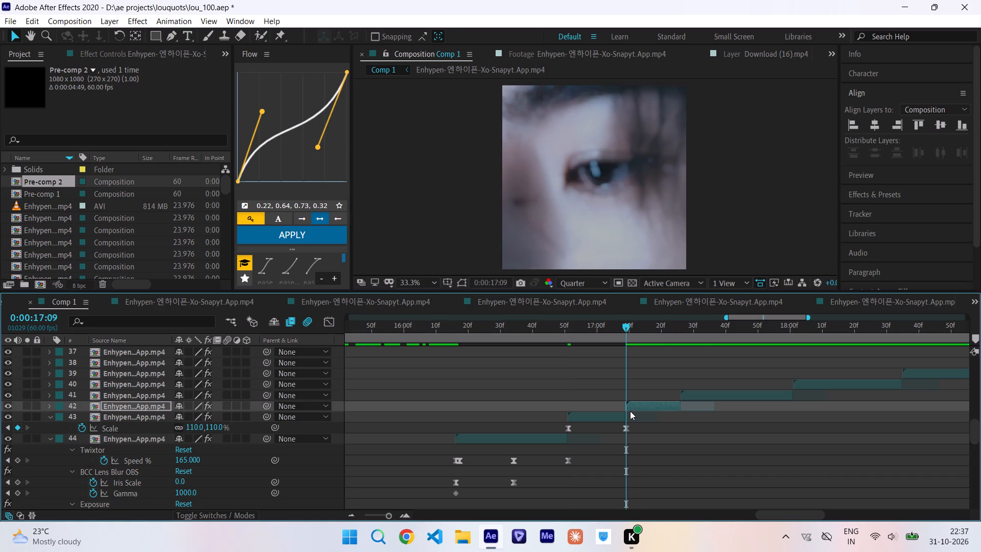
pyautogui.press('u')
pyautogui.keyDown('alt'); pyautogui.click(676, 495); pyautogui.keyUp('alt')
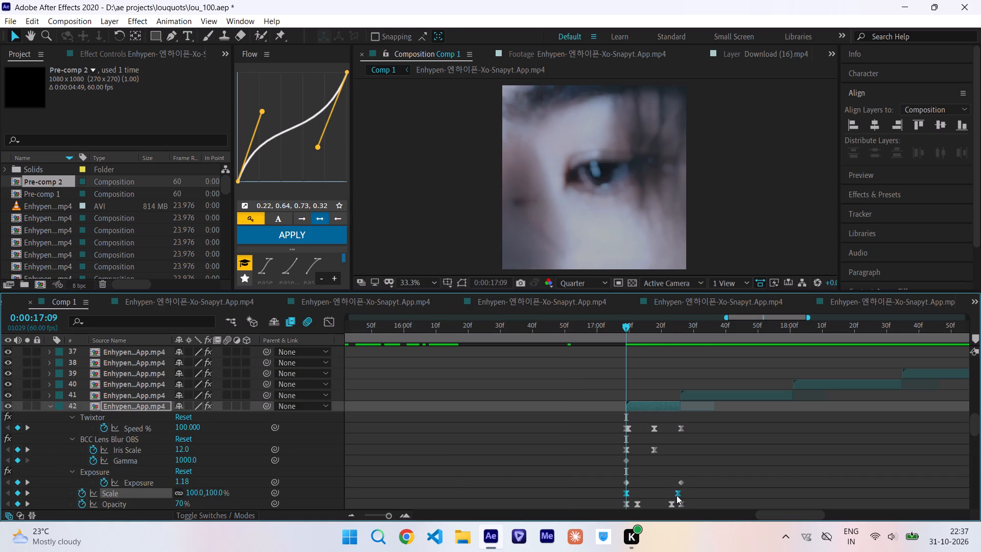
# Check the start of layer 42, shift the video inside its nested composition one frame earlier, and return to Comp 1.
pyautogui.moveTo(624, 326); pyautogui.dragTo(628, 326)
pyautogui.moveTo(628, 326); pyautogui.dragTo(628, 331)
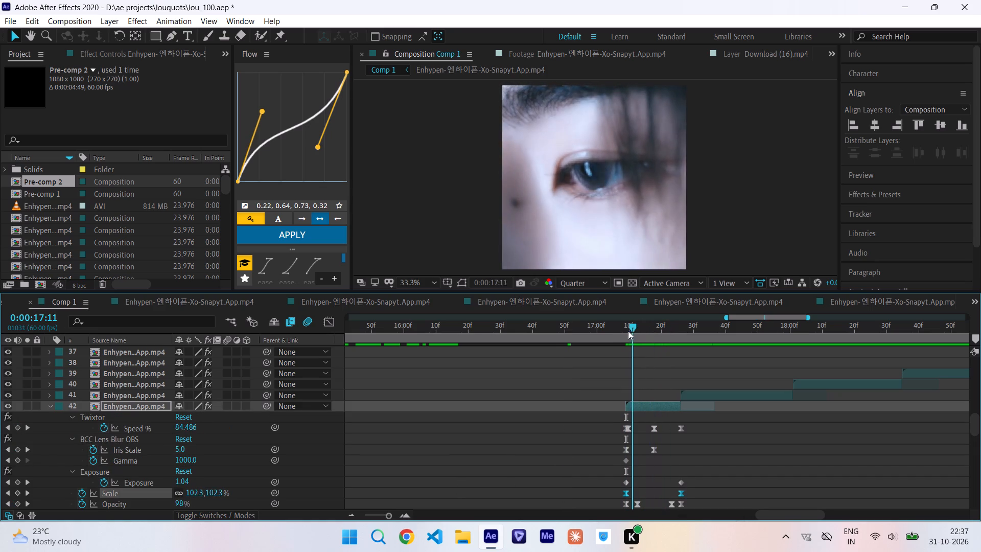
pyautogui.moveTo(628, 331); pyautogui.dragTo(618, 332)
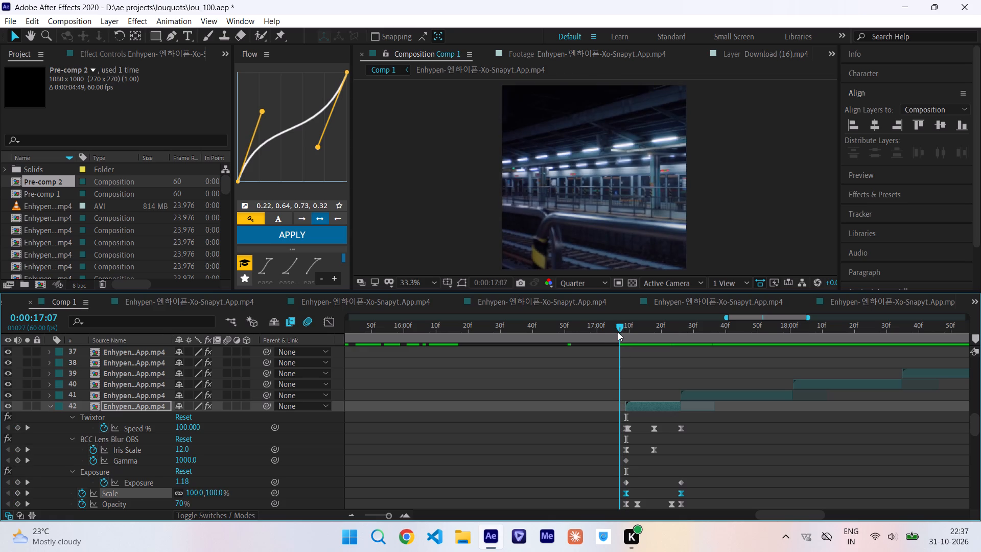
pyautogui.moveTo(618, 332); pyautogui.dragTo(624, 337)
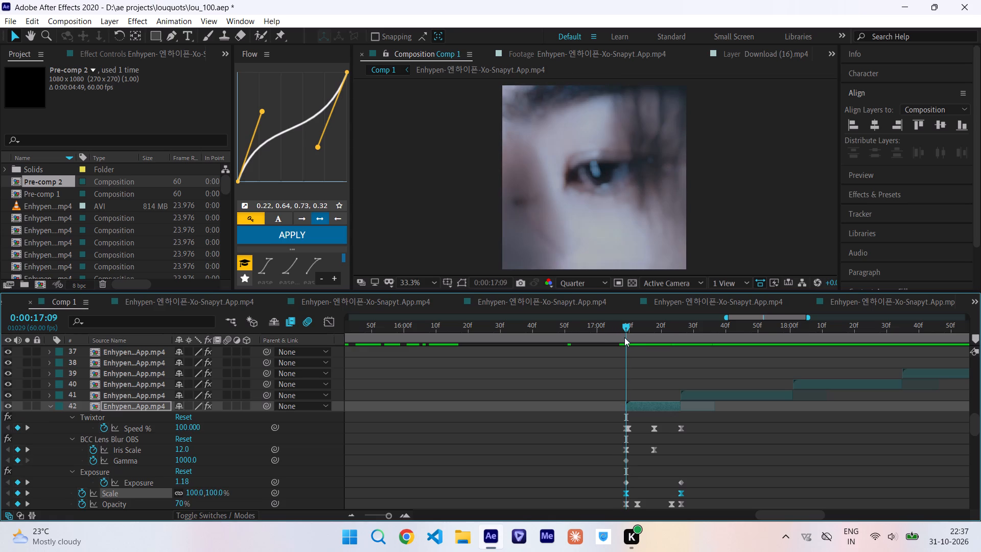
pyautogui.moveTo(624, 337); pyautogui.dragTo(624, 336)
pyautogui.doubleClick(630, 408)
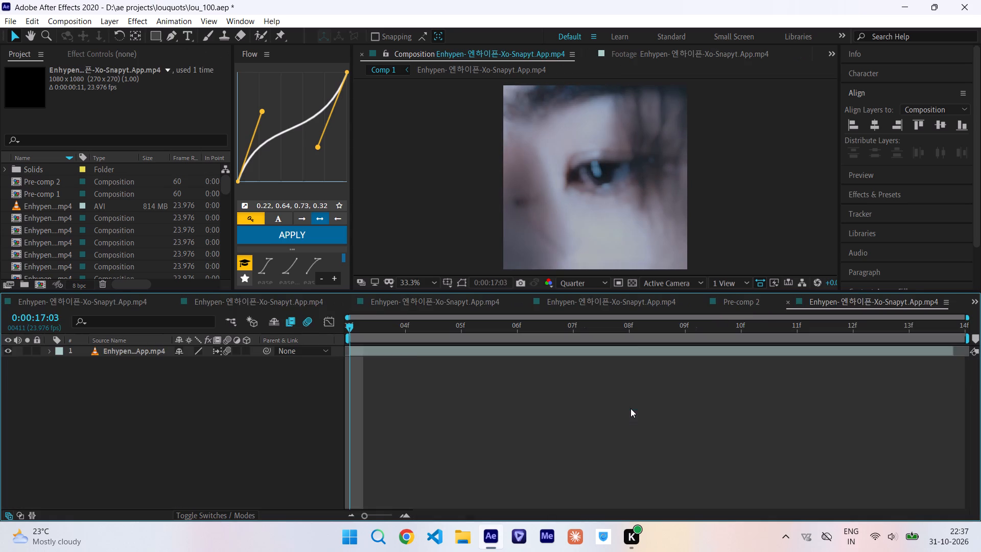
pyautogui.hotkey('ctrl', 'Right')
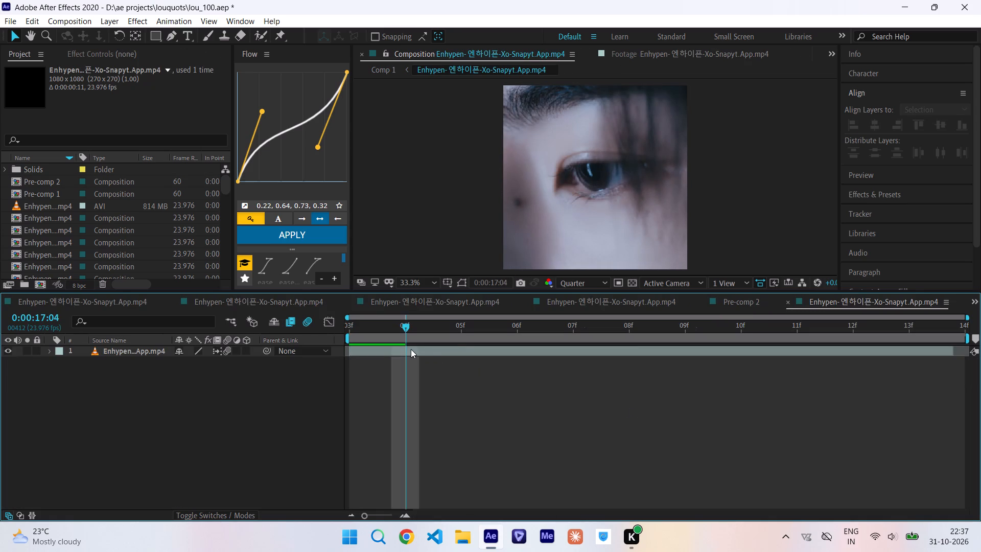
pyautogui.moveTo(411, 350); pyautogui.dragTo(387, 352)
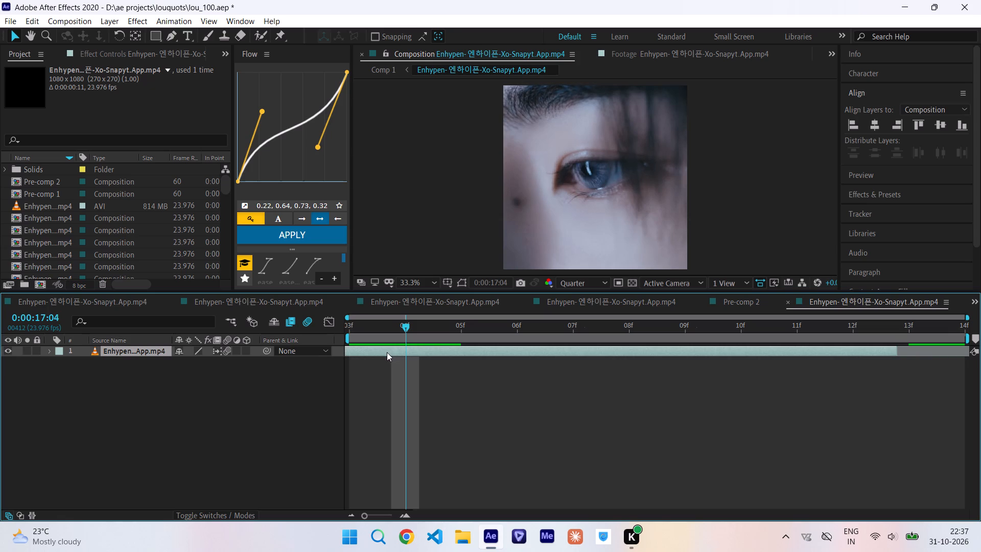
pyautogui.click(394, 70)
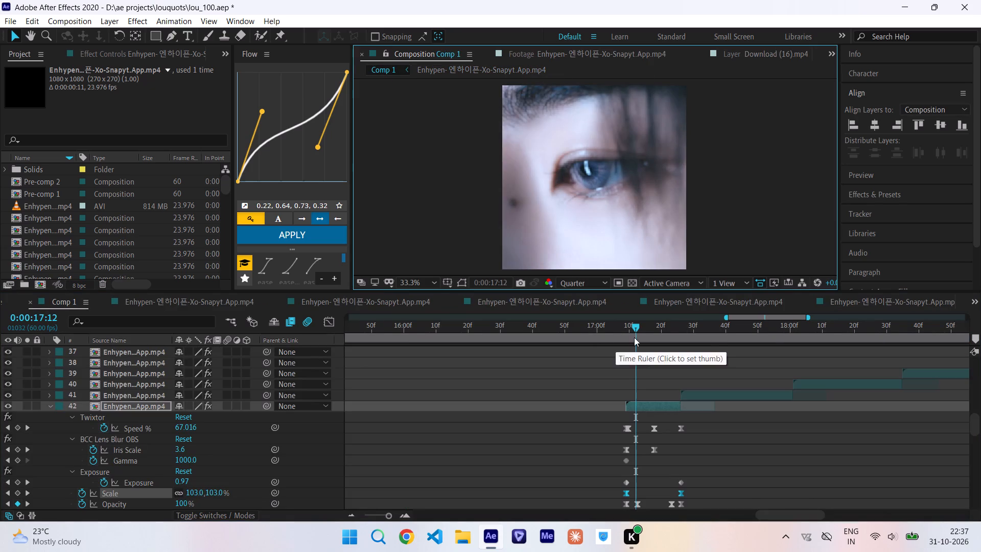
# Scrub through the clips on layers 45 to 41 to examine their zooms and the cuts around layer 42.
pyautogui.moveTo(638, 329); pyautogui.dragTo(615, 328)
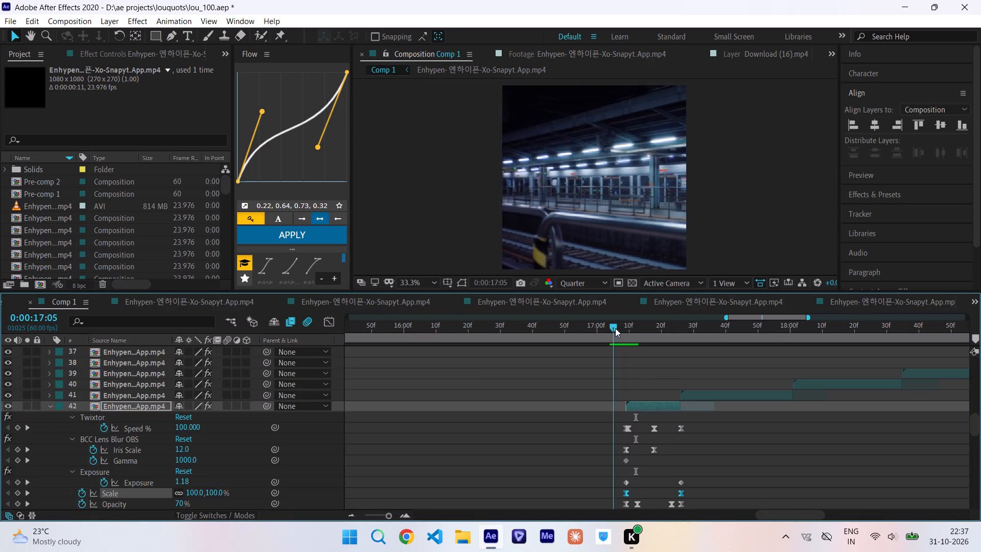
pyautogui.moveTo(615, 328); pyautogui.dragTo(673, 324)
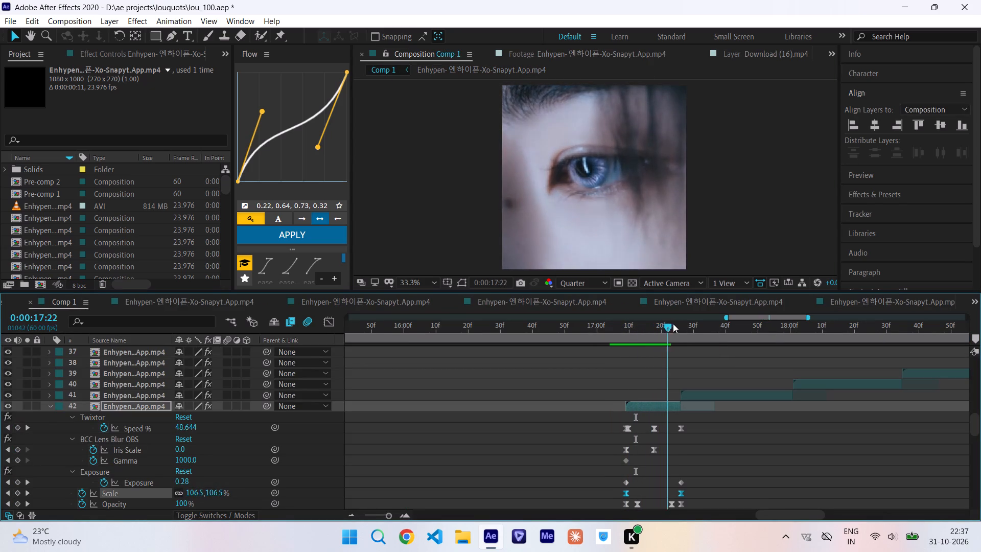
pyautogui.moveTo(673, 324); pyautogui.dragTo(684, 328)
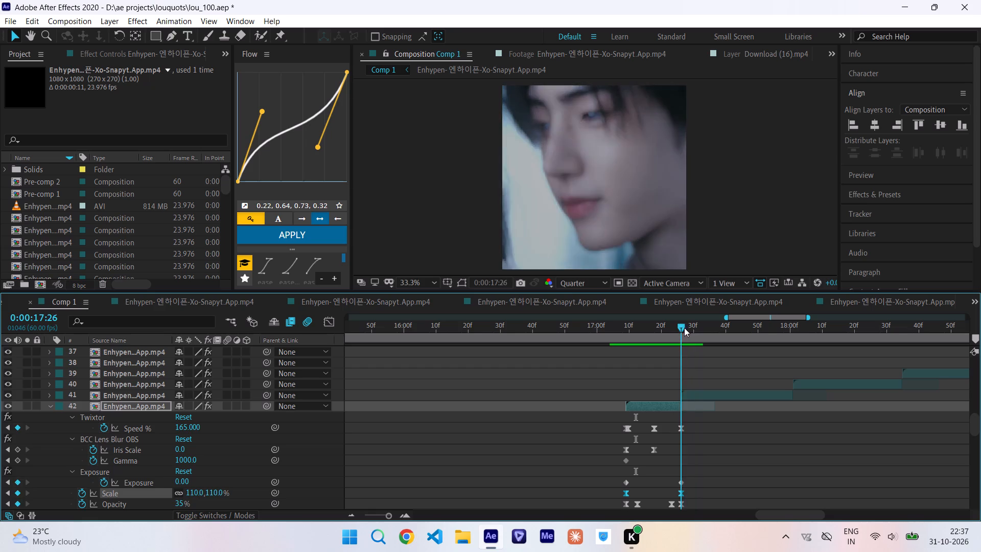
pyautogui.moveTo(684, 328); pyautogui.dragTo(717, 333)
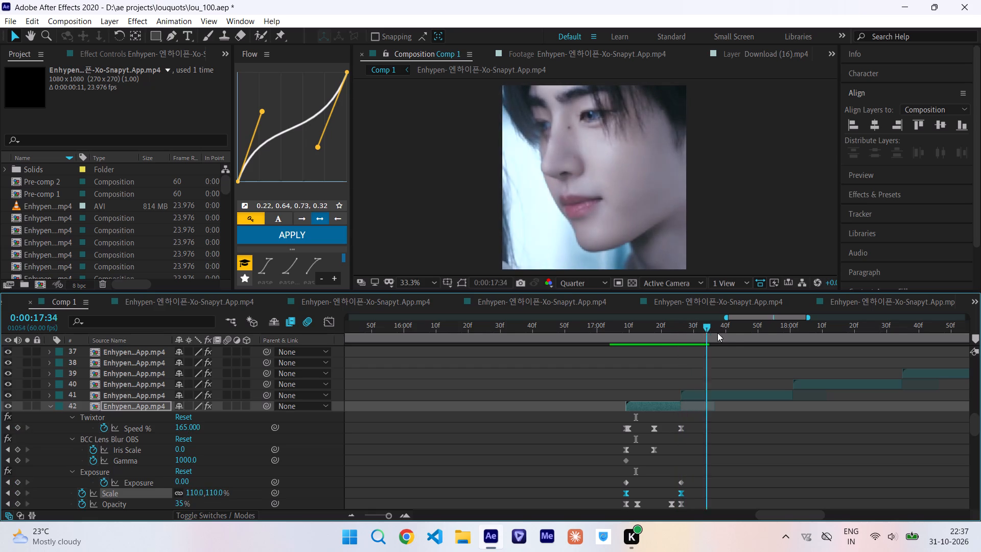
pyautogui.moveTo(717, 333); pyautogui.dragTo(731, 338)
pyautogui.hscroll(-1, 731, 338)
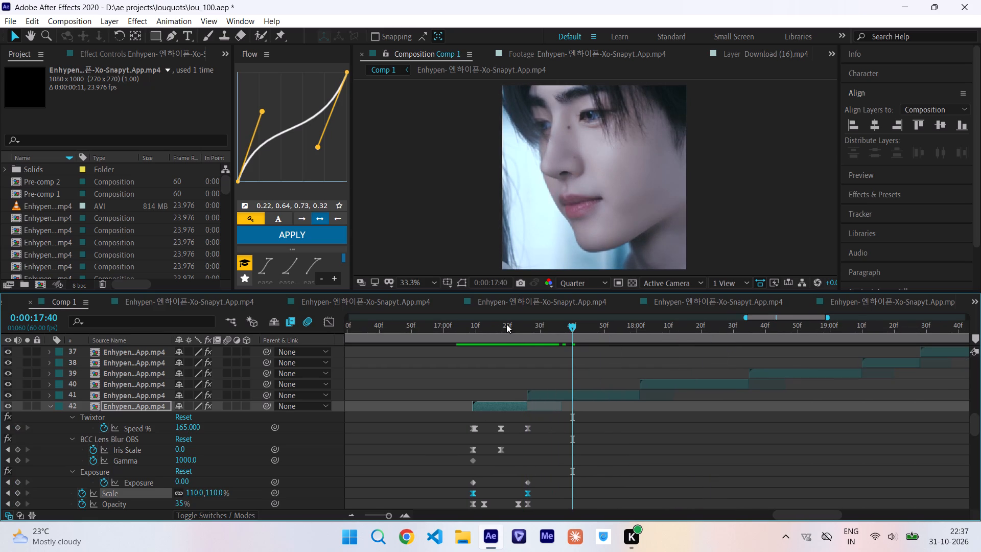
pyautogui.moveTo(506, 327); pyautogui.dragTo(387, 374)
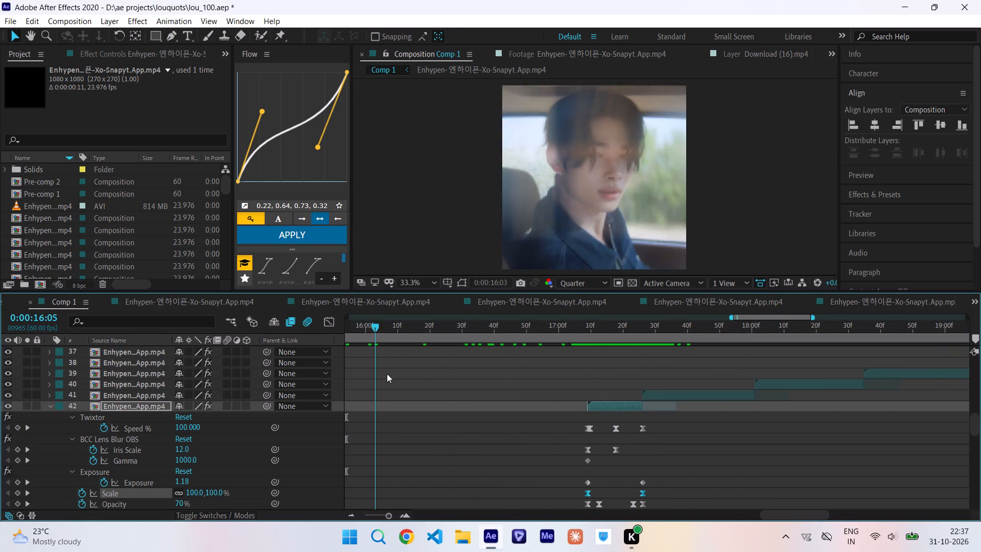
pyautogui.moveTo(387, 374); pyautogui.dragTo(555, 386)
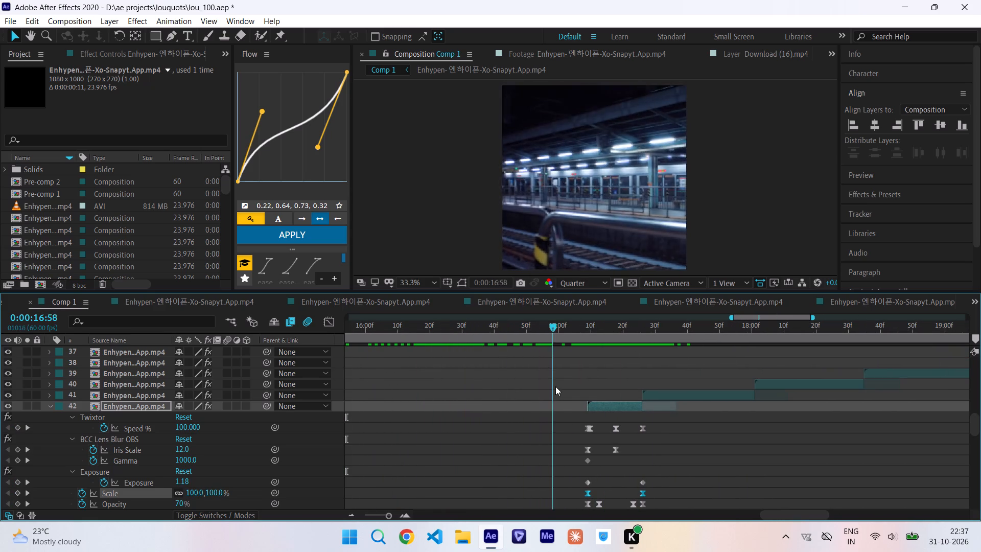
pyautogui.moveTo(555, 386); pyautogui.dragTo(641, 399)
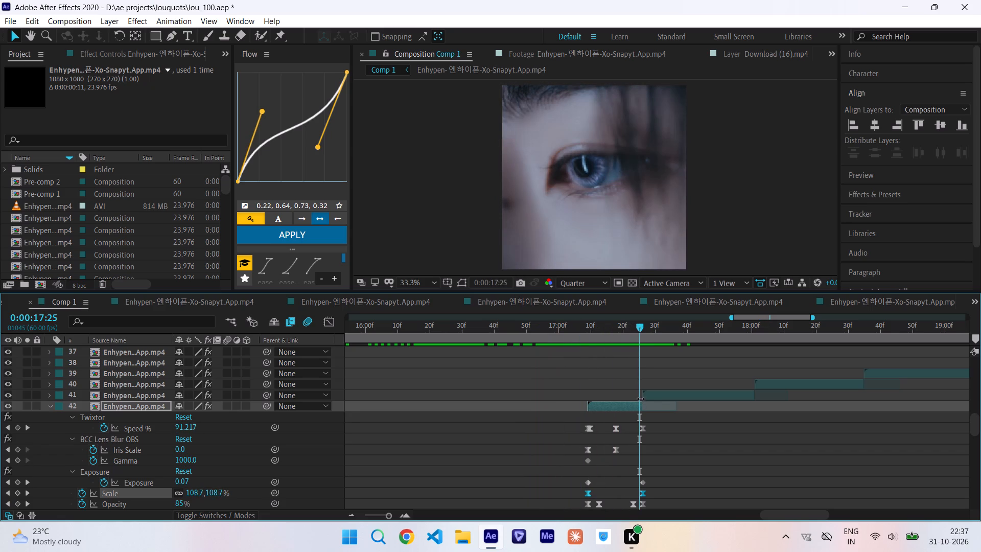
# Paste the Scale keyframes onto layer 41 at 0:00:17:26 and move the 110% keyframe to the clip's end at 0:00:18:01.
pyautogui.click(650, 396)
pyautogui.press('i')
pyautogui.hotkey('ctrl', 'v')
pyautogui.press('s')
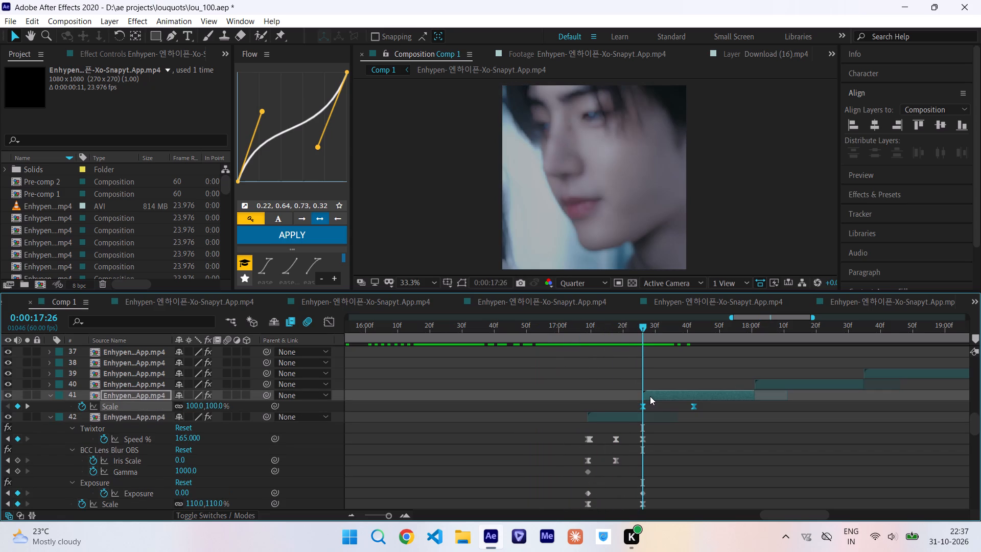
pyautogui.keyDown('alt'); pyautogui.moveTo(693, 405); pyautogui.dragTo(742, 415); pyautogui.keyUp('alt')
pyautogui.keyDown('alt'); pyautogui.moveTo(742, 415); pyautogui.dragTo(755, 424); pyautogui.keyUp('alt')
# Scrub through the clips on layers 41 to 38 and back at layer 45 to examine how their zooms connect.
pyautogui.hscroll(-1, 755, 424)
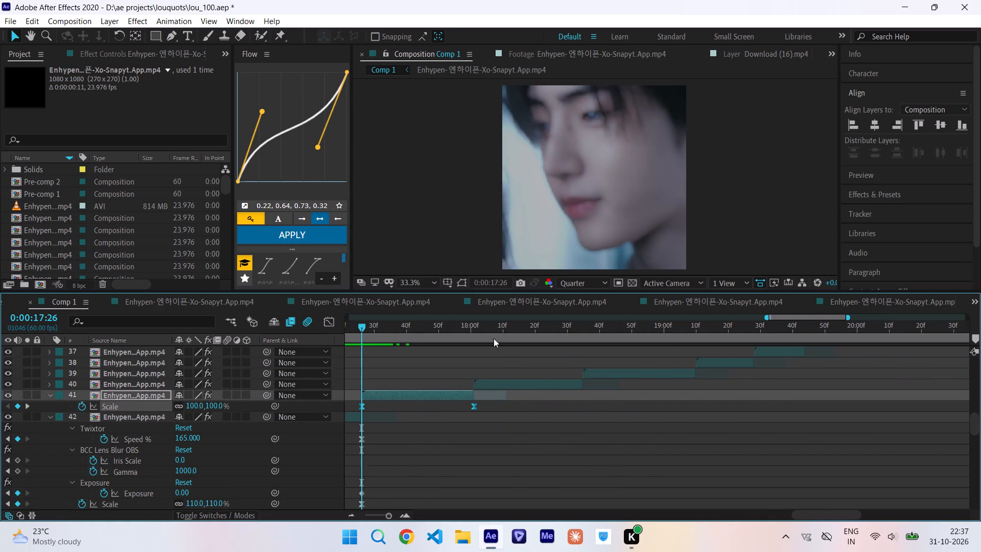
pyautogui.moveTo(480, 332); pyautogui.dragTo(597, 350)
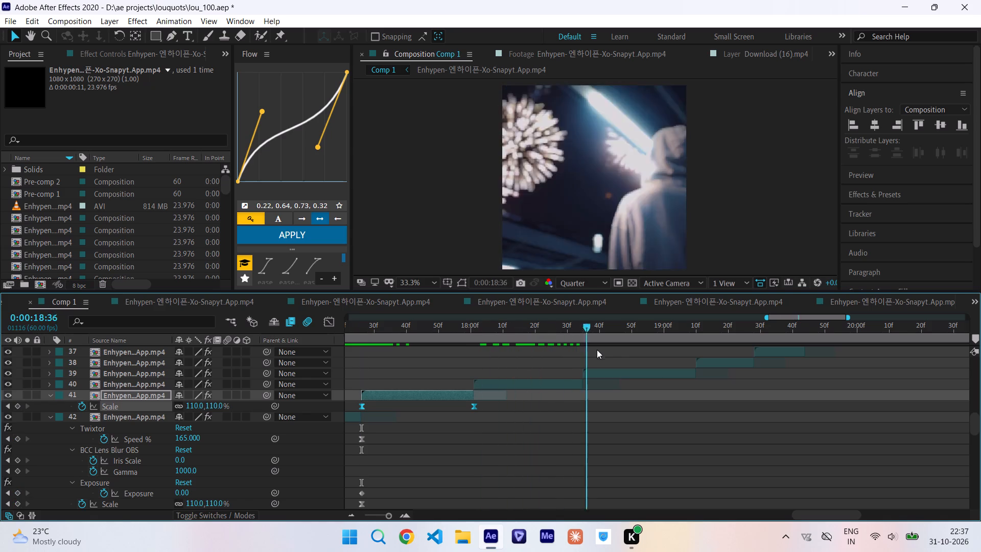
pyautogui.moveTo(597, 350); pyautogui.dragTo(699, 385)
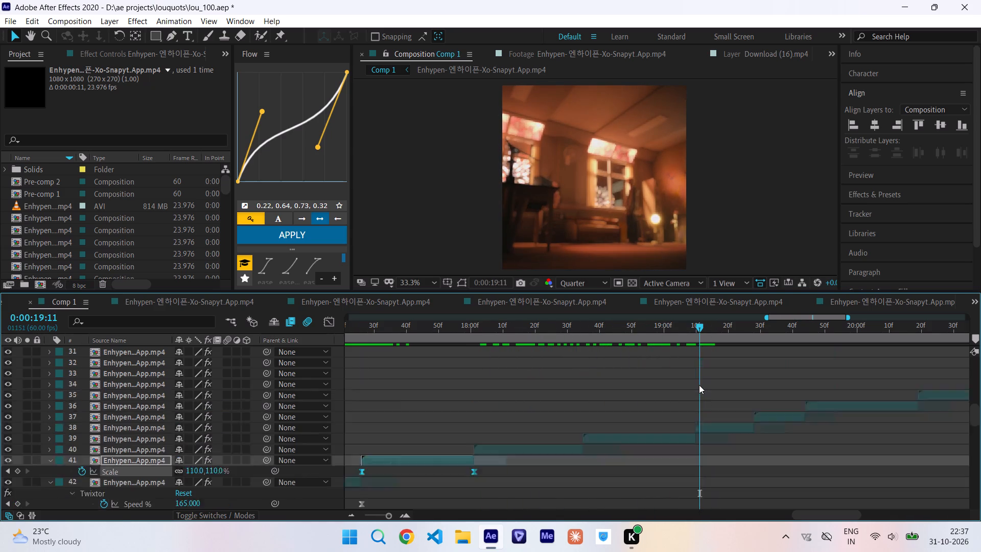
pyautogui.moveTo(488, 325); pyautogui.dragTo(474, 328)
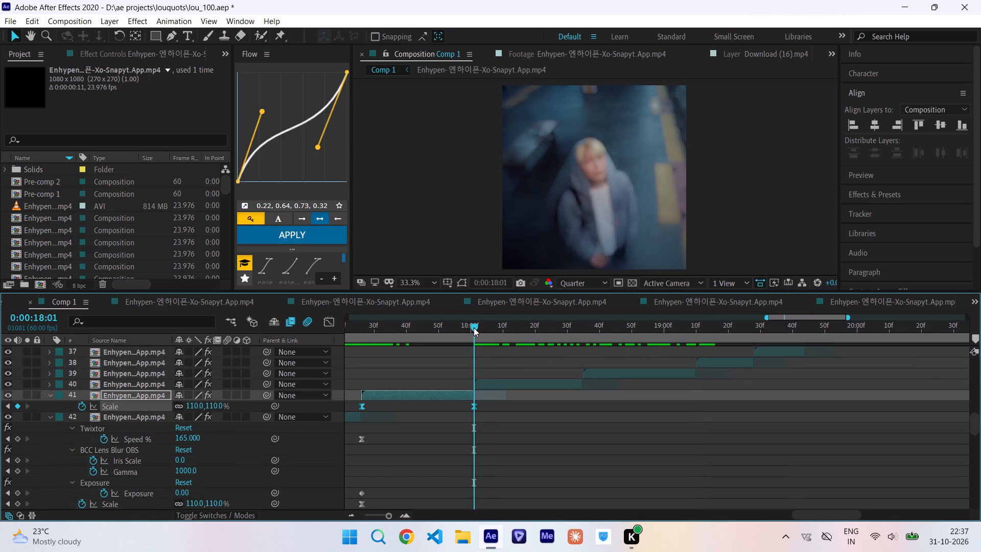
pyautogui.hscroll(1, 474, 328)
pyautogui.moveTo(474, 328); pyautogui.dragTo(501, 335)
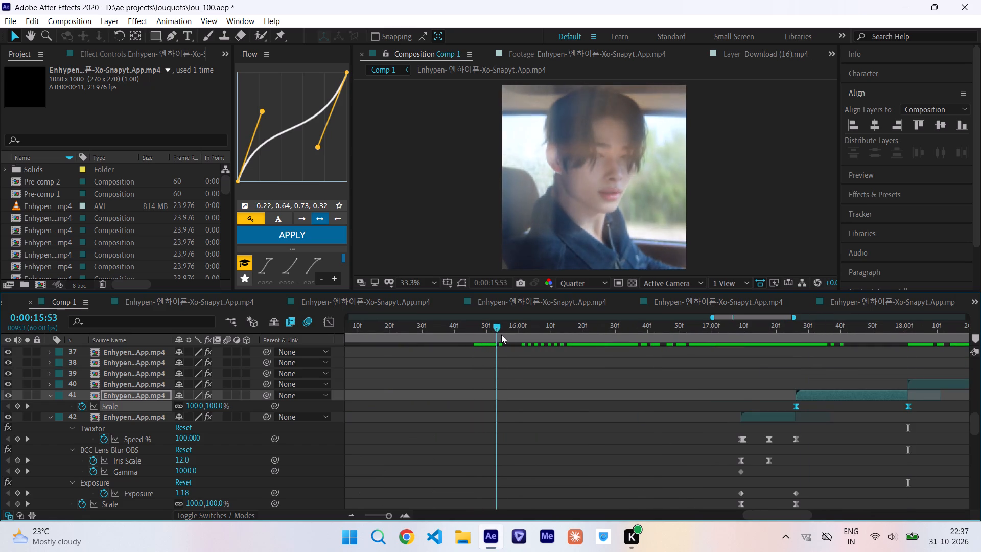
pyautogui.moveTo(501, 335); pyautogui.dragTo(512, 336)
# Copy layer 45's 110% to 100% Scale keyframes onto layer 40 at 0:00:18:01 and move the 100% keyframe to the clip's end at 0:00:18:35.
pyautogui.scroll(-1, 512, 336)
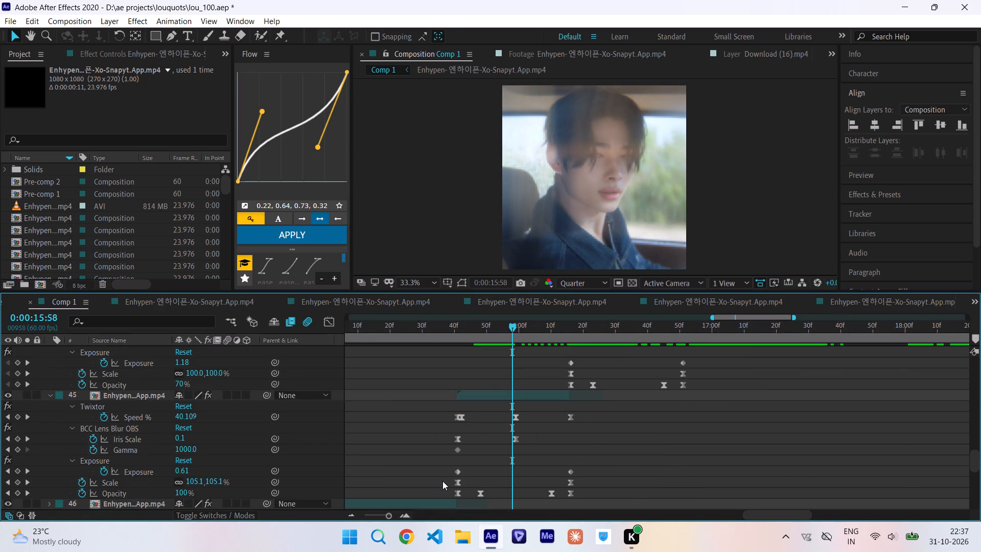
pyautogui.moveTo(442, 481); pyautogui.dragTo(576, 486)
pyautogui.hotkey('ctrl', 'c')
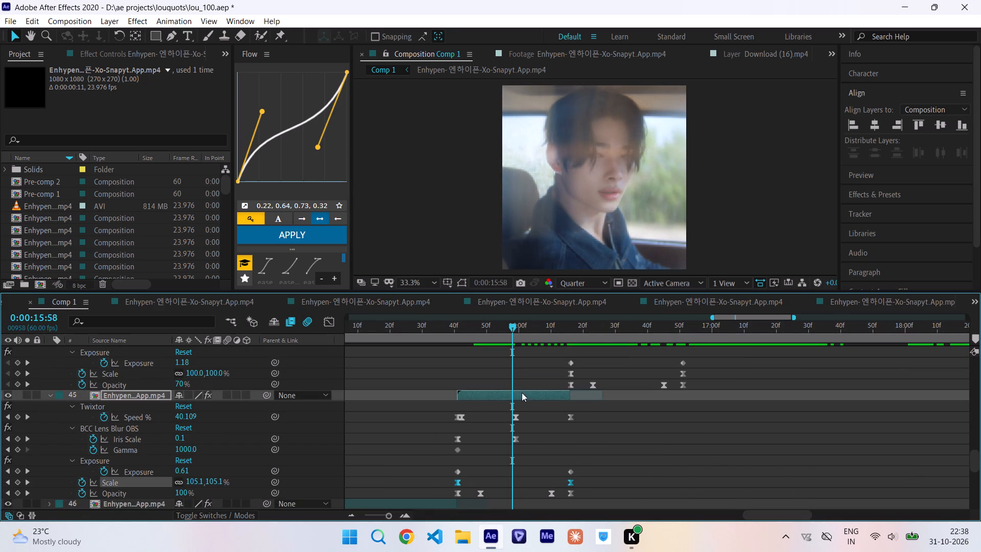
pyautogui.moveTo(510, 330); pyautogui.dragTo(733, 397)
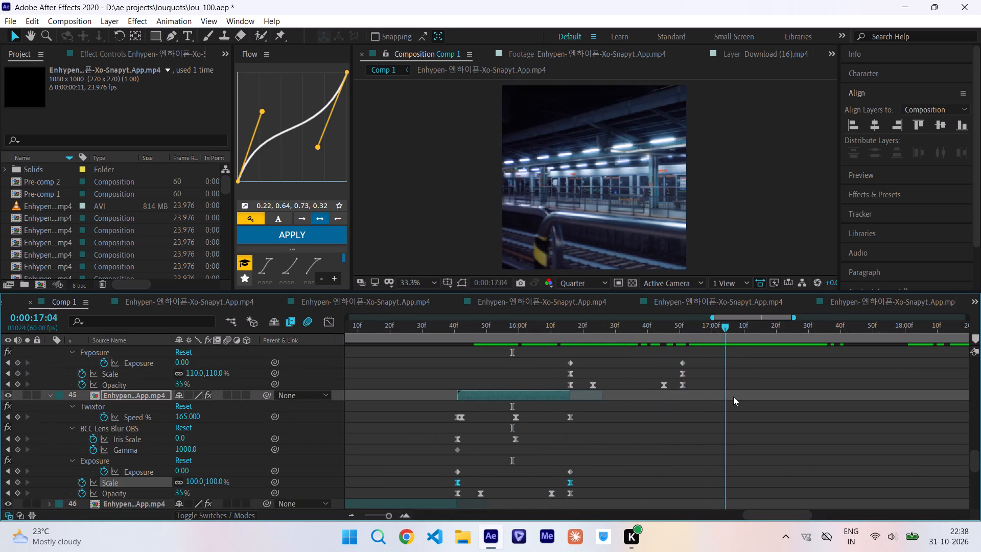
pyautogui.scroll(1, 733, 397)
pyautogui.moveTo(434, 332); pyautogui.dragTo(483, 338)
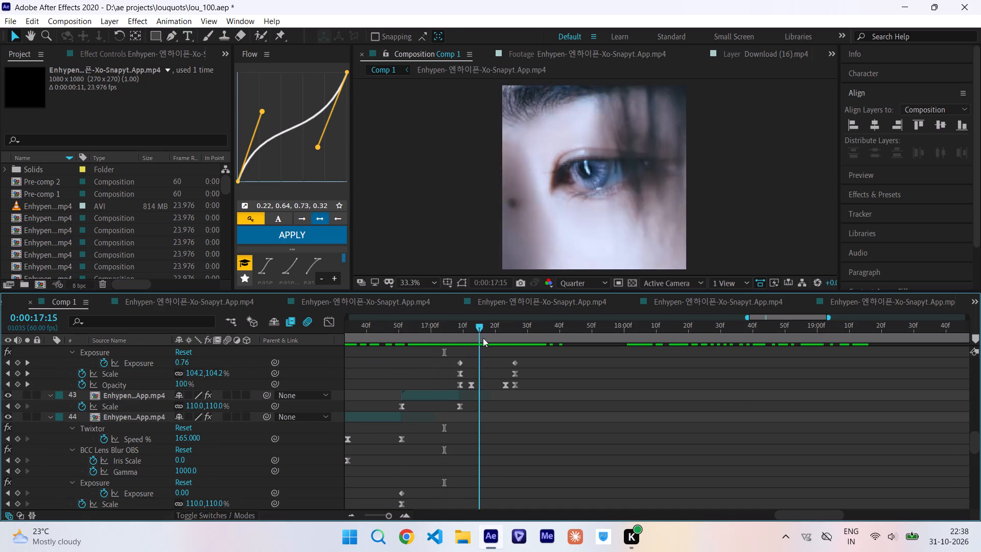
pyautogui.moveTo(483, 338); pyautogui.dragTo(631, 347)
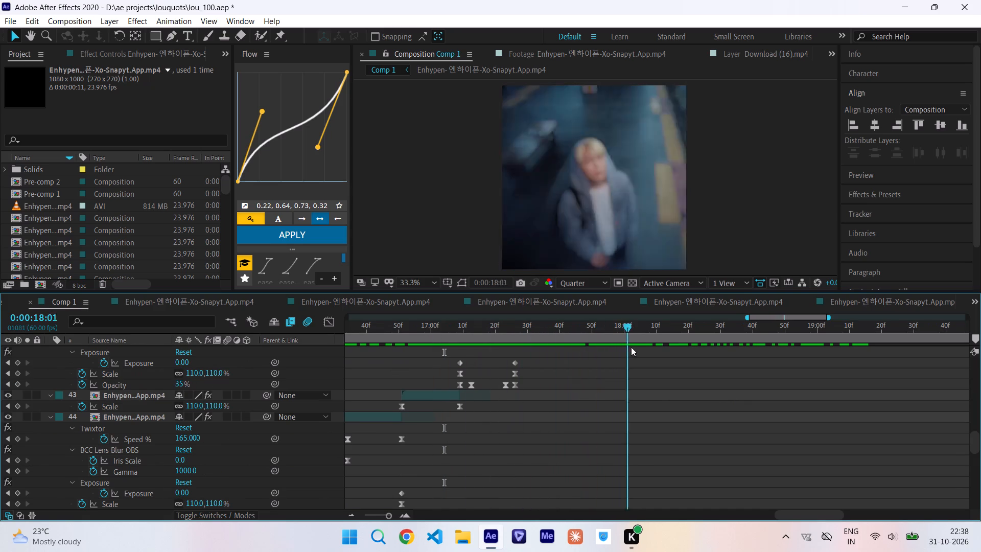
pyautogui.moveTo(631, 347); pyautogui.dragTo(646, 350)
pyautogui.scroll(1, 646, 350)
pyautogui.click(642, 380)
pyautogui.press('i')
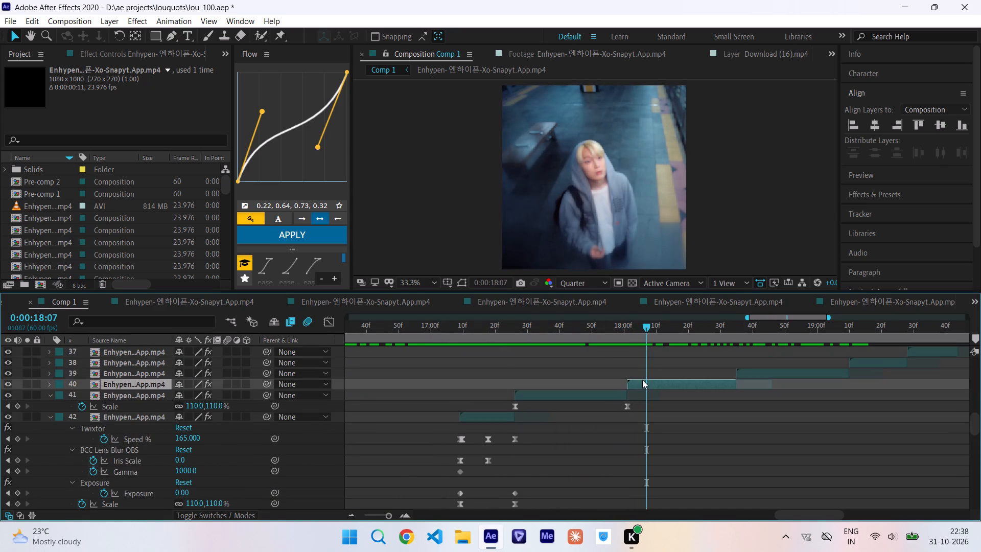
pyautogui.hotkey('ctrl', 'v')
pyautogui.press('s')
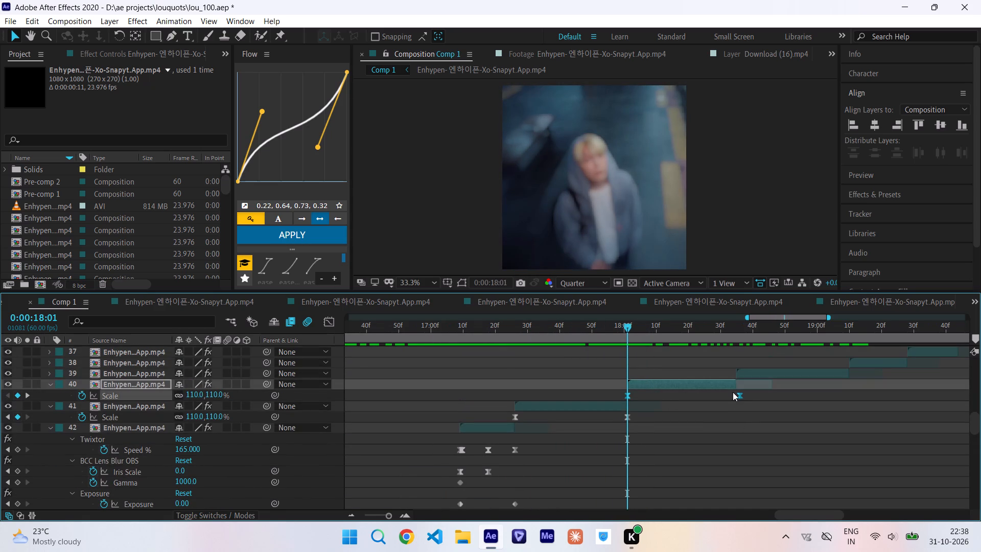
pyautogui.keyDown('alt'); pyautogui.click(738, 397); pyautogui.keyUp('alt')
pyautogui.hscroll(-1, 736, 397)
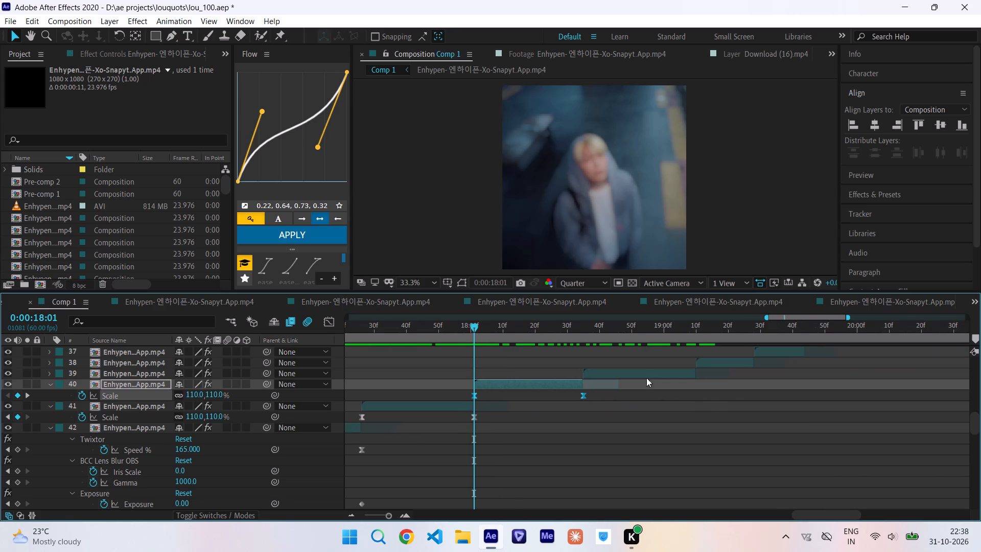
# Paste the 110% to 100% Scale keyframes onto layer 39 at its start, 0:00:18:35.
pyautogui.click(635, 372)
pyautogui.press('i')
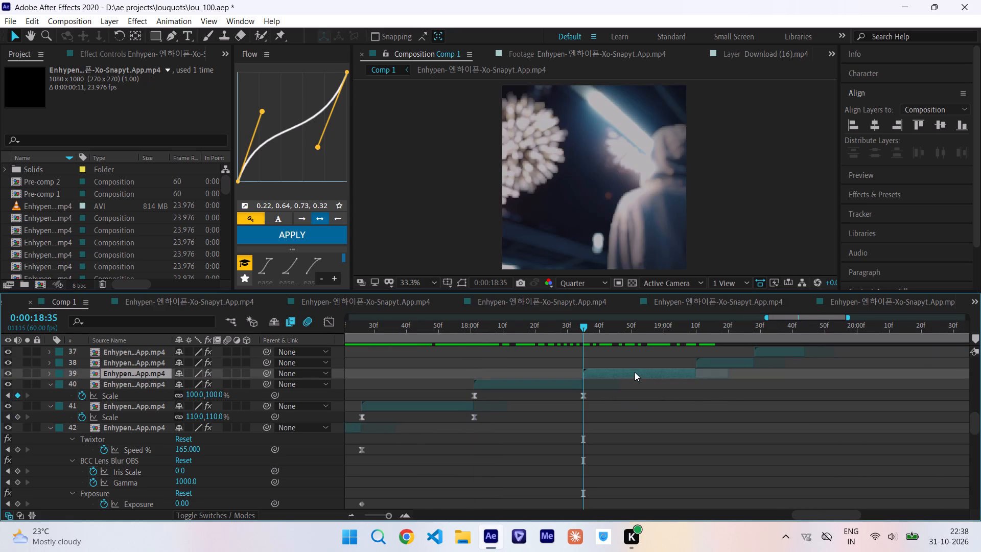
pyautogui.hotkey('ctrl', 'v')
pyautogui.press('s')
pyautogui.hscroll(-1, 686, 376)
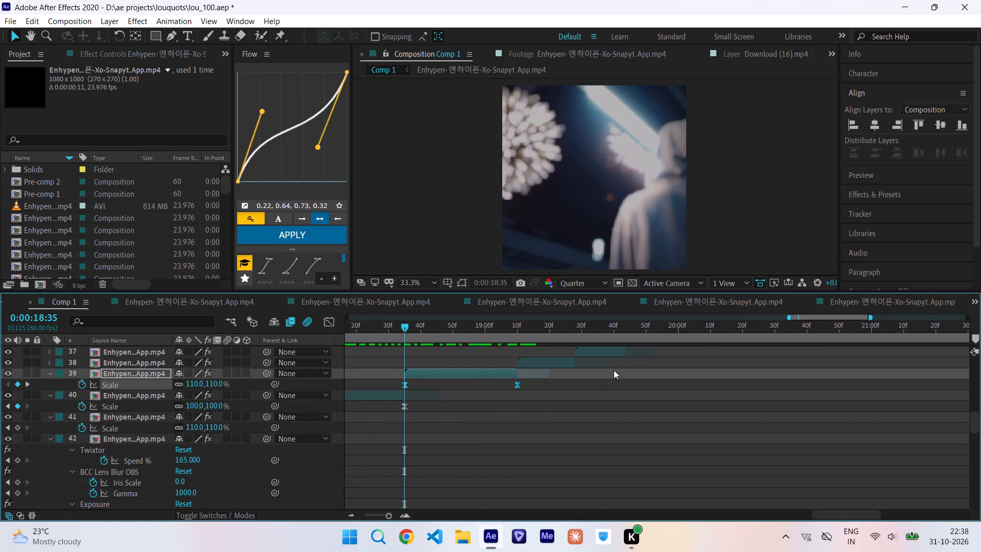
# Paste the Scale keyframes onto layer 38 at 0:00:19:10 and move the 100% keyframe to the clip's end at 0:00:19:28.
pyautogui.moveTo(428, 329); pyautogui.dragTo(488, 328)
pyautogui.click(528, 363)
pyautogui.press('i')
pyautogui.hotkey('ctrl', 'v')
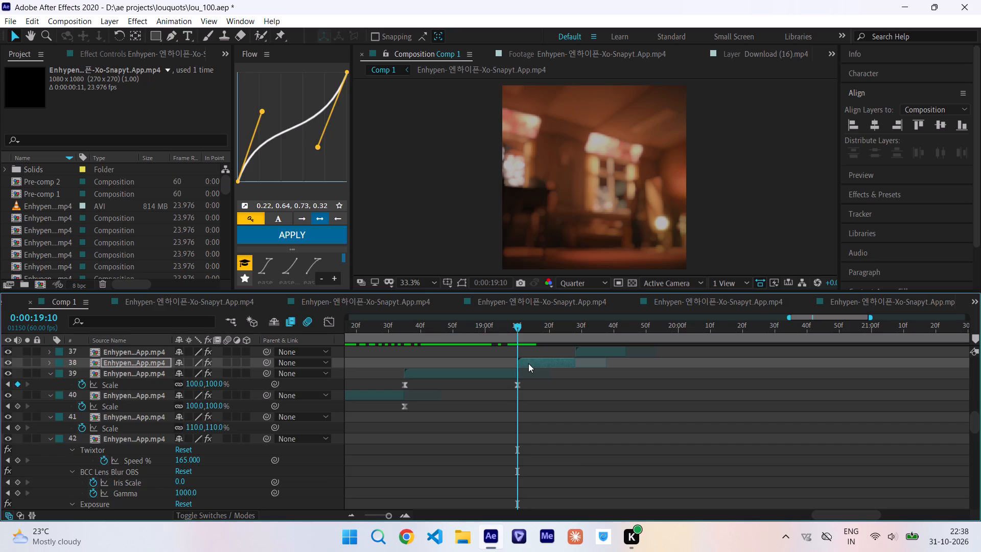
pyautogui.press('u')
pyautogui.keyDown('alt'); pyautogui.moveTo(631, 450); pyautogui.dragTo(623, 452); pyautogui.keyUp('alt')
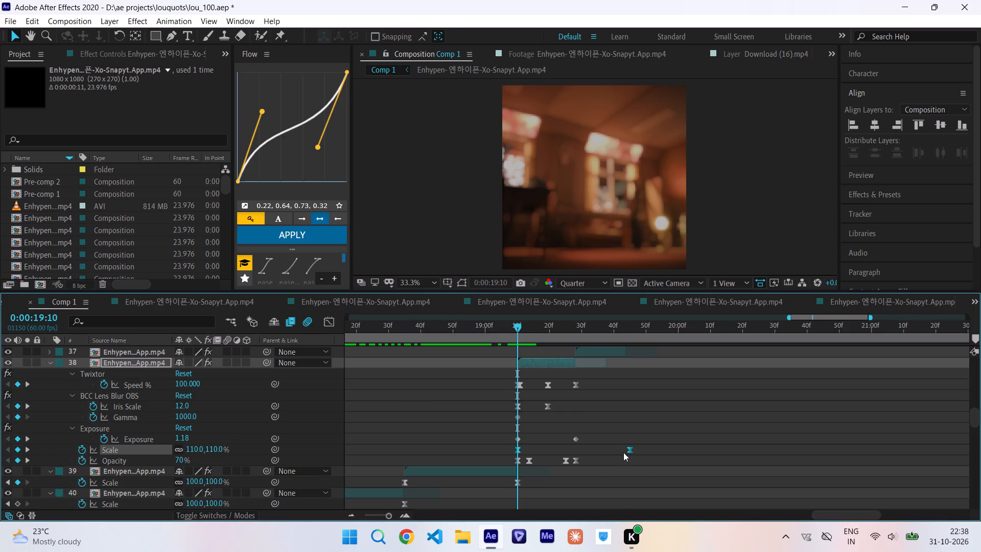
pyautogui.keyDown('alt'); pyautogui.moveTo(623, 452); pyautogui.dragTo(576, 468); pyautogui.keyUp('alt')
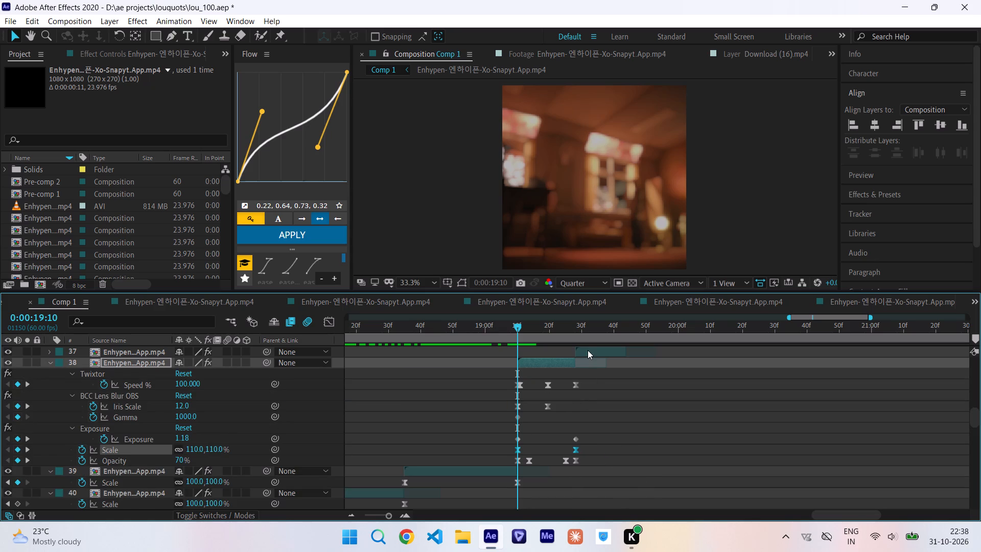
# Paste the Scale keyframes onto layer 37 at 0:00:19:28 and move the 100% keyframe to the clip's end at 0:00:19:44.
pyautogui.click(588, 352)
pyautogui.press('i')
pyautogui.hotkey('ctrl', 'v')
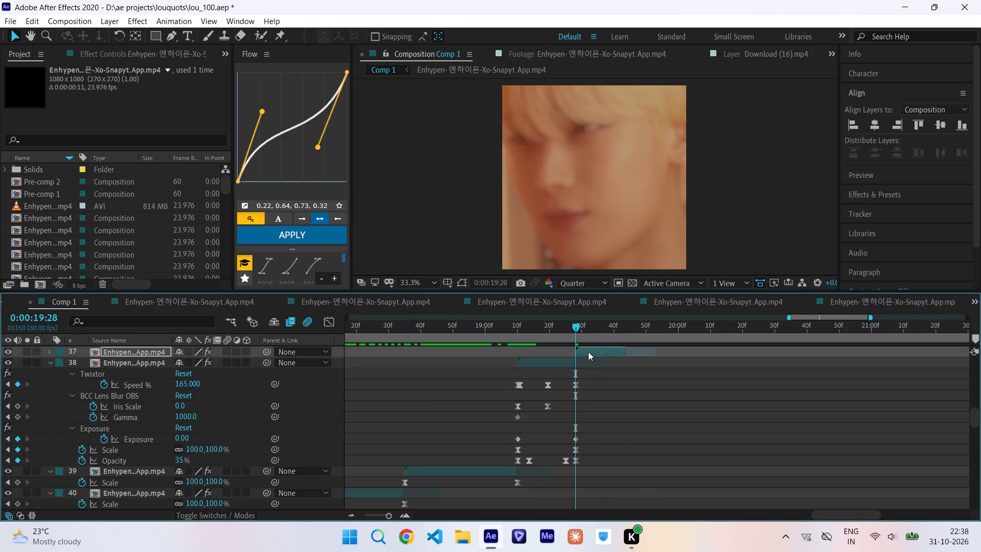
pyautogui.press('u')
pyautogui.keyDown('alt'); pyautogui.moveTo(689, 437); pyautogui.dragTo(650, 455); pyautogui.keyUp('alt')
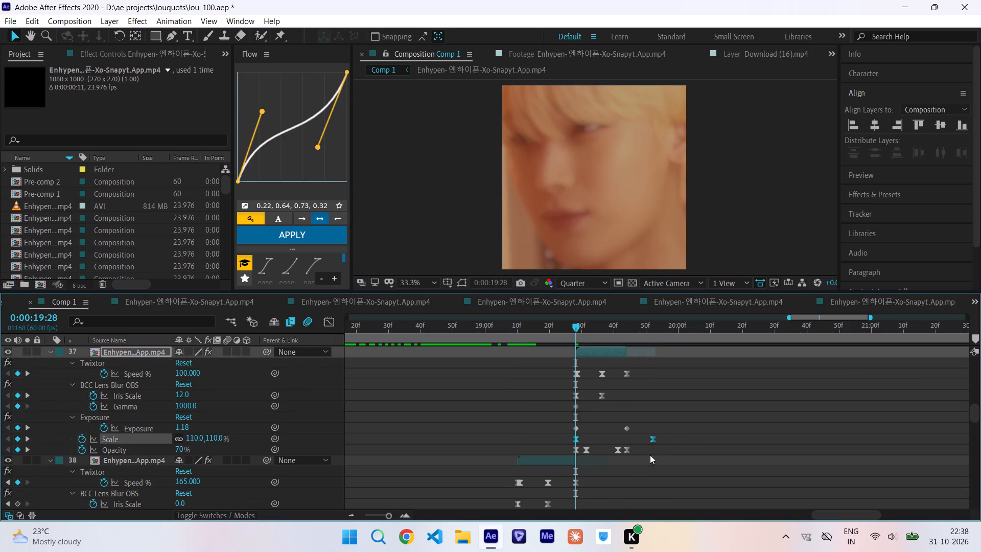
pyautogui.keyDown('alt'); pyautogui.moveTo(650, 455); pyautogui.dragTo(627, 468); pyautogui.keyUp('alt')
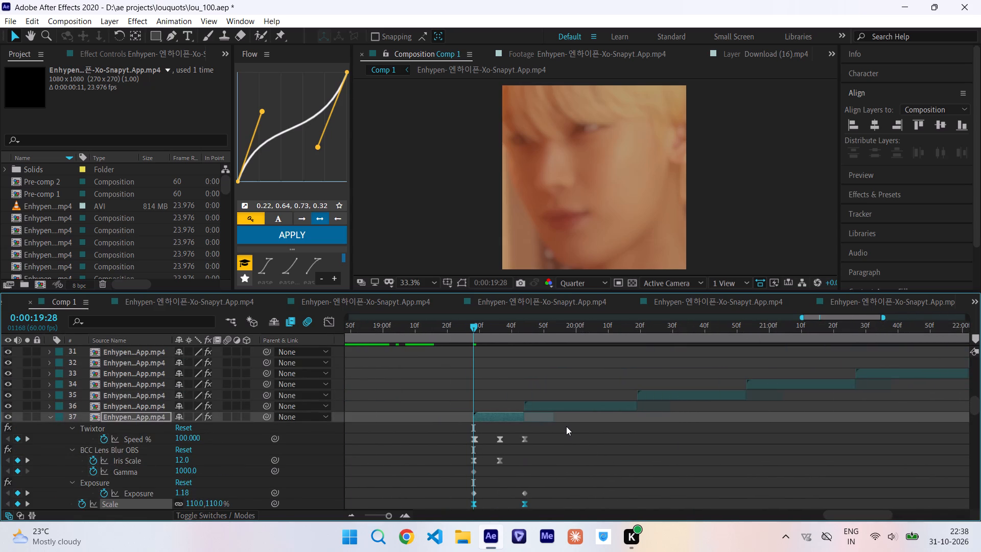
# Scrub through the clips on layers 36 to 30 to examine their motion and the cuts between them.
pyautogui.moveTo(506, 327); pyautogui.dragTo(683, 351)
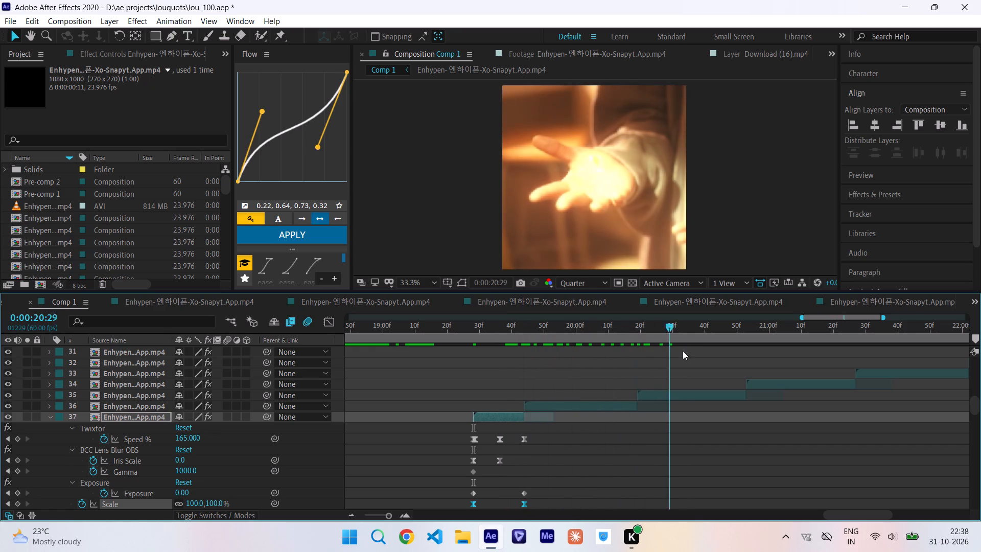
pyautogui.moveTo(683, 351); pyautogui.dragTo(790, 377)
pyautogui.hscroll(-3, 790, 377)
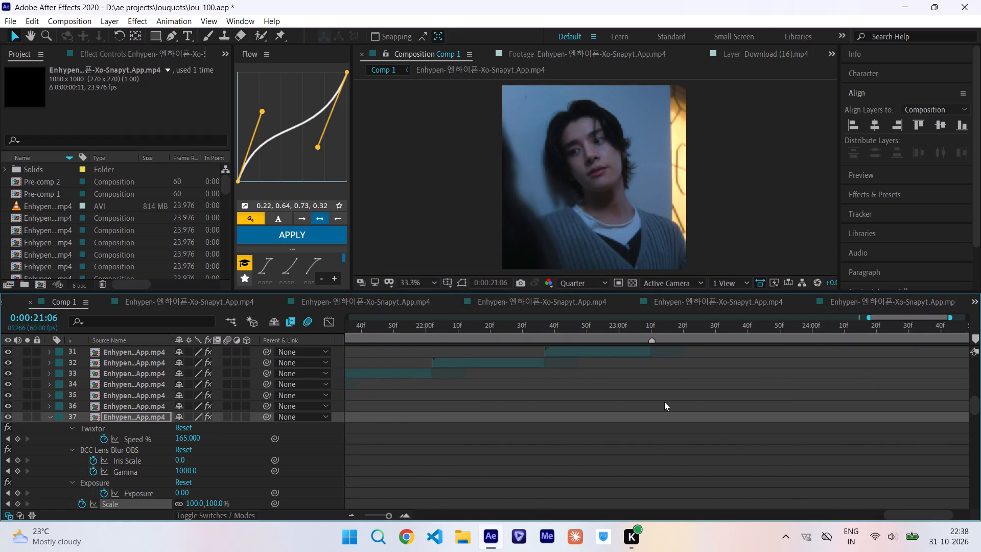
pyautogui.hscroll(1, 664, 402)
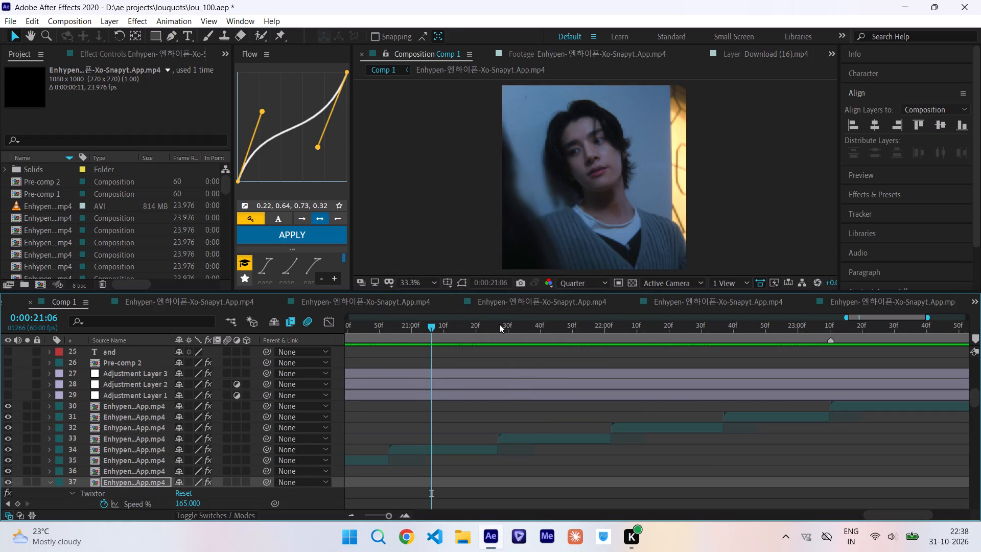
pyautogui.moveTo(499, 324); pyautogui.dragTo(868, 383)
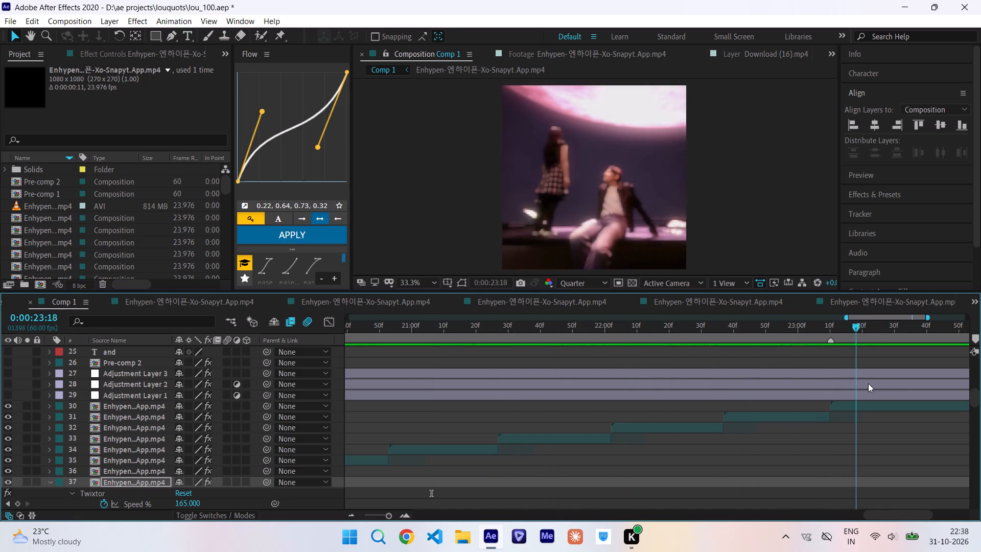
pyautogui.moveTo(868, 383); pyautogui.dragTo(485, 447)
pyautogui.scroll(-1, 485, 447)
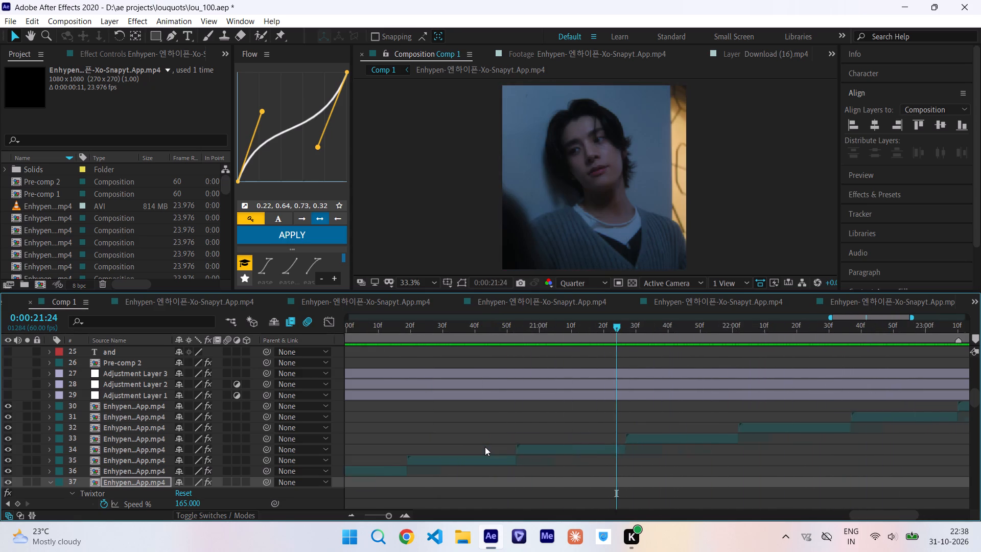
pyautogui.scroll(-1, 485, 447)
pyautogui.moveTo(381, 333); pyautogui.dragTo(577, 367)
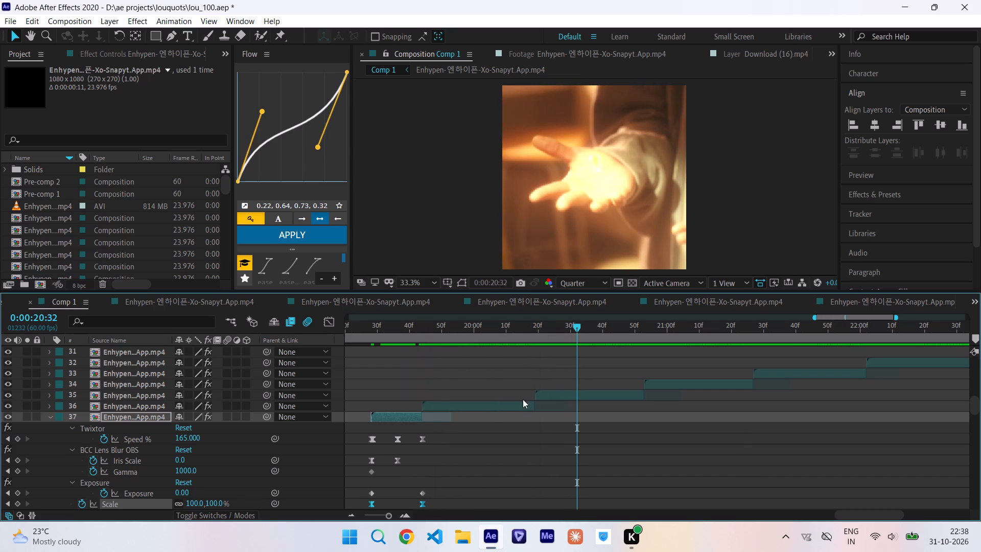
# Paste the 110% to 100% Scale keyframes onto layer 36 at its start, 0:00:19:44, and show its keyframes.
pyautogui.click(500, 403)
pyautogui.press('i')
pyautogui.hotkey('ctrl', 'v')
pyautogui.press('u')
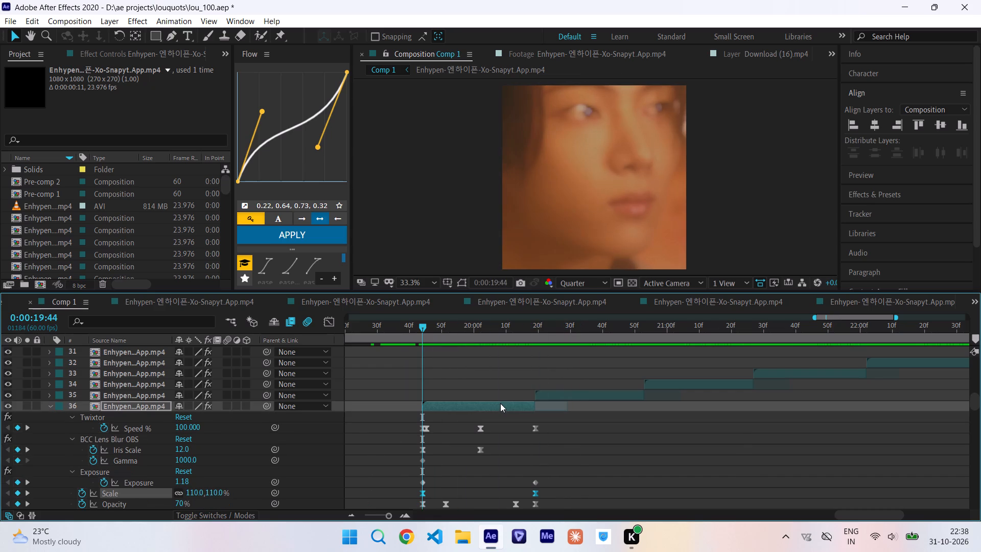
# Paste the Scale keyframes onto layer 35 at 0:00:20:19 and move the 100% keyframe to the clip's end.
pyautogui.click(572, 395)
pyautogui.press('i')
pyautogui.hotkey('ctrl', 'v')
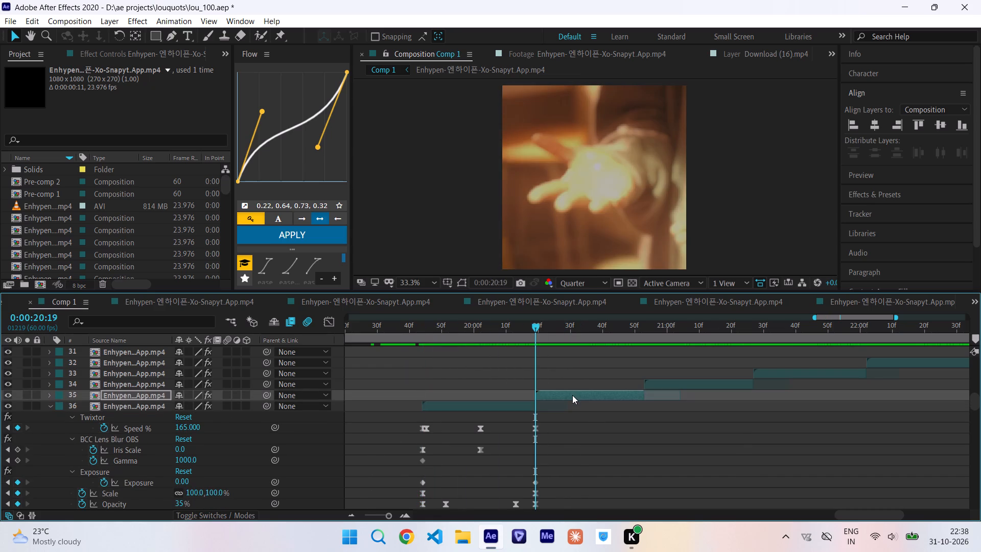
pyautogui.press('s')
pyautogui.keyDown('alt'); pyautogui.click(648, 408); pyautogui.keyUp('alt')
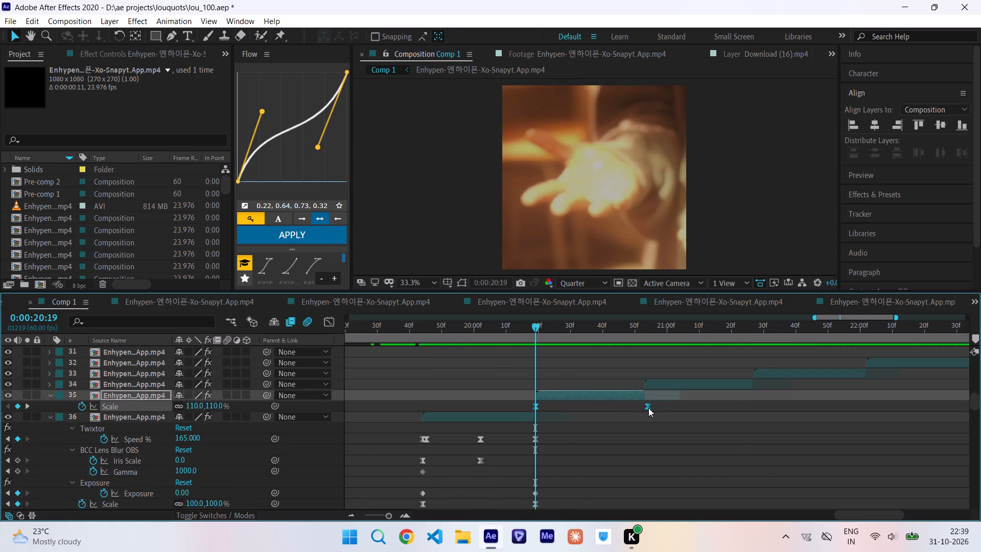
# Copy the 100% to 110% Scale keyframes from the clip on layer 41.
pyautogui.hscroll(-1, 645, 408)
pyautogui.moveTo(499, 328); pyautogui.dragTo(515, 332)
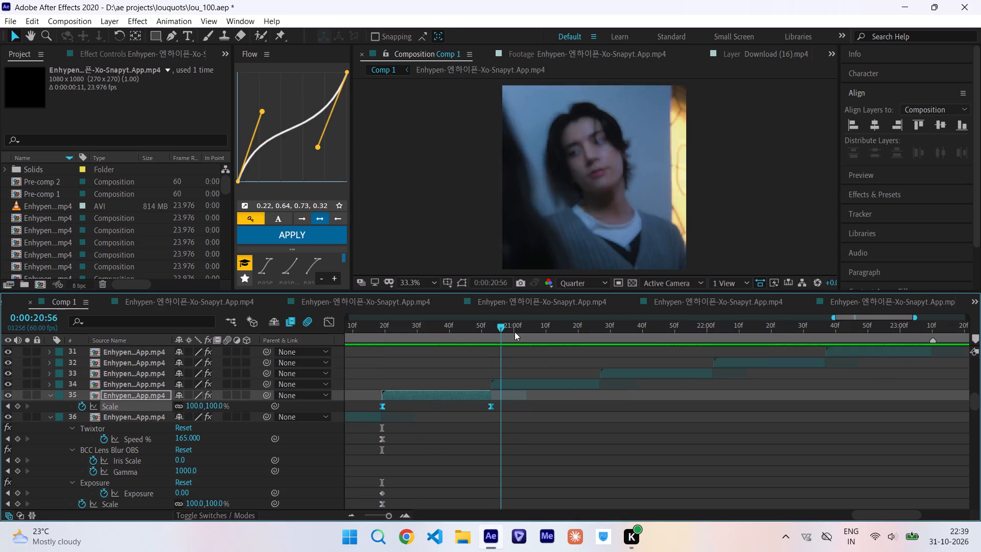
pyautogui.moveTo(515, 332); pyautogui.dragTo(866, 358)
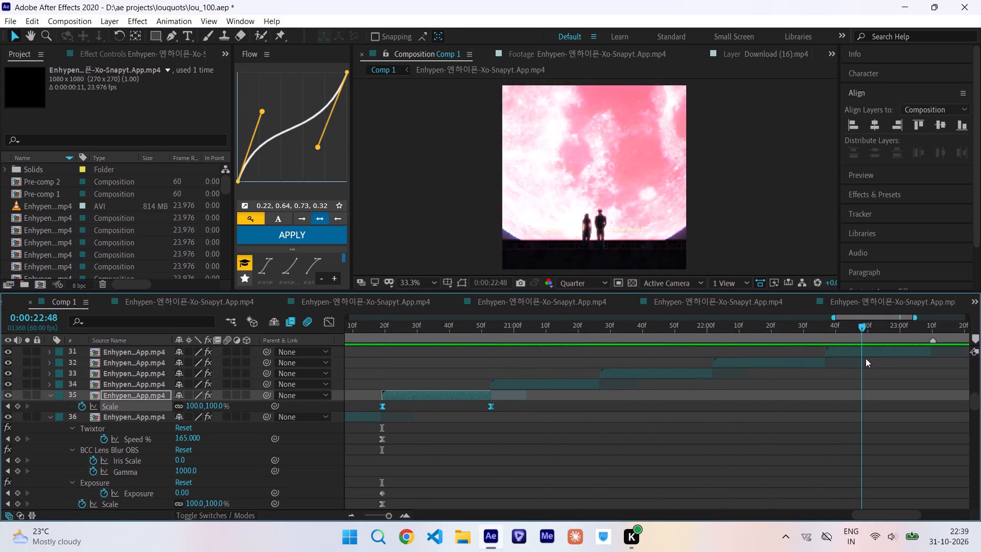
pyautogui.moveTo(866, 358); pyautogui.dragTo(542, 407)
pyautogui.scroll(-1, 542, 407)
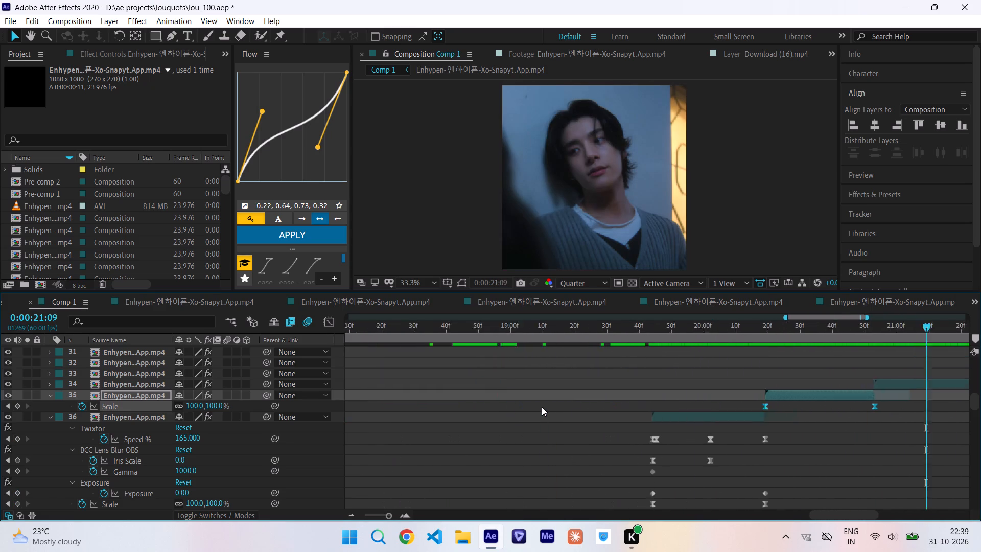
pyautogui.scroll(-1, 542, 407)
pyautogui.moveTo(486, 344); pyautogui.dragTo(474, 332)
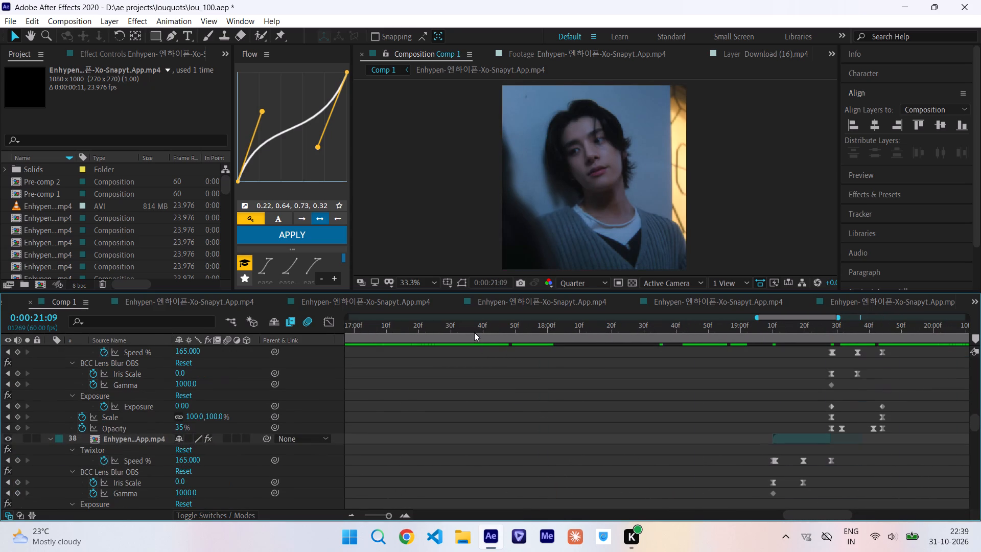
pyautogui.moveTo(474, 332); pyautogui.dragTo(474, 332)
pyautogui.moveTo(474, 332); pyautogui.dragTo(464, 347)
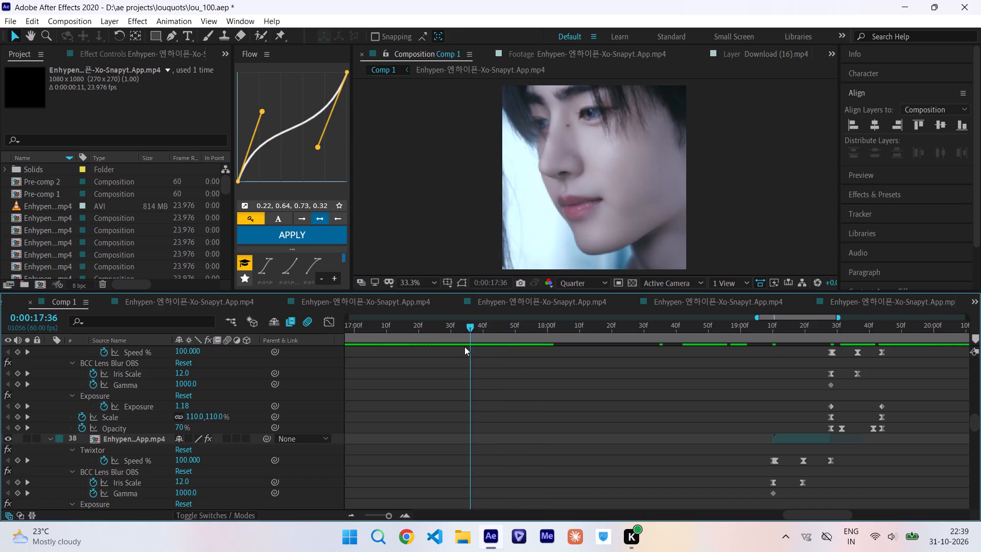
pyautogui.moveTo(464, 347); pyautogui.dragTo(462, 345)
pyautogui.scroll(-1, 462, 345)
pyautogui.moveTo(424, 402); pyautogui.dragTo(550, 413)
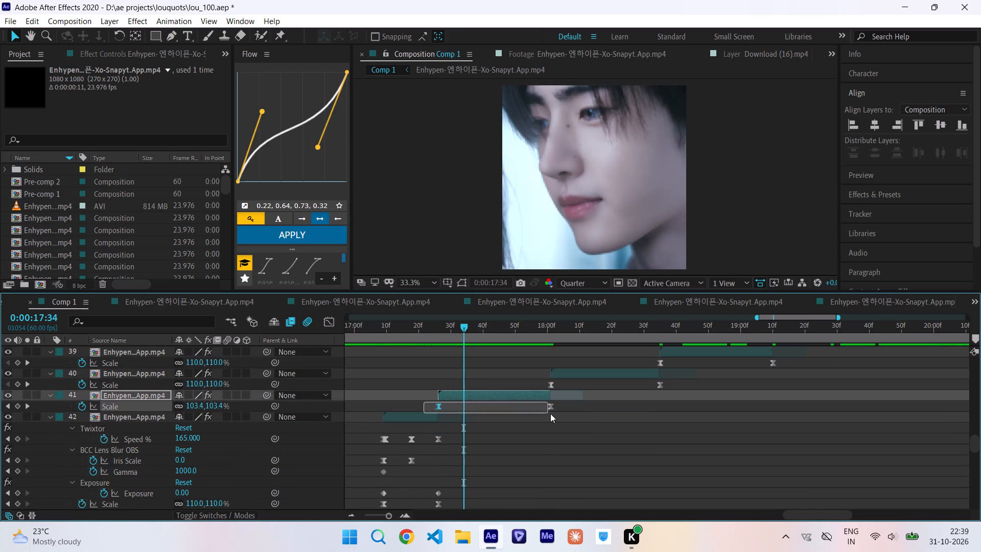
pyautogui.moveTo(550, 413); pyautogui.dragTo(569, 412)
pyautogui.hotkey('ctrl', 'c')
# Paste the Scale keyframes onto layer 34 at its start, 0:00:20:53, and move the 110% keyframe to the clip's end at 0:00:21:27.
pyautogui.scroll(2, 569, 412)
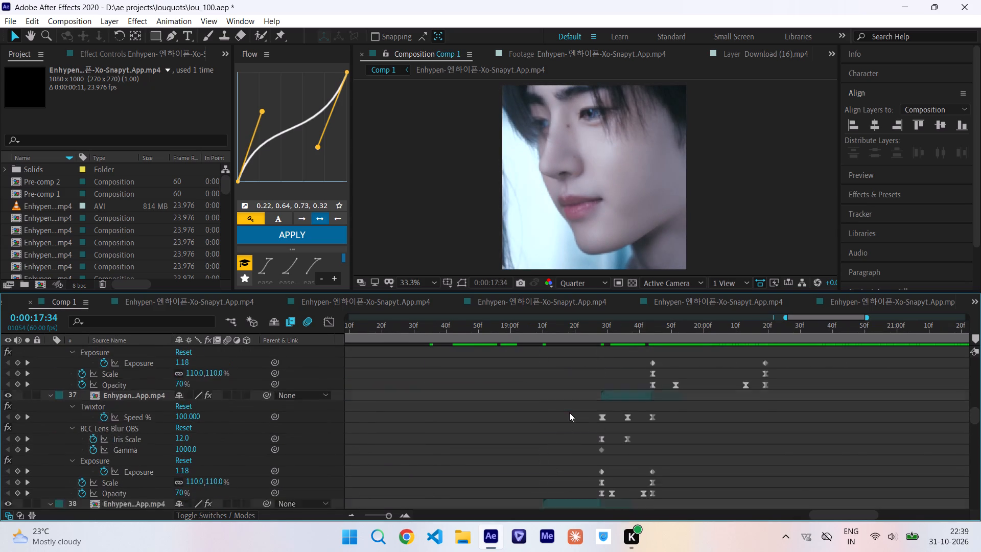
pyautogui.scroll(1, 569, 412)
pyautogui.hscroll(1, 569, 412)
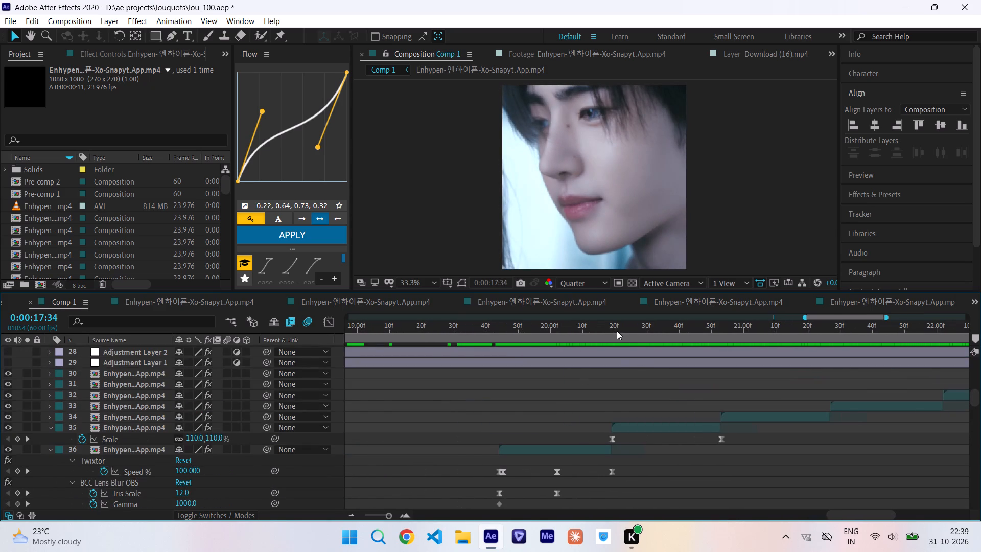
pyautogui.moveTo(617, 331); pyautogui.dragTo(683, 365)
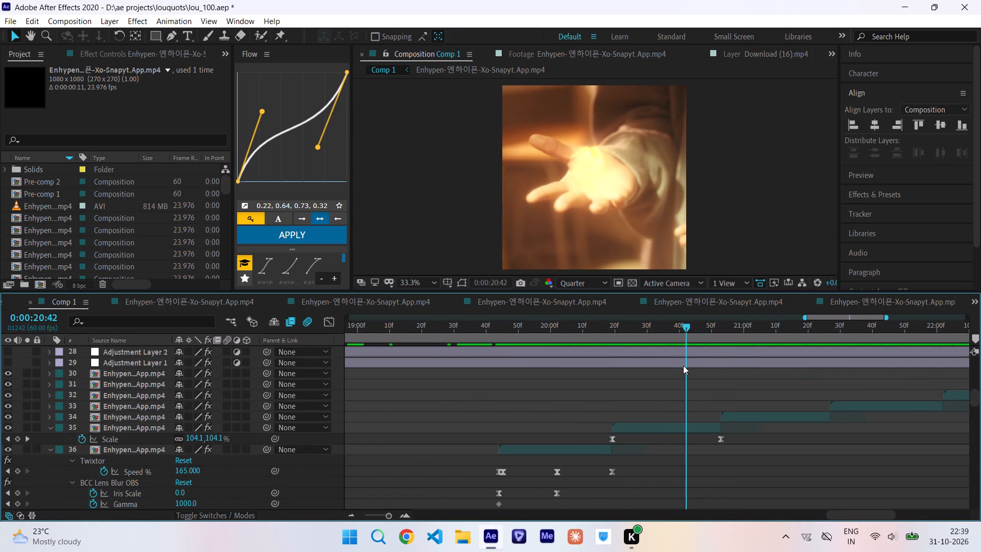
pyautogui.moveTo(683, 365); pyautogui.dragTo(683, 365)
pyautogui.click(731, 421)
pyautogui.press('i')
pyautogui.hotkey('ctrl', 'v')
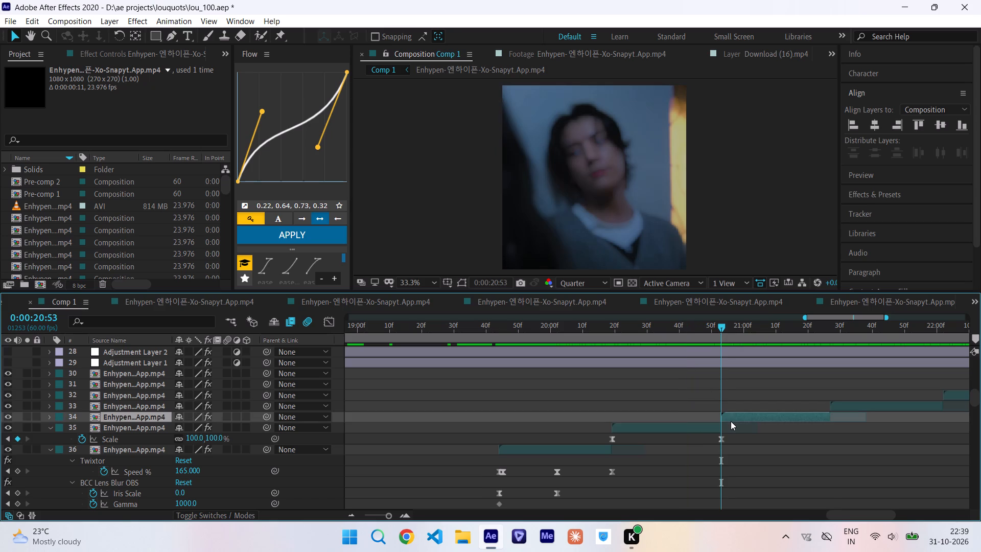
pyautogui.press('u')
pyautogui.hscroll(-1, 731, 421)
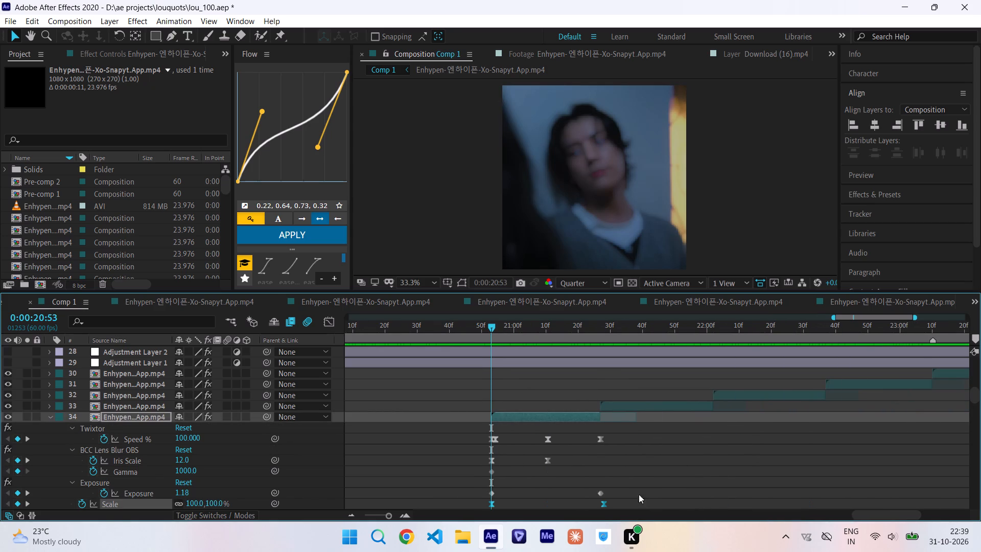
pyautogui.keyDown('alt'); pyautogui.click(604, 502); pyautogui.keyUp('alt')
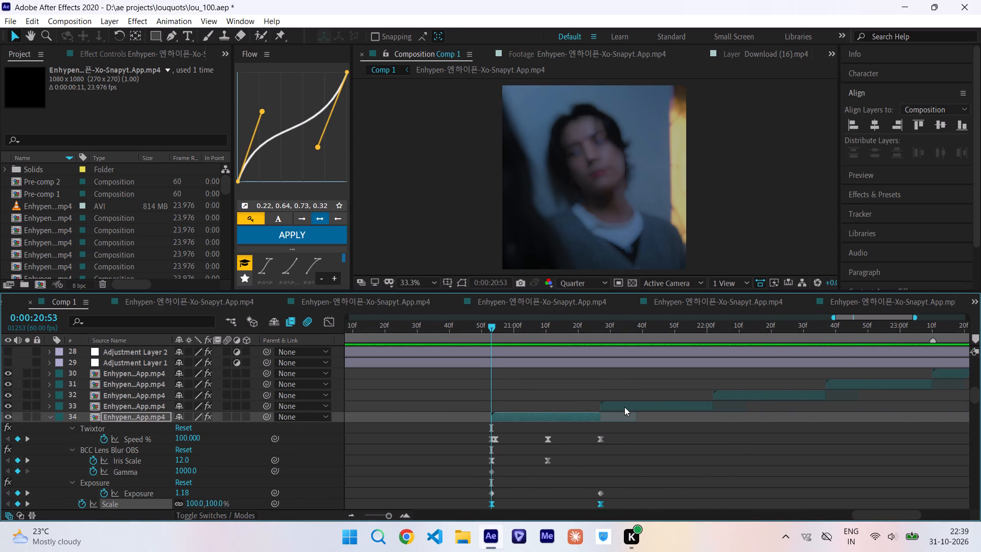
# Paste the 100% to 110% Scale keyframes onto layer 33 at 0:00:21:27 and onto layer 32 at 0:00:22:02.
pyautogui.click(624, 407)
pyautogui.write('is')
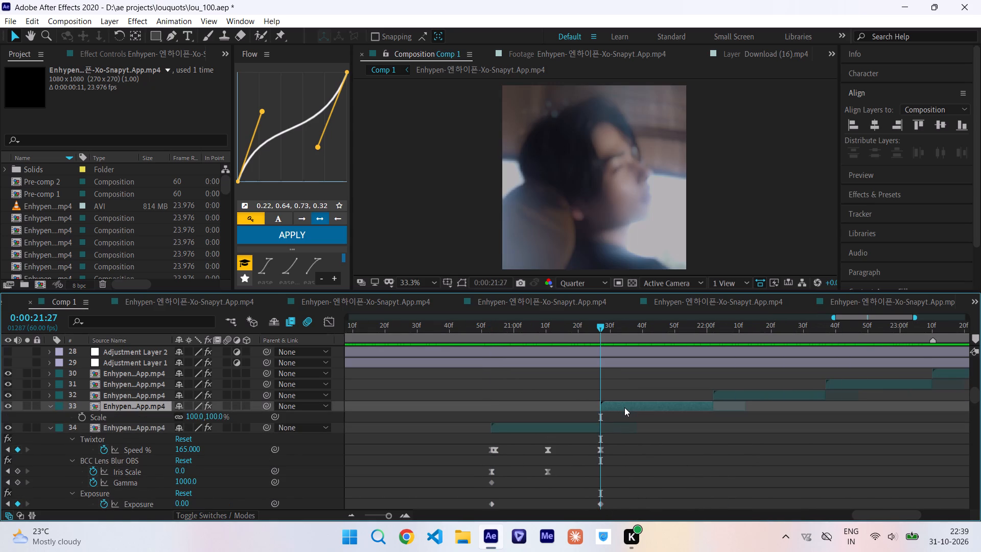
pyautogui.hotkey('ctrl', 'v')
pyautogui.click(740, 397)
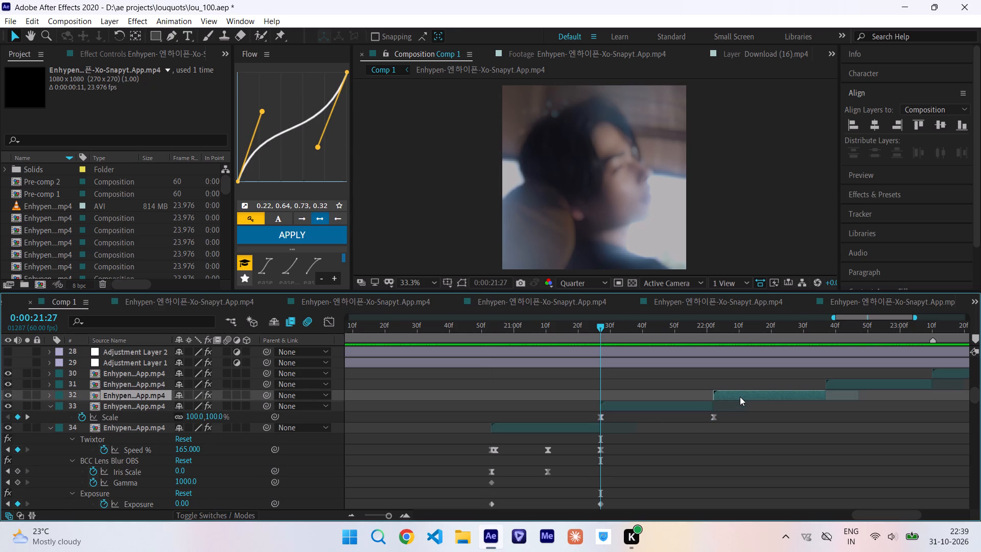
pyautogui.write('is')
pyautogui.hotkey('ctrl', 'v')
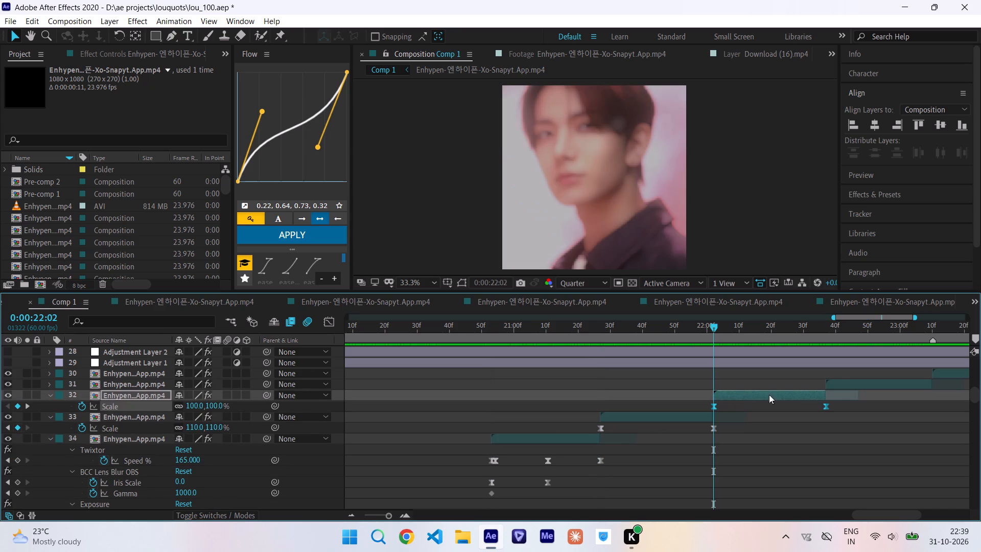
# Paste the Scale keyframes onto layer 31 at its start, 0:00:22:37, and move the 110% keyframe to the clip's end.
pyautogui.click(842, 382)
pyautogui.press('i')
pyautogui.hotkey('ctrl', 'v')
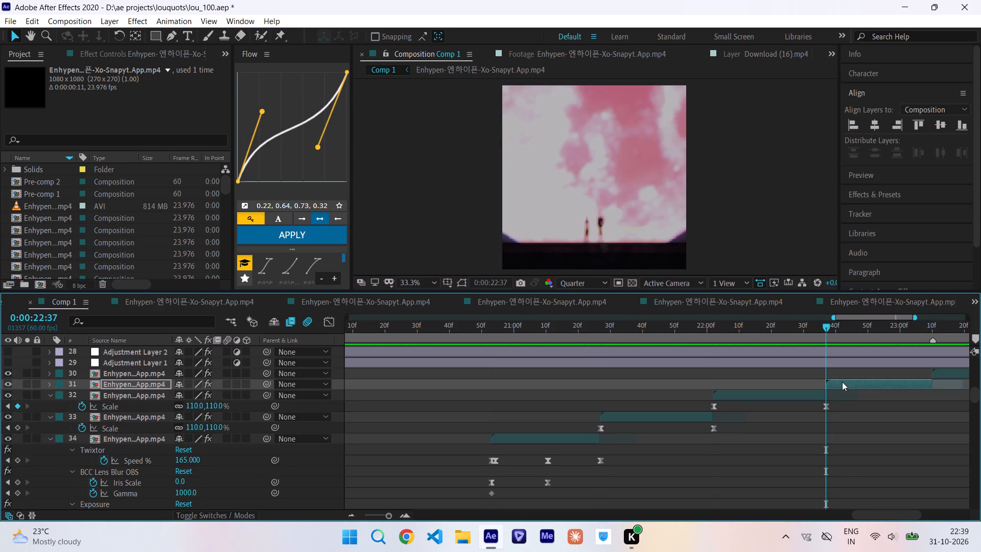
pyautogui.press('u')
pyautogui.hscroll(-1, 842, 382)
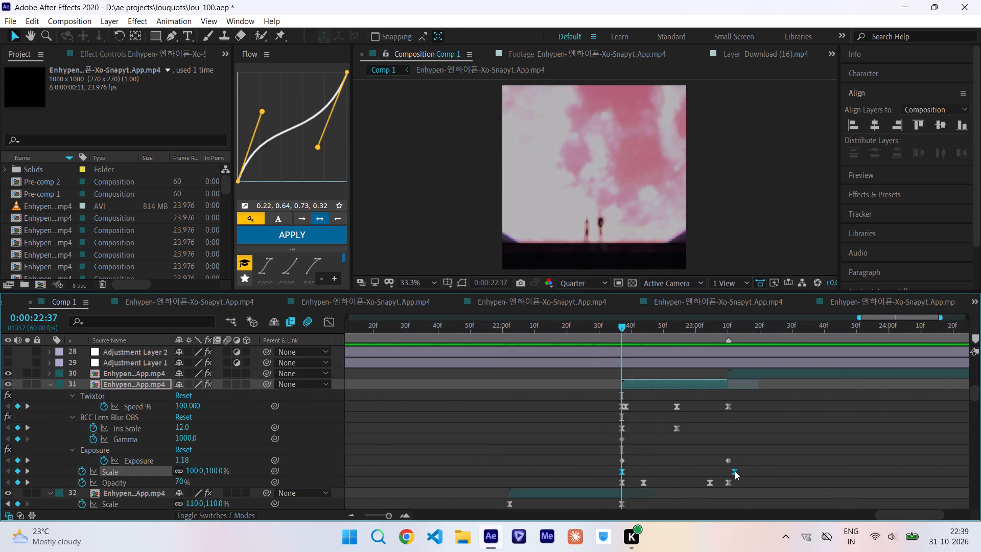
pyautogui.keyDown('alt'); pyautogui.moveTo(734, 471); pyautogui.dragTo(727, 471); pyautogui.keyUp('alt')
# Inside layer 35's nested composition, slide the glowing-hand footage earlier and extend its end, and return to Comp 1.
pyautogui.scroll(-1, 727, 471)
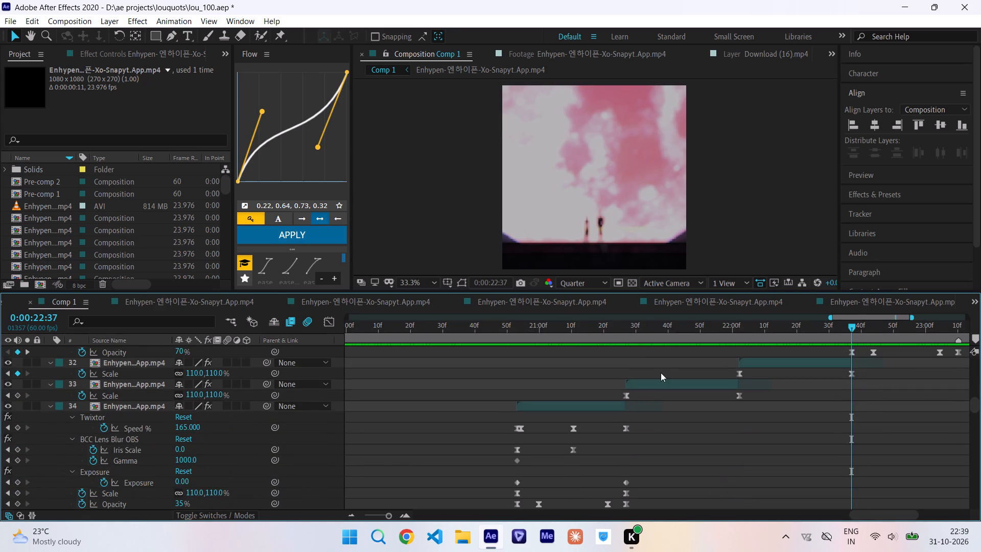
pyautogui.moveTo(635, 332); pyautogui.dragTo(426, 346)
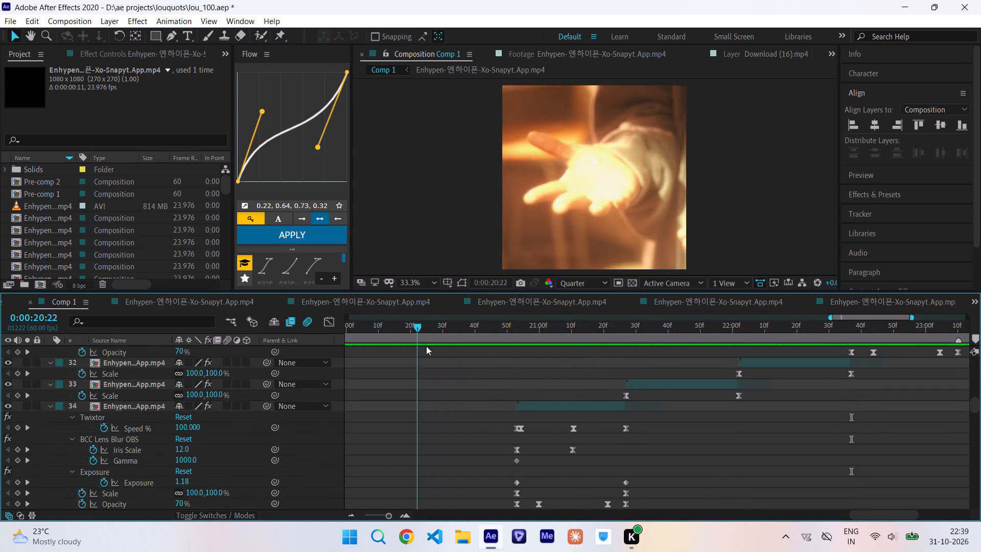
pyautogui.moveTo(426, 346); pyautogui.dragTo(443, 350)
pyautogui.scroll(-1, 443, 350)
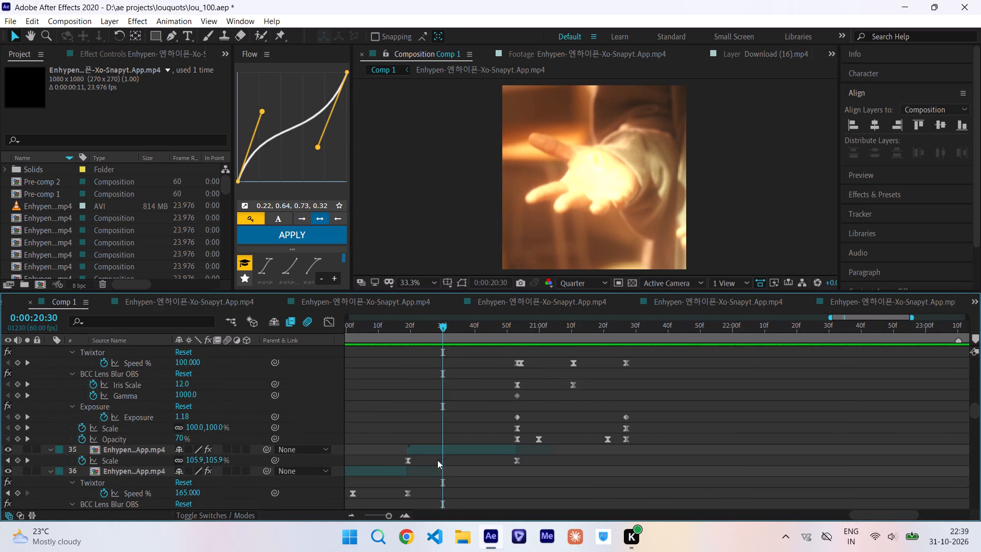
pyautogui.doubleClick(433, 448)
pyautogui.moveTo(461, 351); pyautogui.dragTo(412, 359)
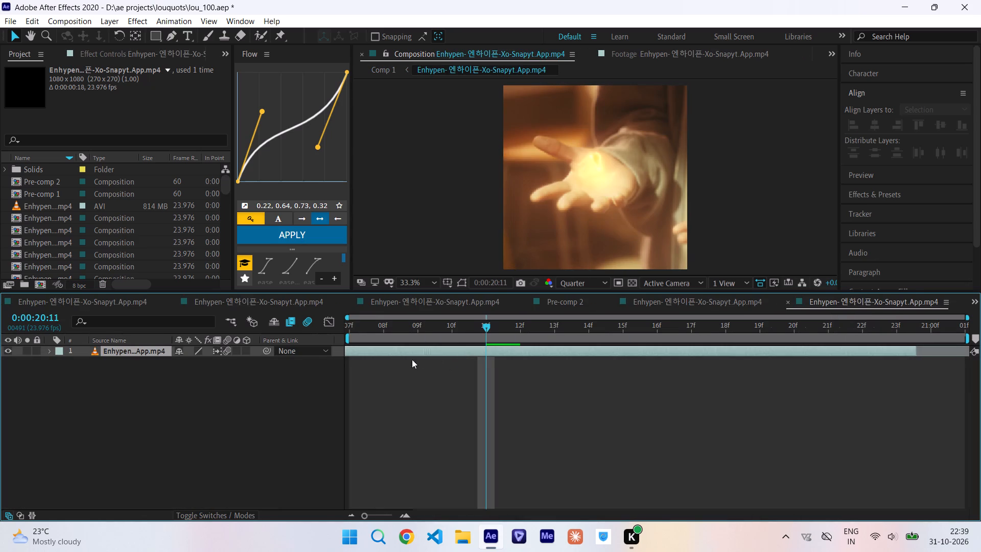
pyautogui.moveTo(412, 359); pyautogui.dragTo(349, 356)
pyautogui.moveTo(489, 327); pyautogui.dragTo(827, 358)
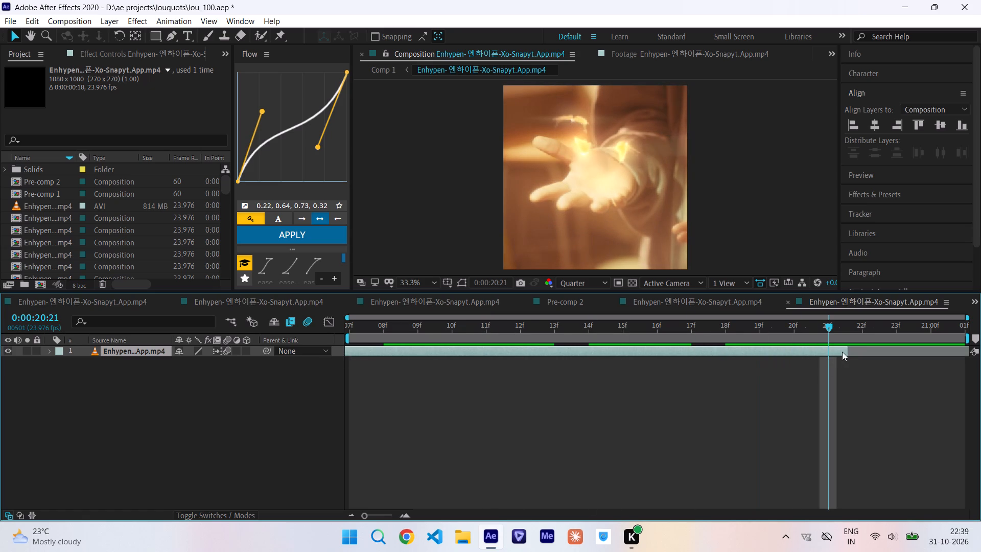
pyautogui.moveTo(847, 352); pyautogui.dragTo(966, 364)
pyautogui.moveTo(831, 352); pyautogui.dragTo(729, 360)
pyautogui.moveTo(383, 63); pyautogui.dragTo(384, 68)
pyautogui.click(384, 68)
# Scrub through the clips on layers 35 to 30 to examine their zooms and cuts, and start playback of Comp 1.
pyautogui.moveTo(458, 328); pyautogui.dragTo(467, 328)
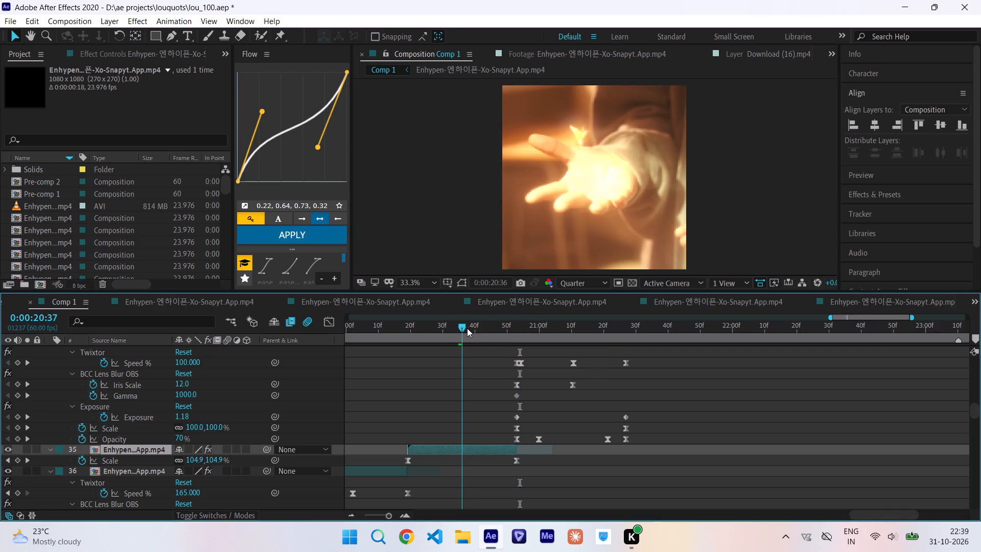
pyautogui.moveTo(467, 328); pyautogui.dragTo(394, 344)
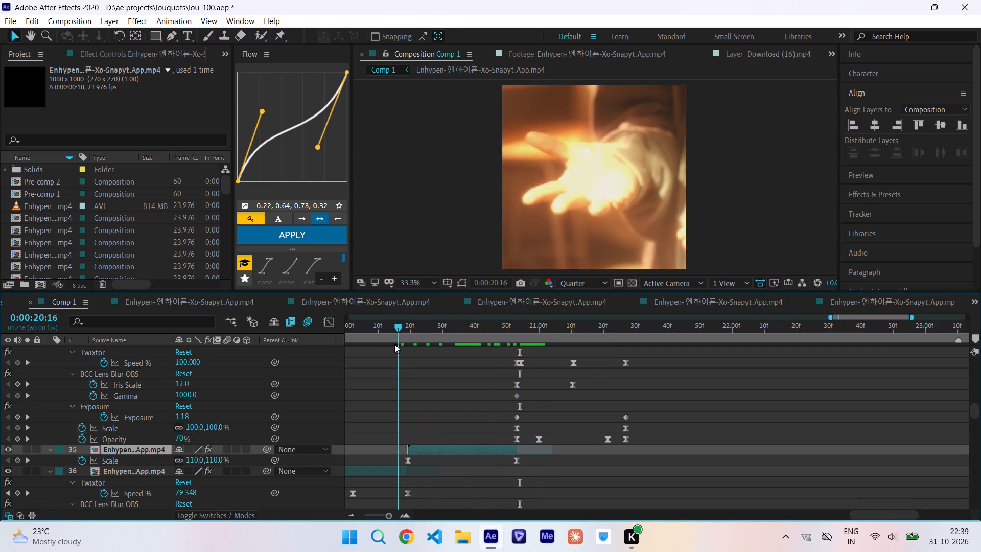
pyautogui.moveTo(394, 344); pyautogui.dragTo(498, 335)
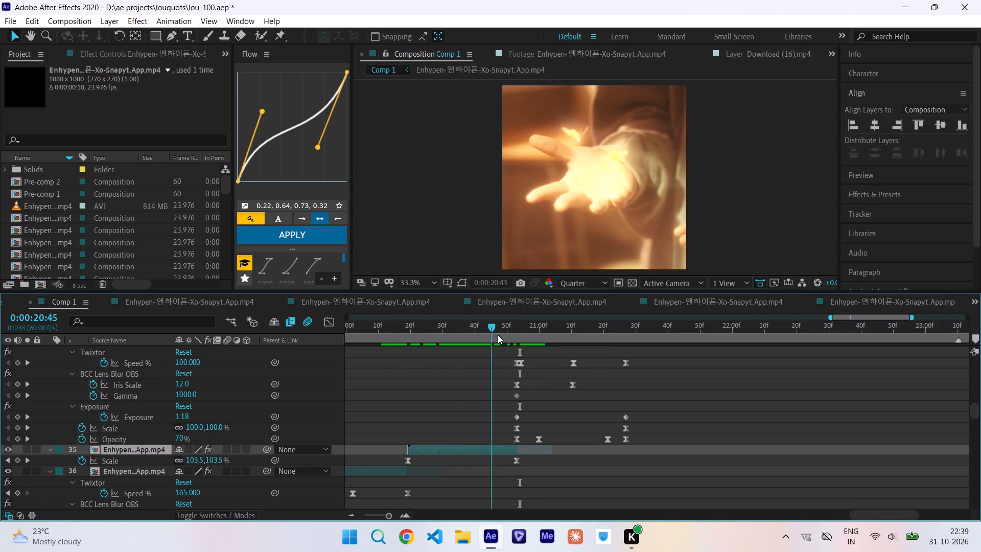
pyautogui.moveTo(498, 335); pyautogui.dragTo(687, 339)
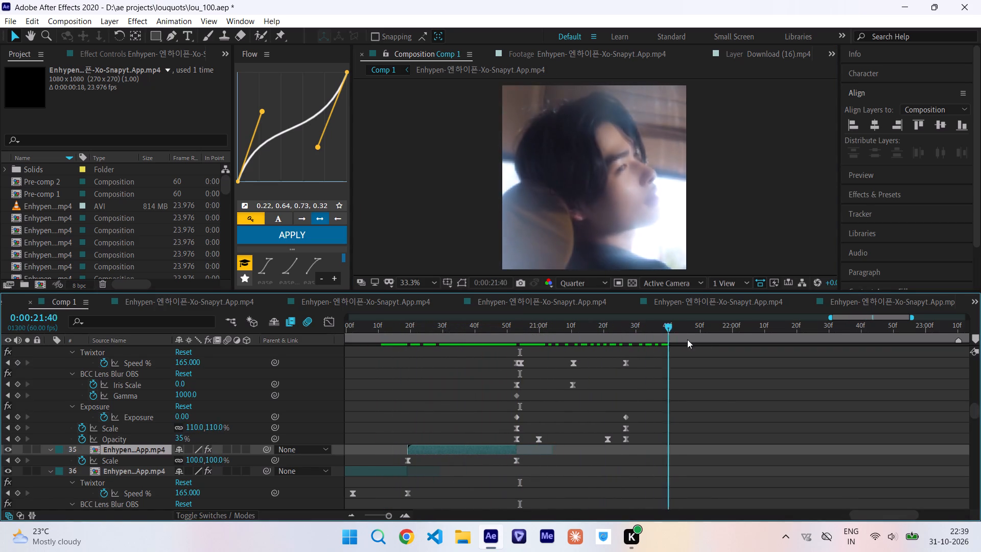
pyautogui.moveTo(687, 339); pyautogui.dragTo(839, 348)
pyautogui.scroll(1, 839, 348)
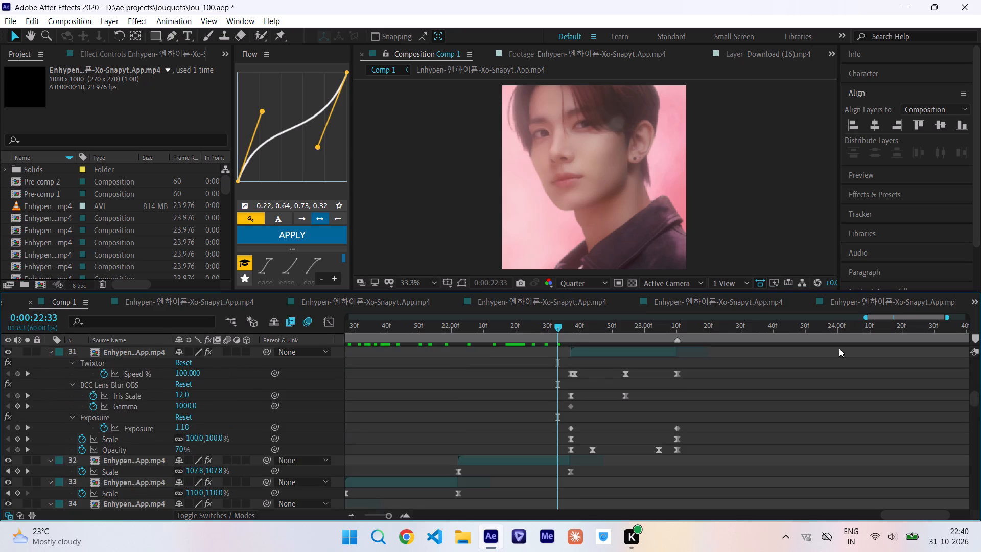
pyautogui.moveTo(570, 335); pyautogui.dragTo(653, 334)
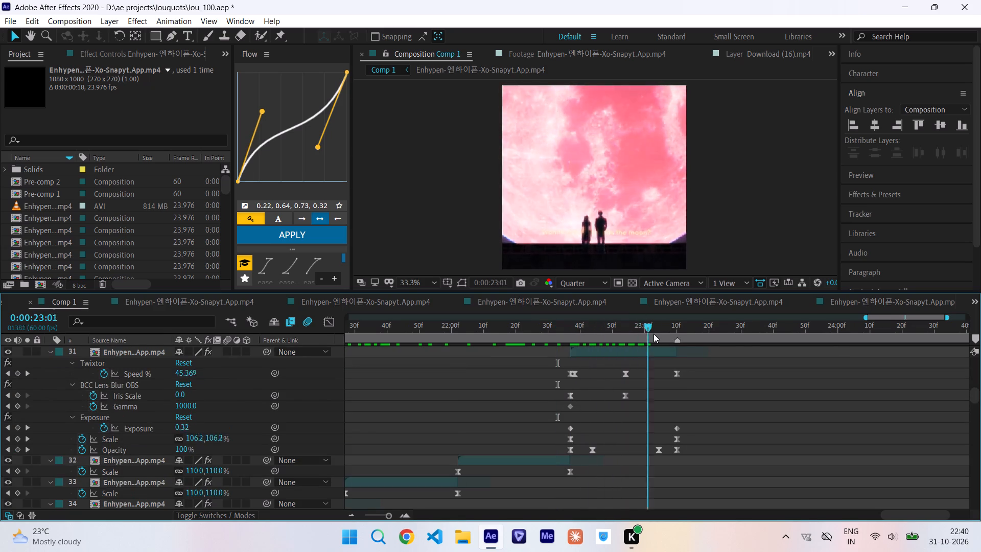
pyautogui.moveTo(653, 334); pyautogui.dragTo(640, 355)
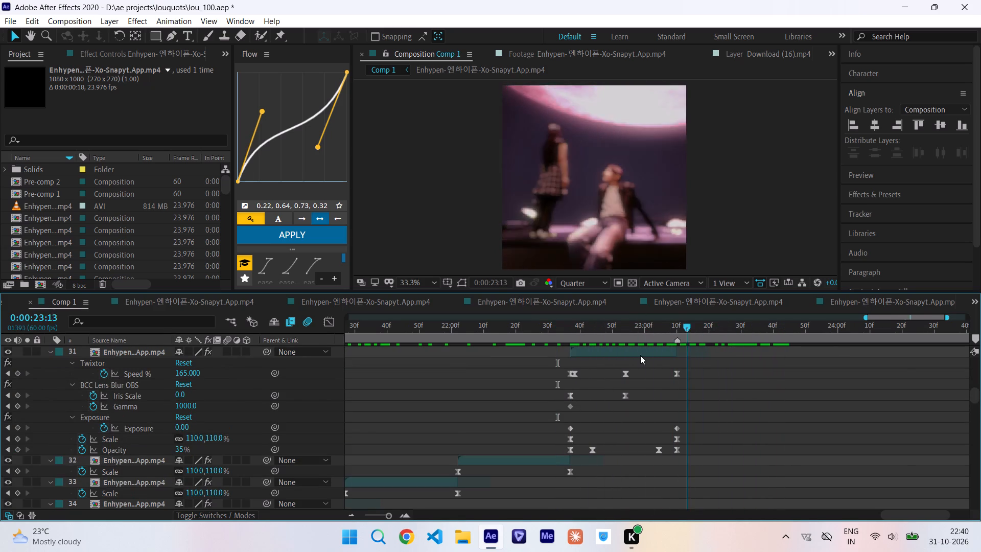
pyautogui.moveTo(640, 355); pyautogui.dragTo(630, 354)
pyautogui.press('space')
pyautogui.scroll(3, 745, 376)
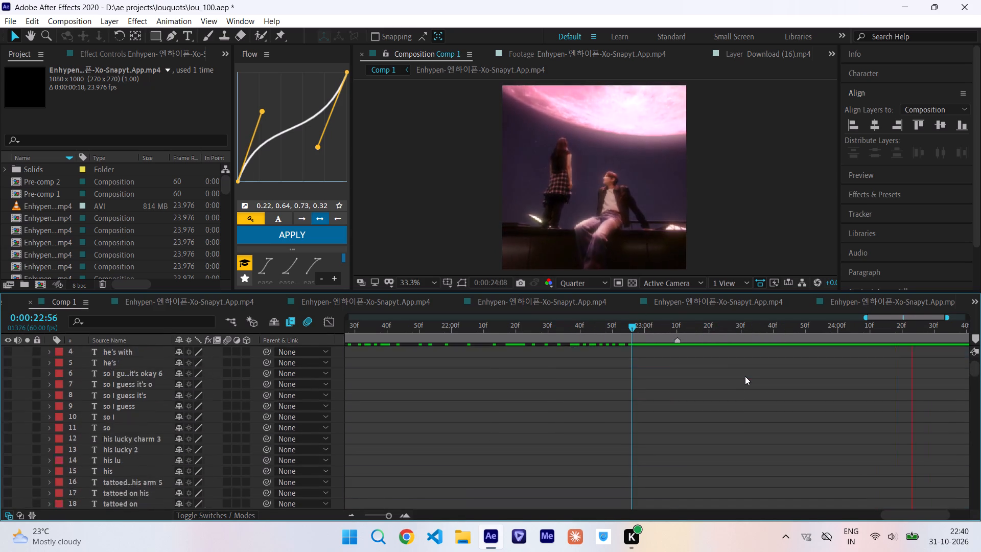
pyautogui.scroll(2, 745, 376)
pyautogui.hscroll(-2, 745, 376)
pyautogui.scroll(-2, 745, 376)
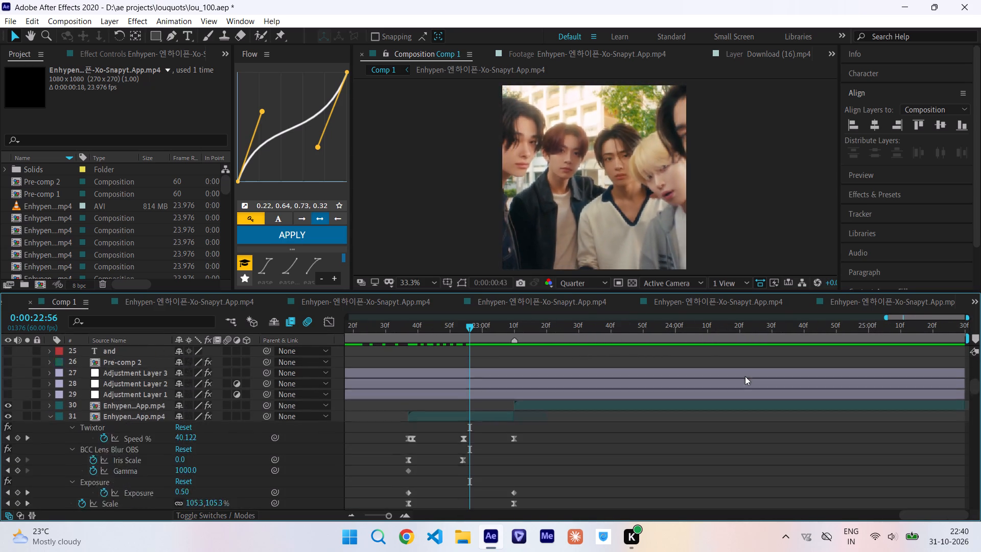
# Deselect everything and collapse the revealed keyframe properties of all layers in Comp 1.
pyautogui.click(693, 454)
pyautogui.write('uu')
# Watch Comp 1 play from beginning to end with its whole duration in view, checking the clip motion and cuts.
pyautogui.hscroll(9, 693, 454)
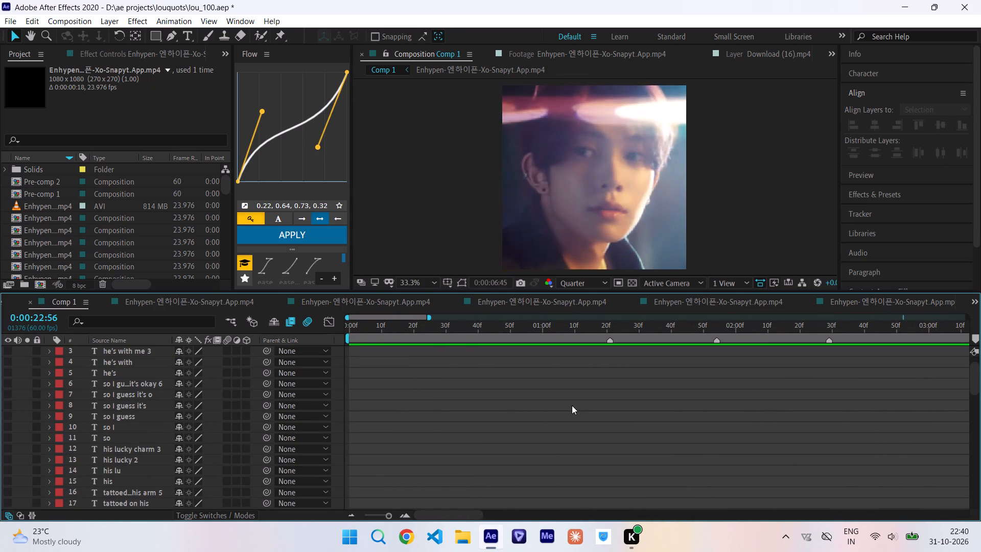
pyautogui.tripleClick(349, 513)
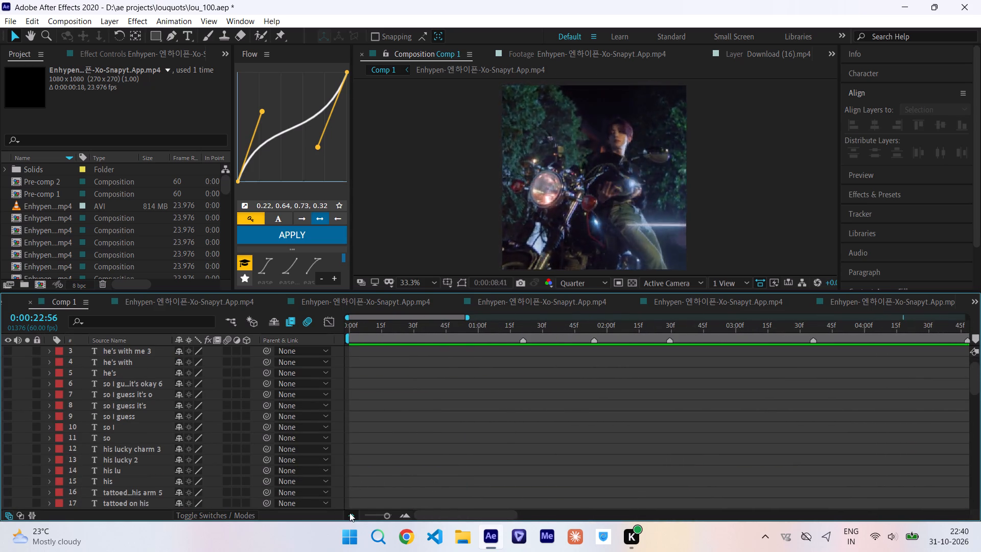
pyautogui.doubleClick(349, 513)
pyautogui.scroll(-8, 493, 350)
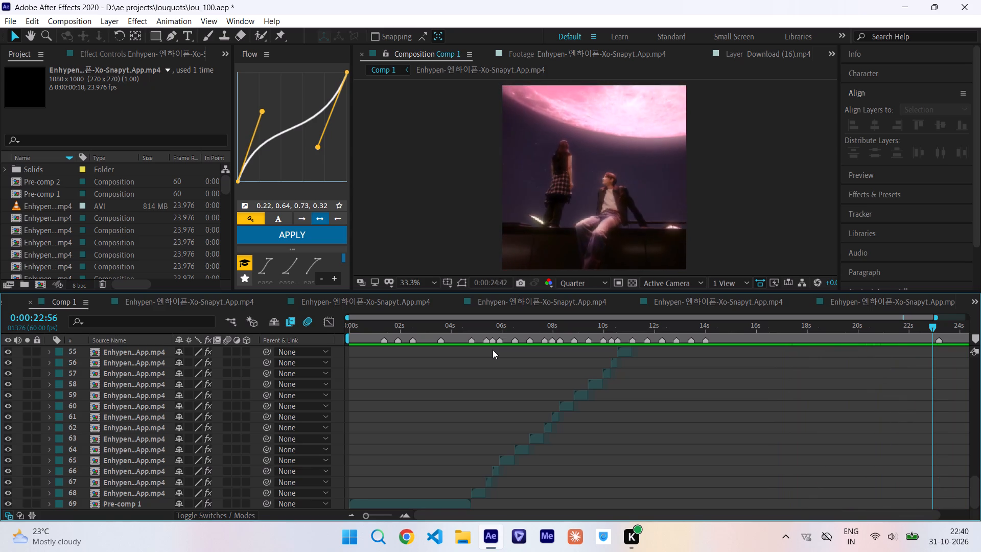
pyautogui.hscroll(-5, 493, 350)
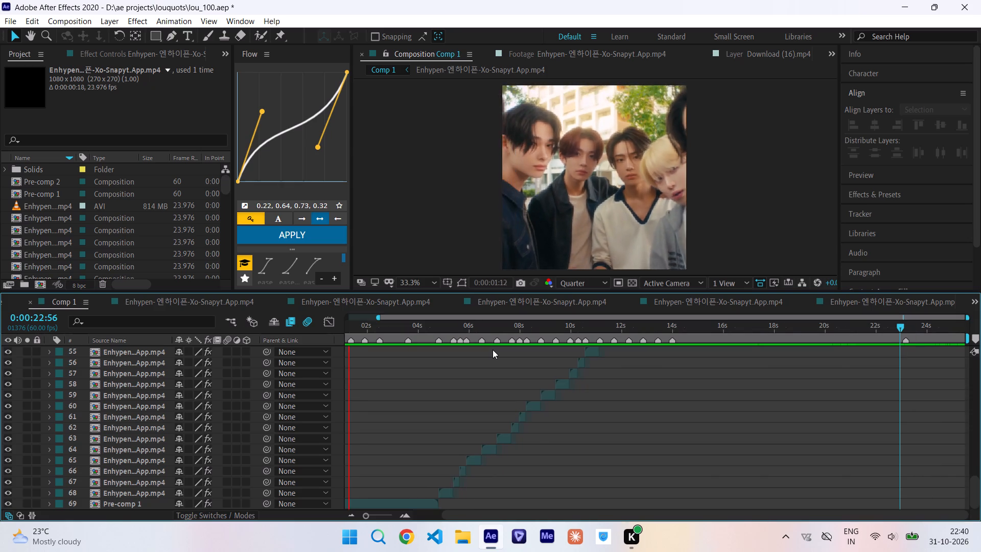
# Watch Comp 1 play through again from the start, checking clip motion and cuts up to the last clip.
pyautogui.hscroll(-11, 776, 389)
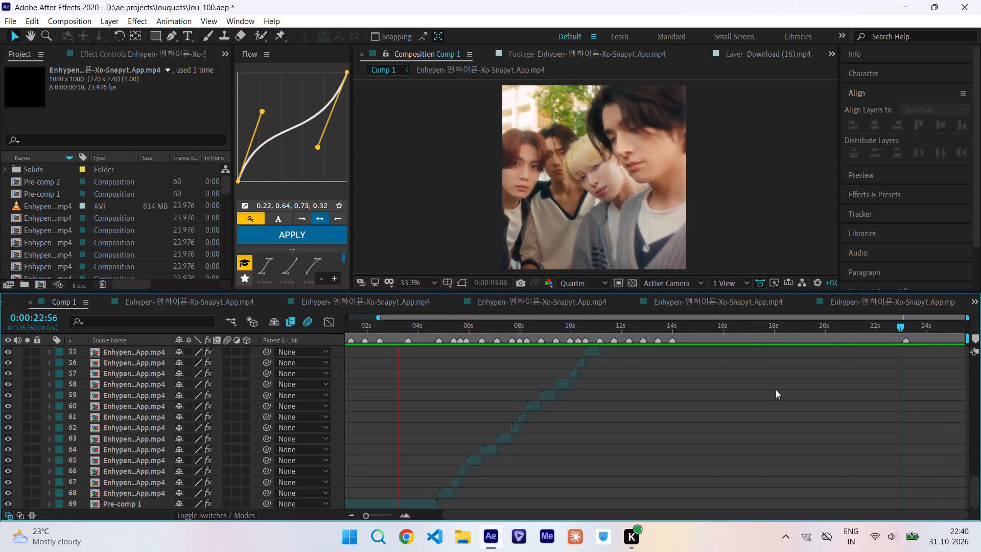
pyautogui.click(776, 389)
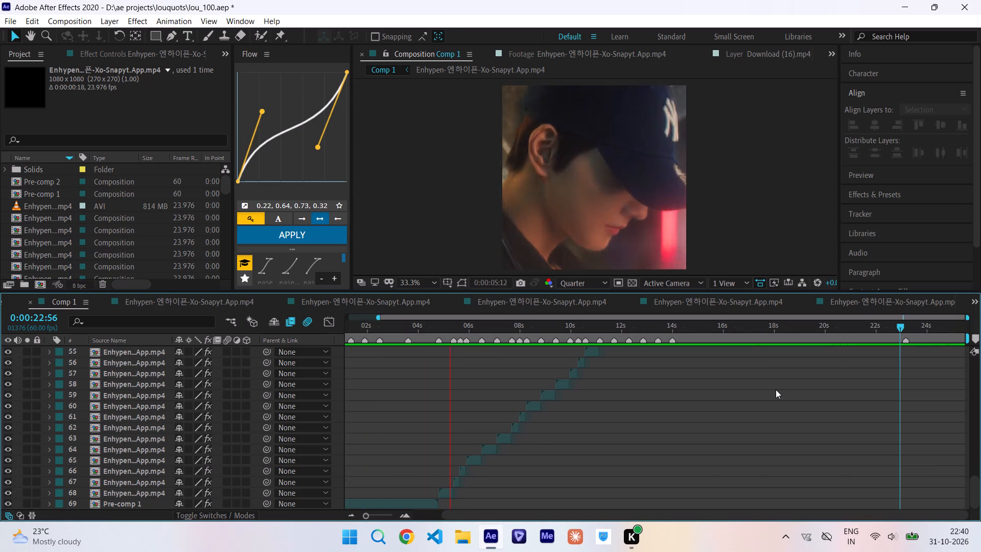
pyautogui.hscroll(-10, 776, 389)
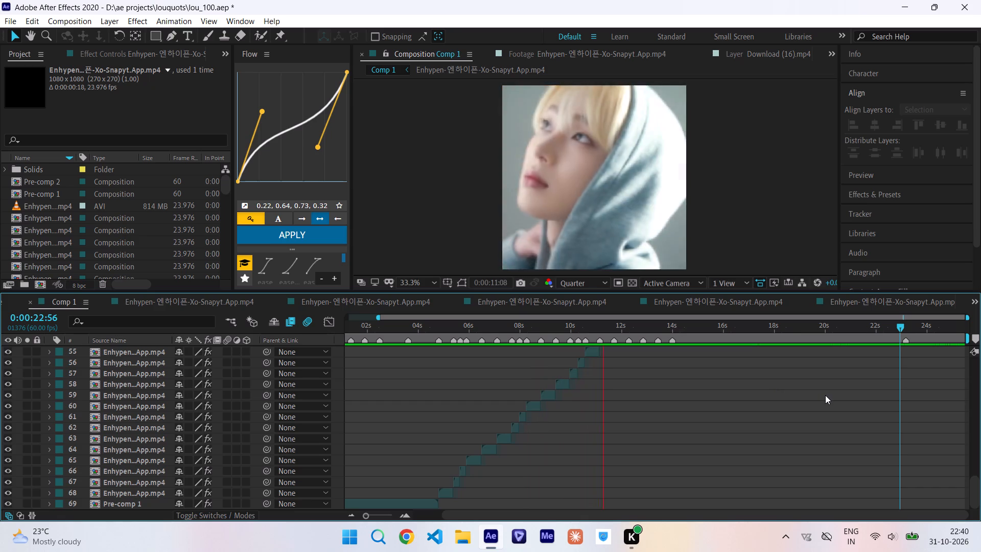
pyautogui.hscroll(-6, 825, 395)
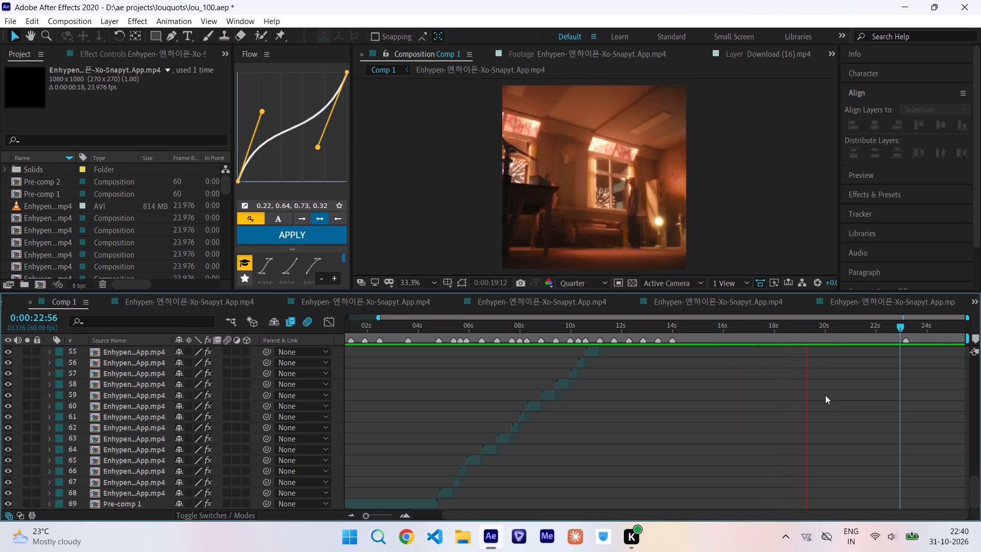
pyautogui.hscroll(-2, 825, 395)
pyautogui.scroll(3, 825, 395)
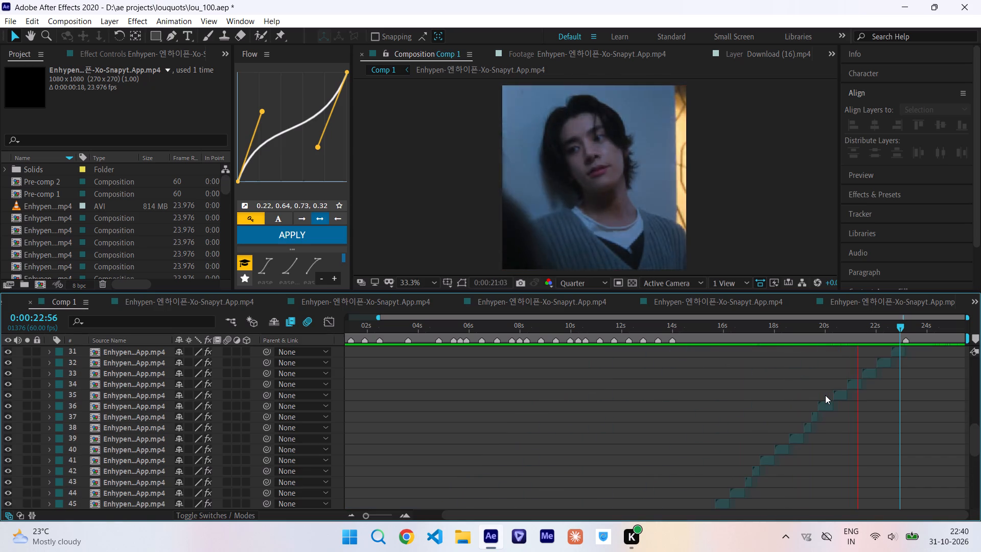
pyautogui.scroll(1, 825, 395)
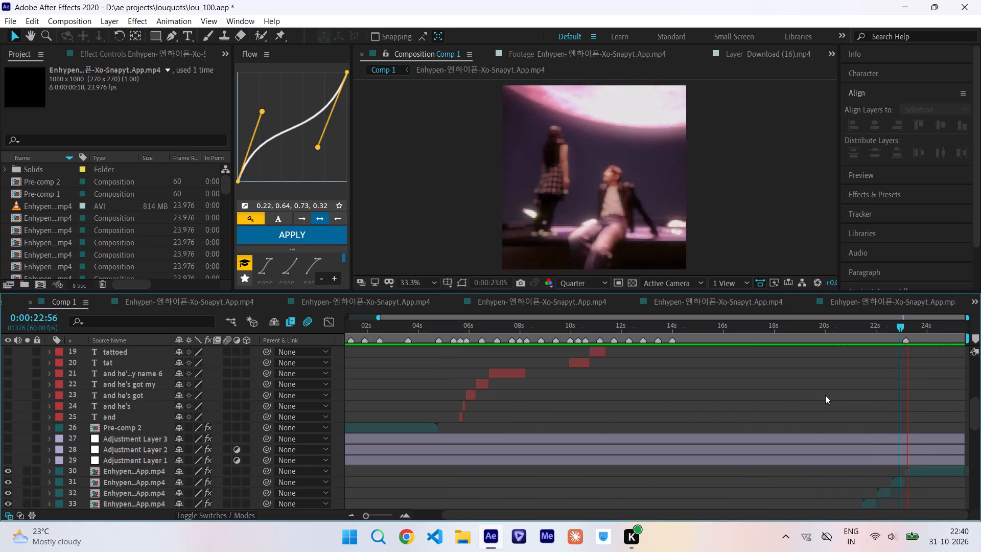
# Examine the cut between the clips on layers 31 and 30 up close, playing from 0:00:22:42.
pyautogui.moveTo(904, 325); pyautogui.dragTo(908, 330)
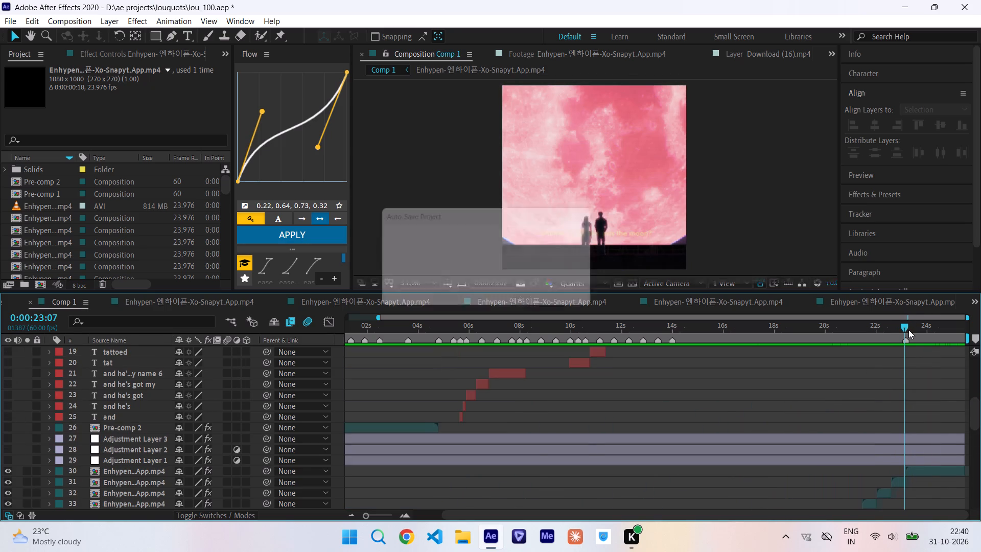
pyautogui.tripleClick(406, 514)
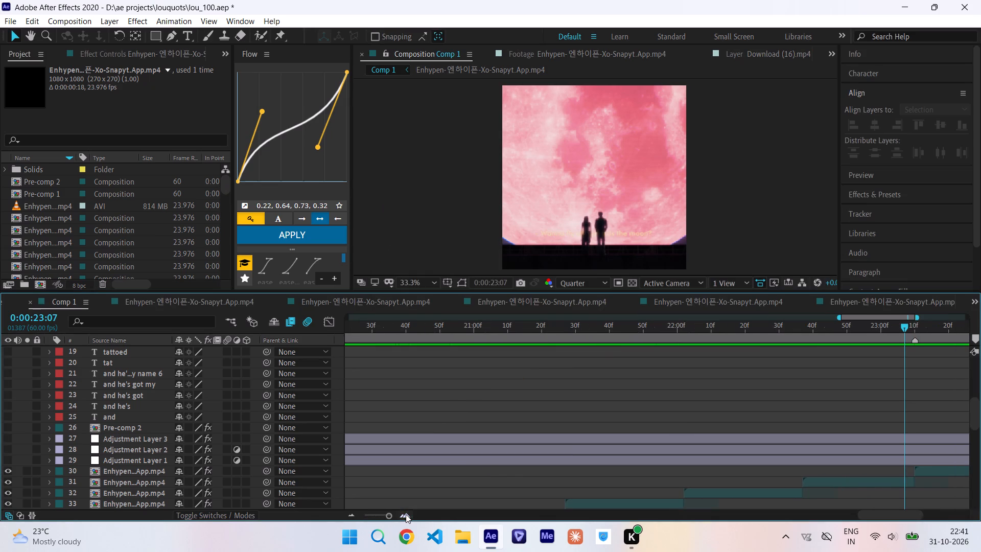
pyautogui.hscroll(-2, 672, 431)
pyautogui.moveTo(498, 328); pyautogui.dragTo(414, 411)
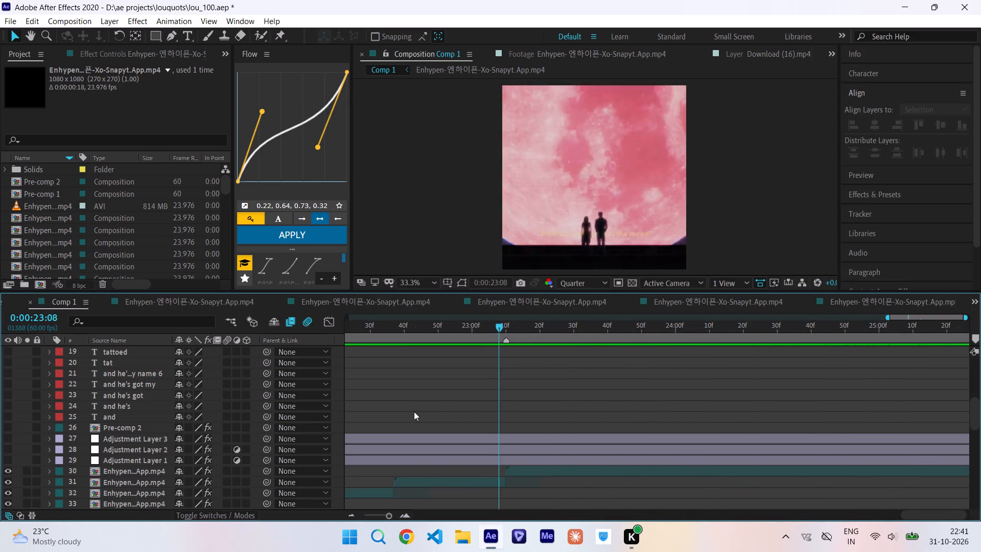
pyautogui.moveTo(414, 411); pyautogui.dragTo(411, 411)
pyautogui.press('space')
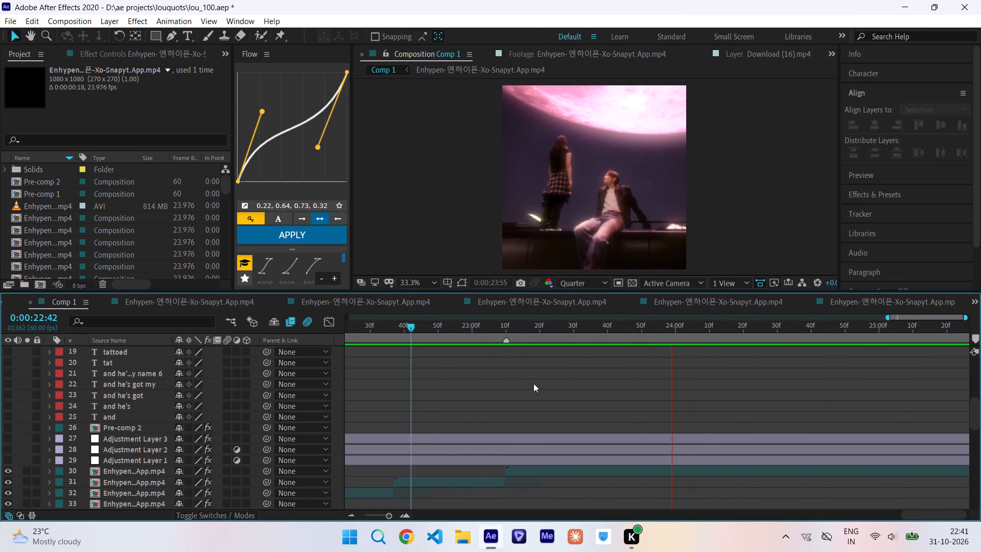
# Save the project.
pyautogui.hotkey('ctrl', 's')
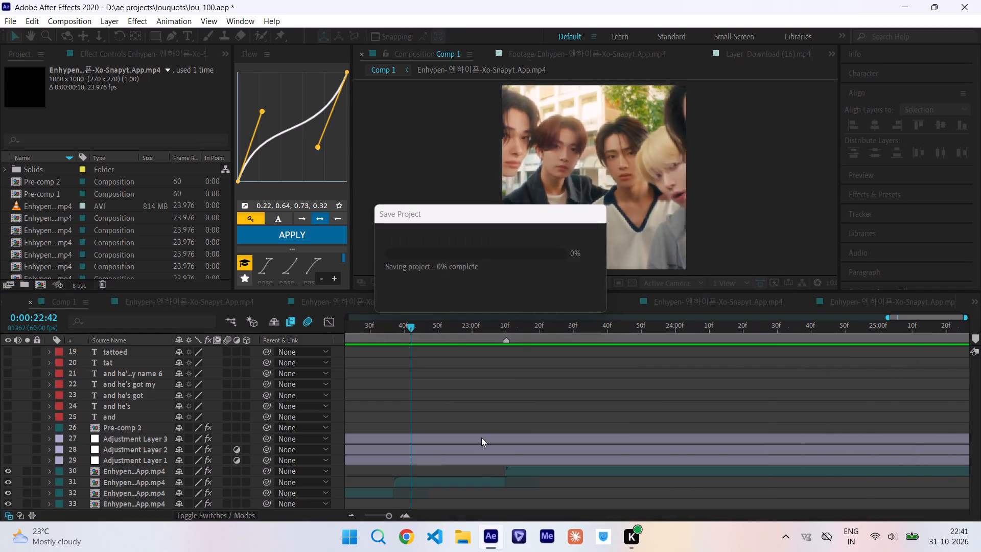
# Review the playback of Comp 1 from beginning to end with the whole duration in view, following the clip layers.
pyautogui.hscroll(4, 481, 438)
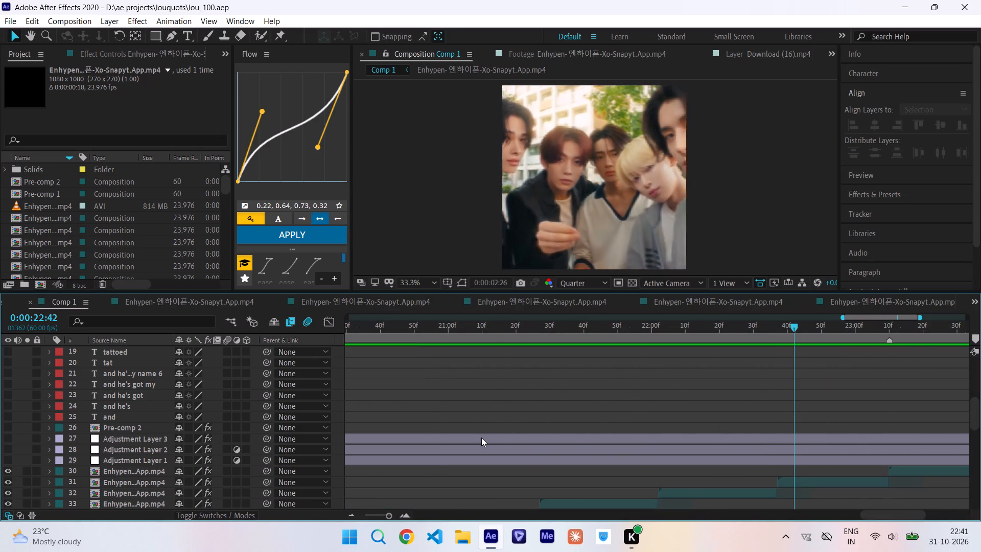
pyautogui.hscroll(-3, 481, 438)
pyautogui.tripleClick(354, 513)
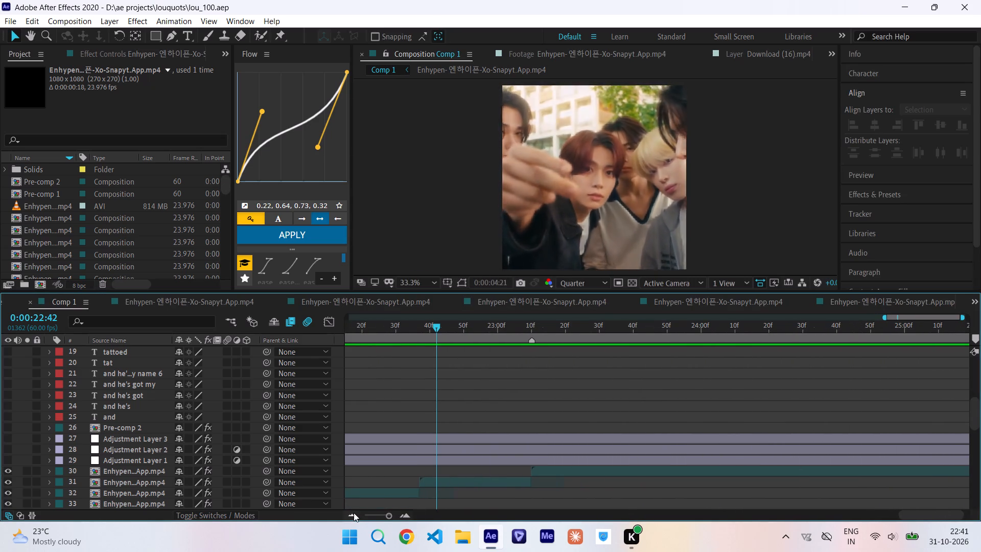
pyautogui.tripleClick(354, 513)
pyautogui.tripleClick(354, 513)
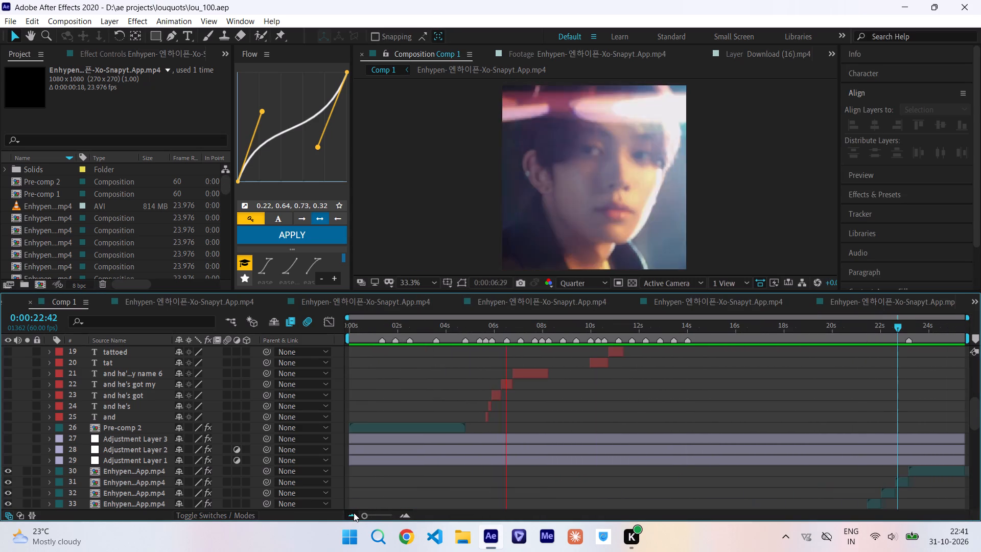
pyautogui.scroll(-20, 463, 419)
pyautogui.scroll(-13, 463, 419)
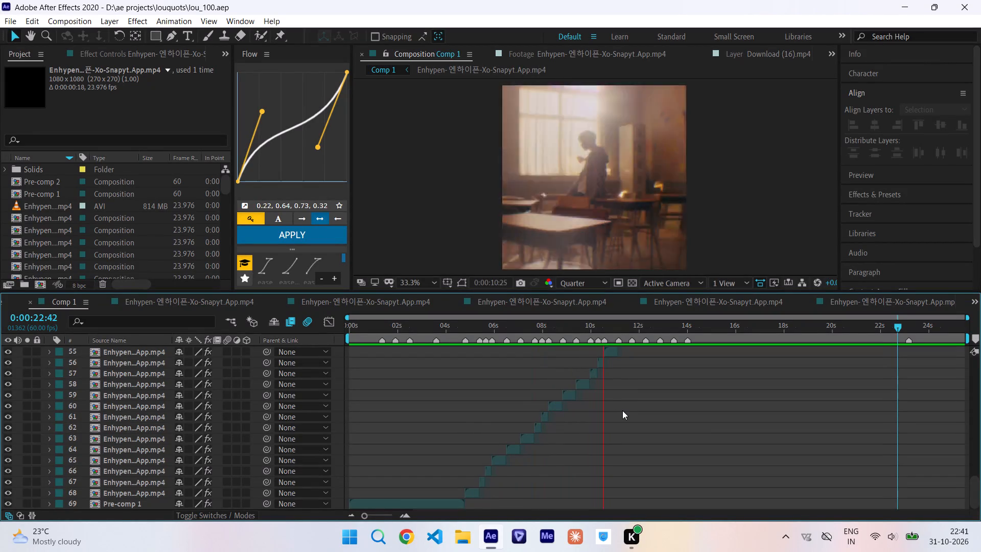
pyautogui.scroll(-4, 622, 410)
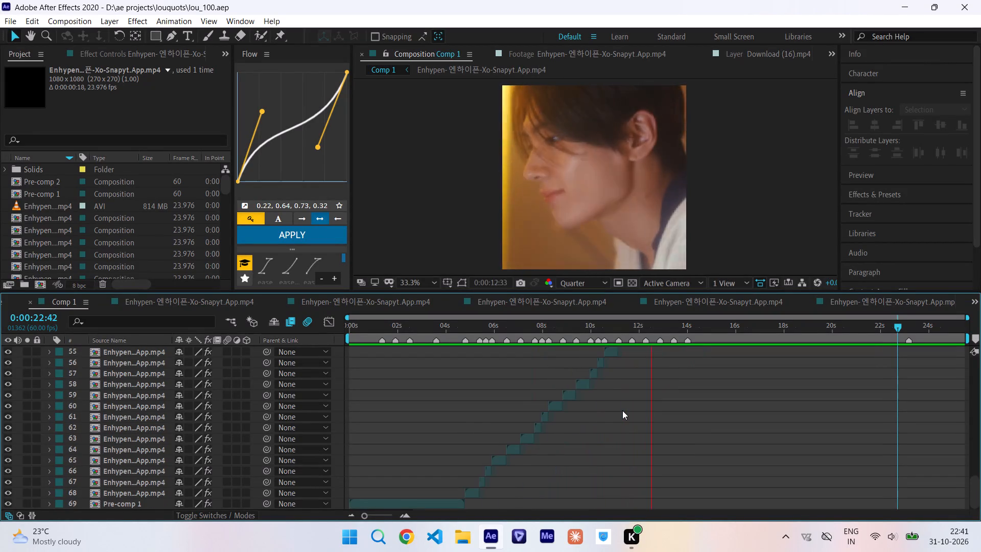
pyautogui.hscroll(-2, 622, 410)
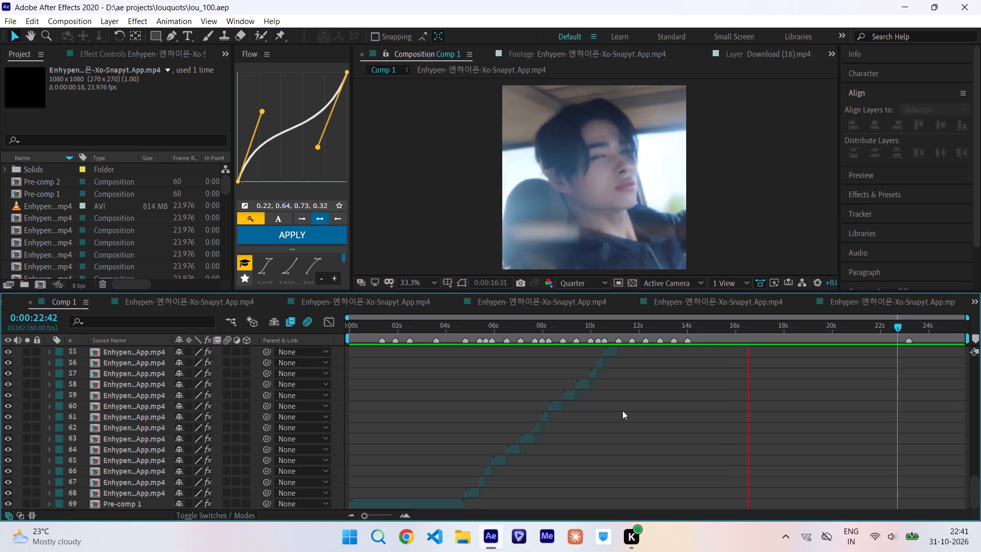
pyautogui.scroll(2, 622, 410)
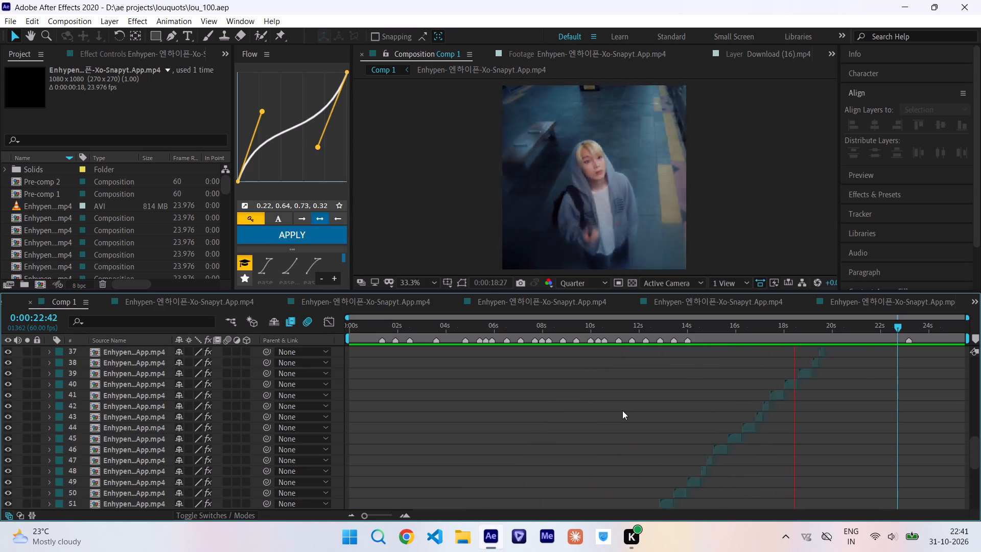
pyautogui.scroll(1, 622, 410)
pyautogui.hscroll(-3, 622, 410)
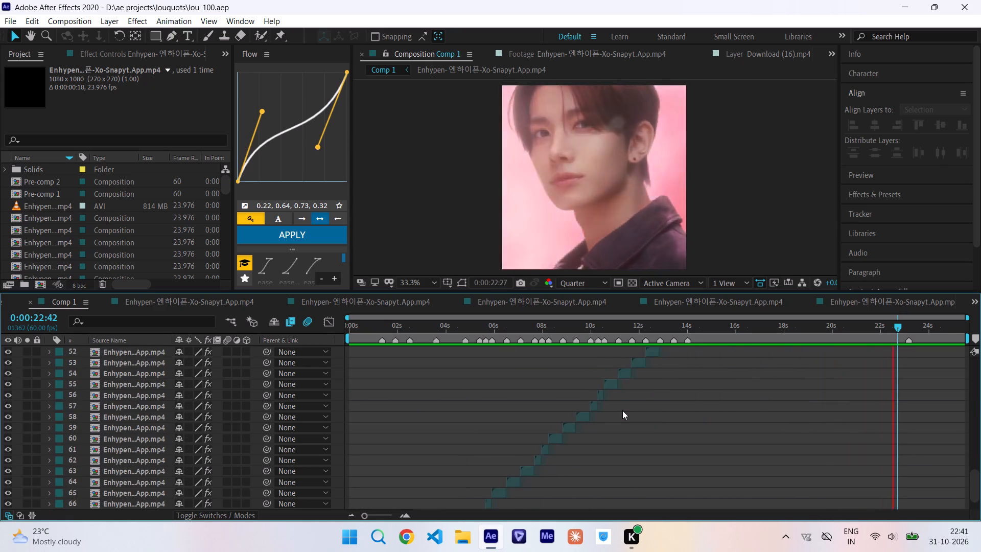
pyautogui.scroll(1, 751, 411)
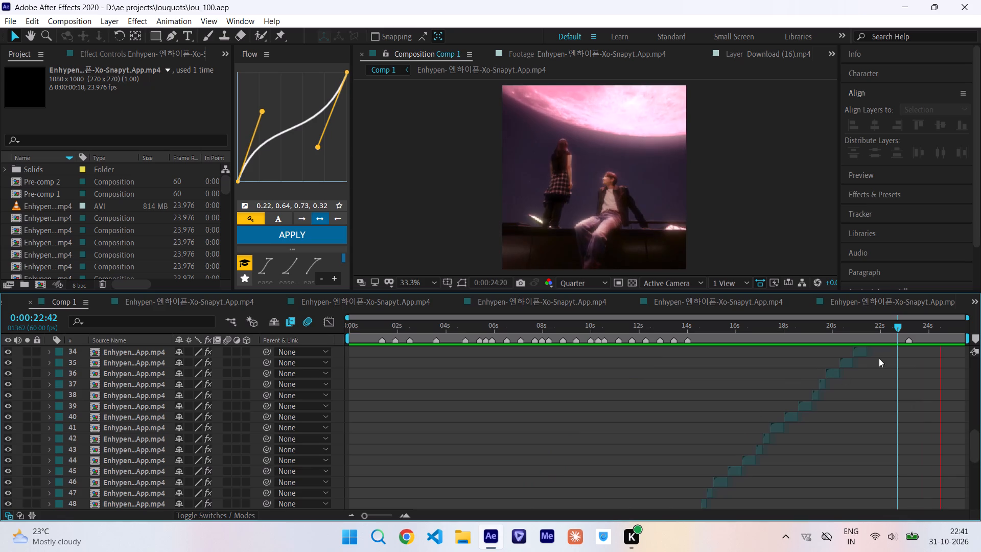
# Search the effects for "blac" and apply BCC+Black and White to the final clip on layer 30.
pyautogui.click(925, 328)
pyautogui.scroll(1, 925, 328)
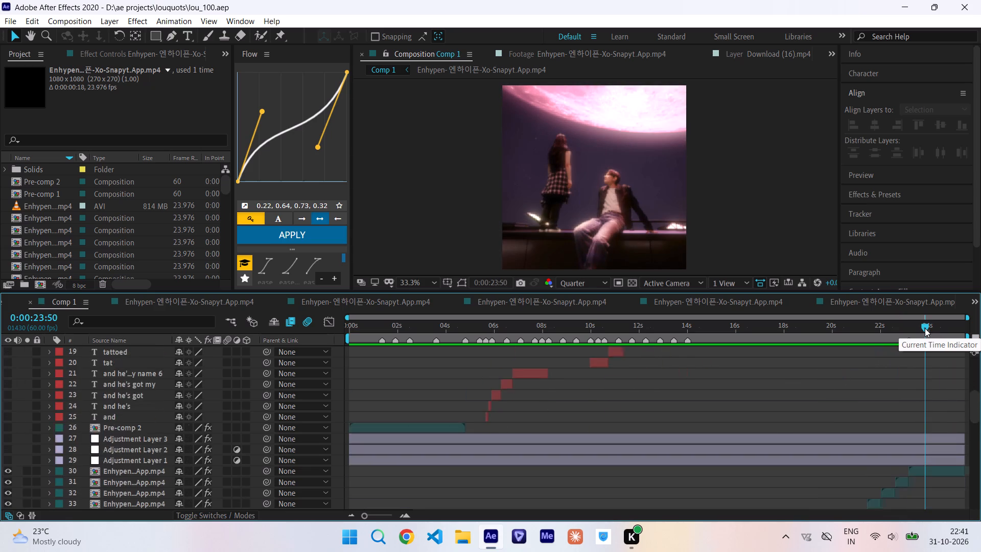
pyautogui.scroll(1, 925, 328)
pyautogui.click(899, 89)
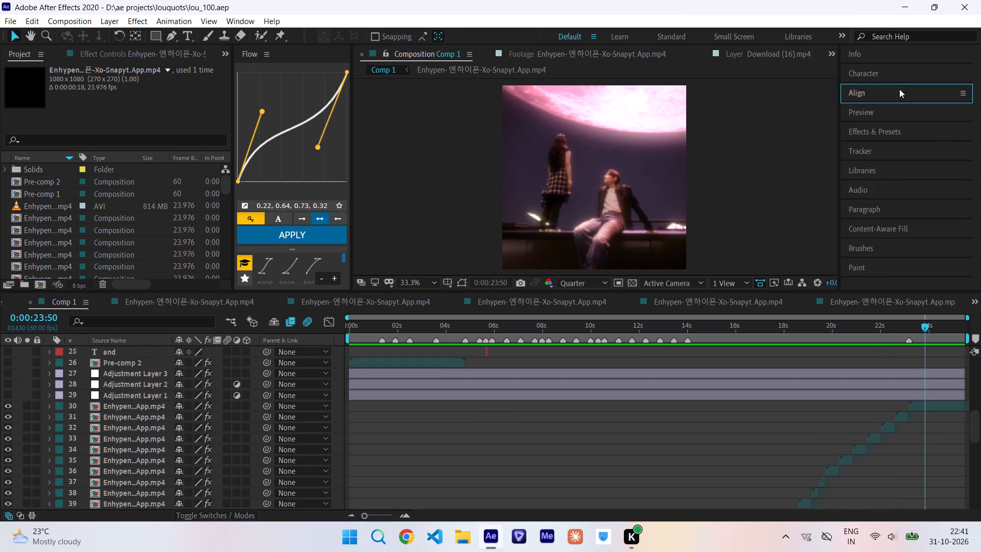
pyautogui.click(898, 133)
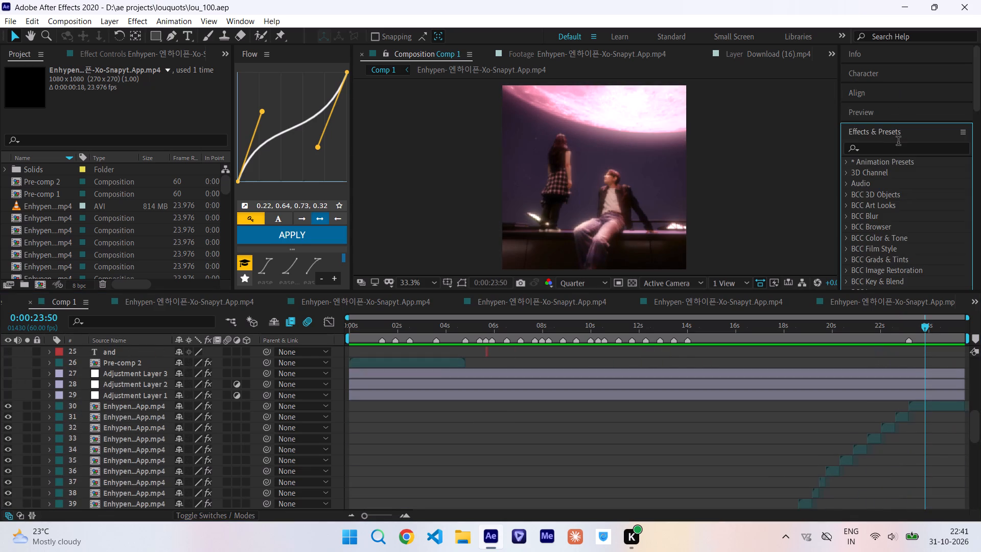
pyautogui.click(900, 149)
pyautogui.write('blac')
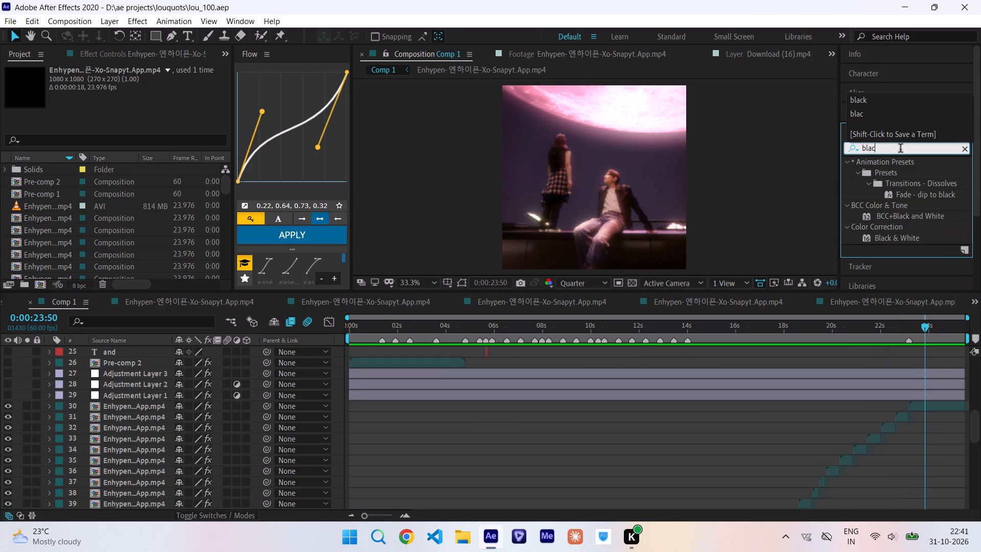
pyautogui.moveTo(918, 218); pyautogui.dragTo(960, 321)
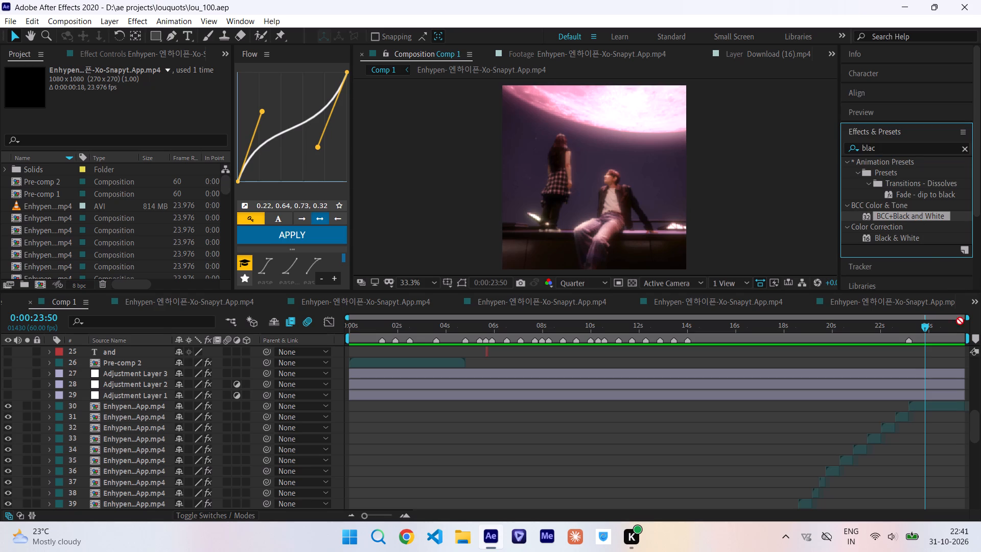
pyautogui.moveTo(960, 321); pyautogui.dragTo(952, 411)
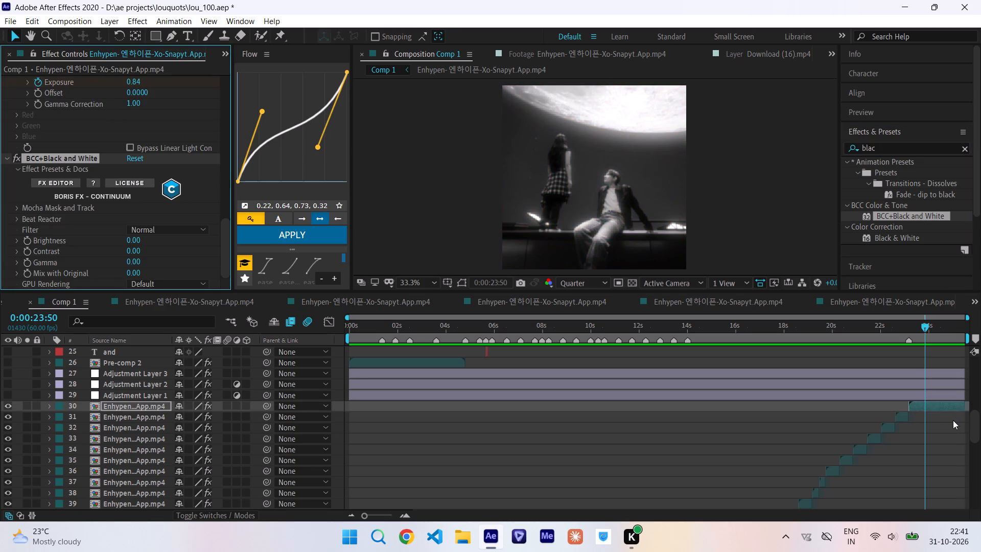
# Keyframe the BCC+Black and White Mix with Original on layer 30 at 100 at 0:00:24:19 and 0 at 0:00:25:30.
pyautogui.press('o')
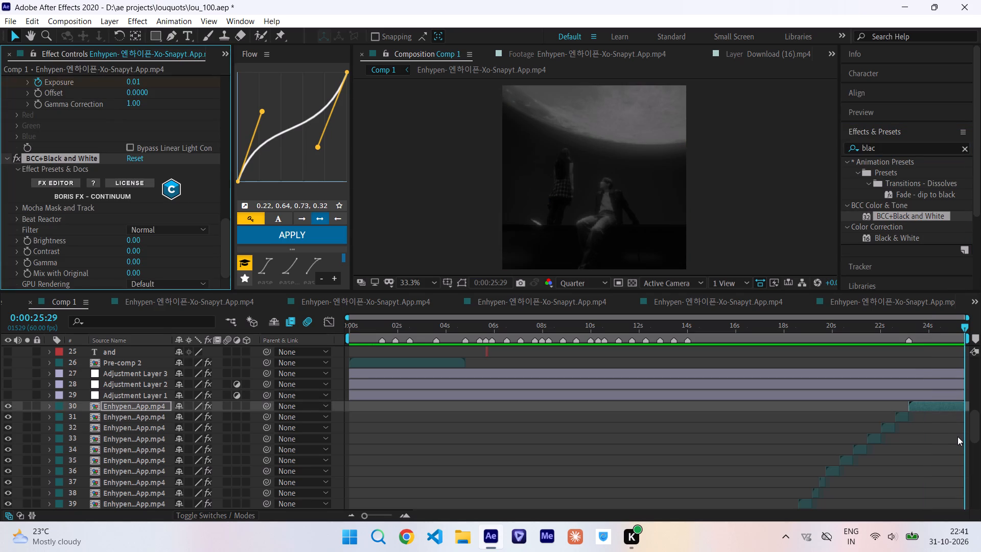
pyautogui.hotkey('ctrl', 'Right')
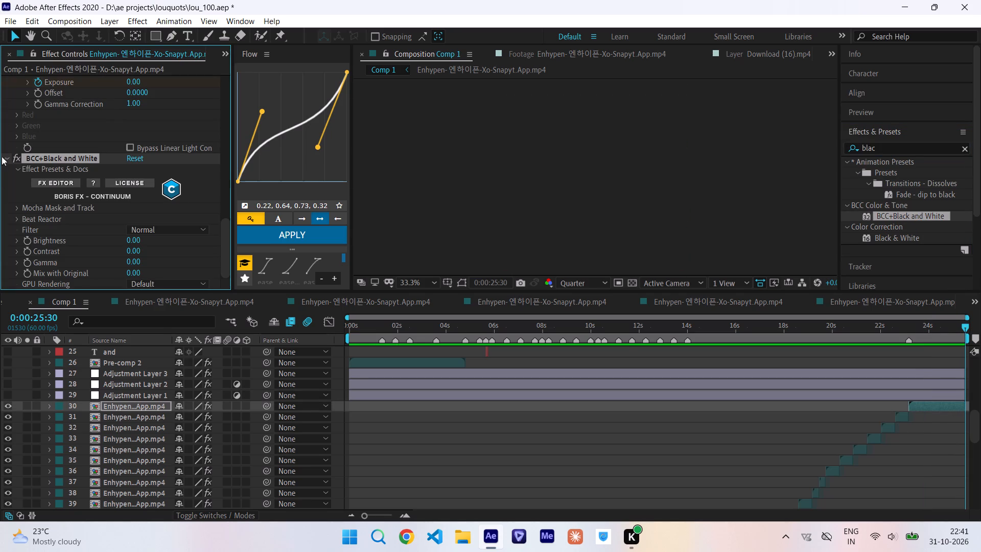
pyautogui.click(28, 277)
pyautogui.click(936, 330)
pyautogui.moveTo(132, 278); pyautogui.dragTo(194, 282)
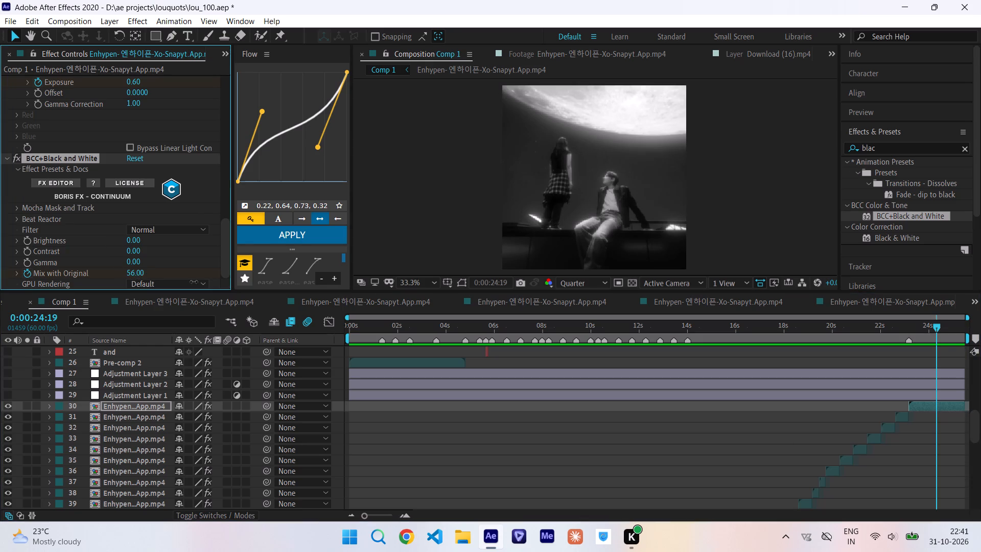
pyautogui.moveTo(194, 282); pyautogui.dragTo(354, 302)
# Scrub through layer 30's black-and-white transition and play it from 0:00:22:56 to check the fade.
pyautogui.moveTo(944, 331); pyautogui.dragTo(949, 333)
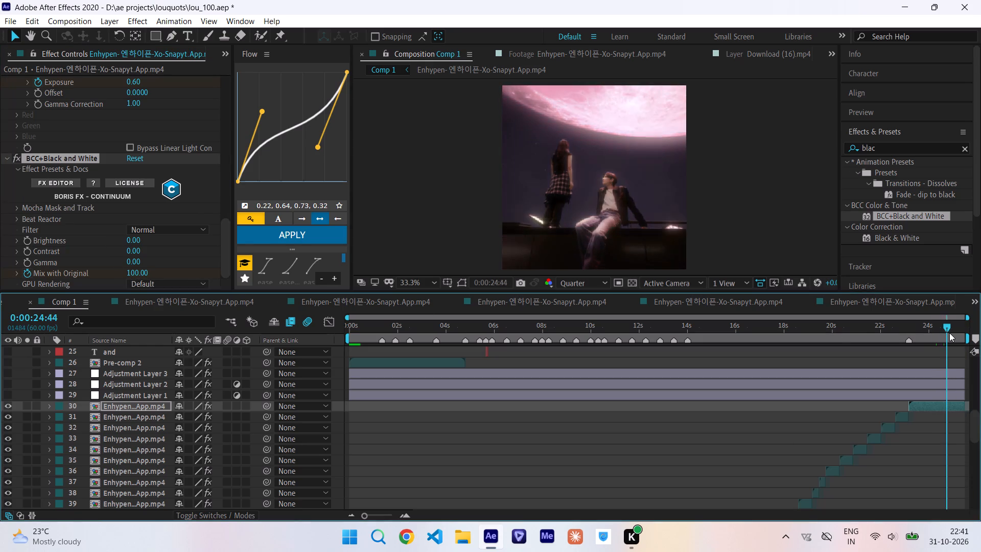
pyautogui.moveTo(949, 333); pyautogui.dragTo(949, 352)
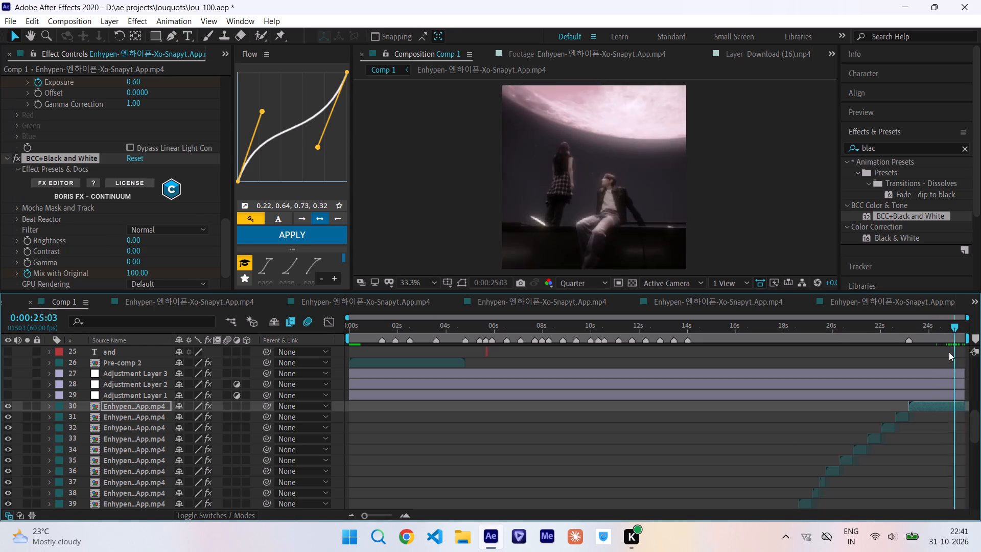
pyautogui.moveTo(949, 352); pyautogui.dragTo(934, 362)
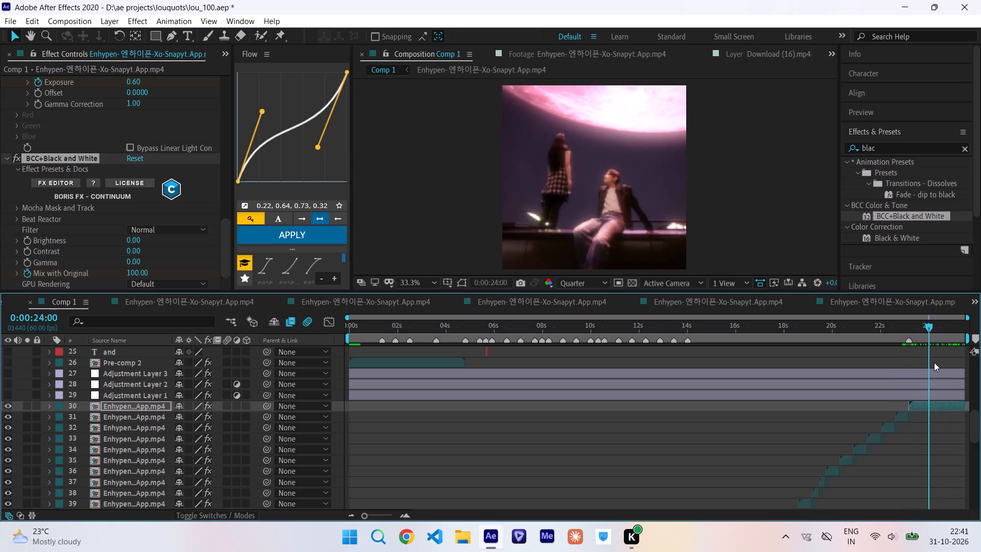
pyautogui.moveTo(934, 362); pyautogui.dragTo(903, 371)
pyautogui.press('space')
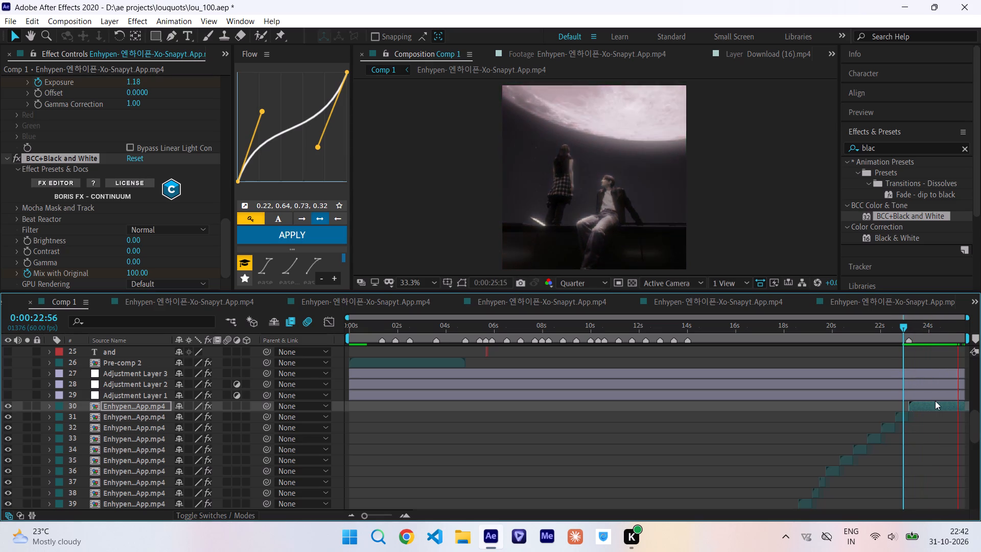
# Apply BCC+Black and White to Pre-comp 1 on layer 69, with the current time at 0:00:00:43.
pyautogui.scroll(-18, 356, 400)
pyautogui.click(366, 334)
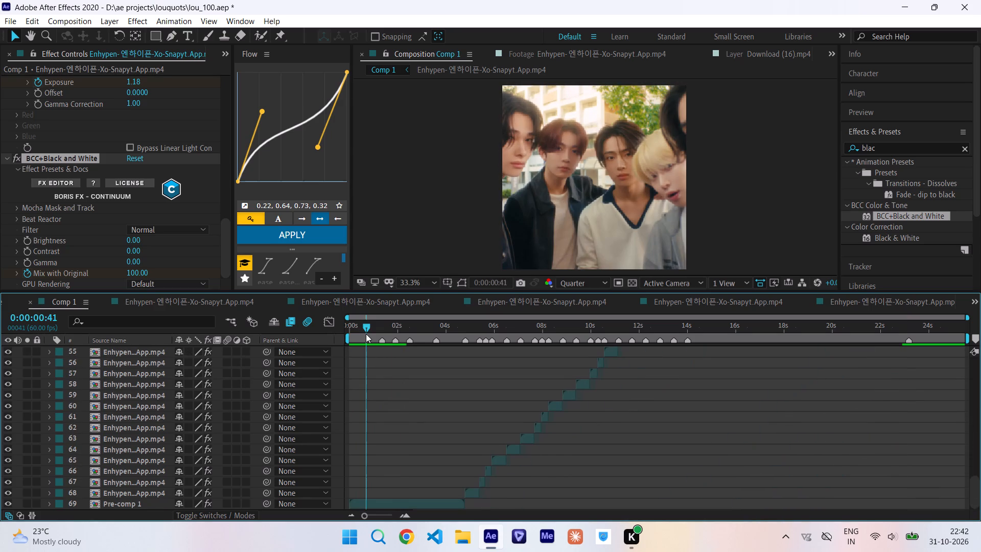
pyautogui.click(366, 334)
pyautogui.moveTo(894, 214); pyautogui.dragTo(360, 488)
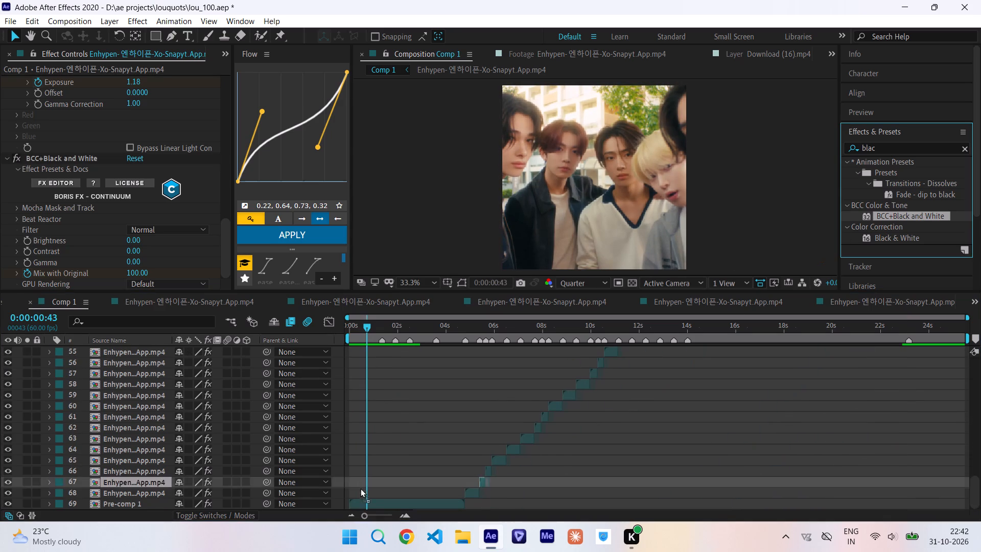
pyautogui.moveTo(360, 488); pyautogui.dragTo(363, 500)
# Keyframe the BCC+Black and White Mix with Original on Pre-comp 1 at 100 at 0:00:00:43 and 0 at 0:00:00:00.
pyautogui.click(25, 272)
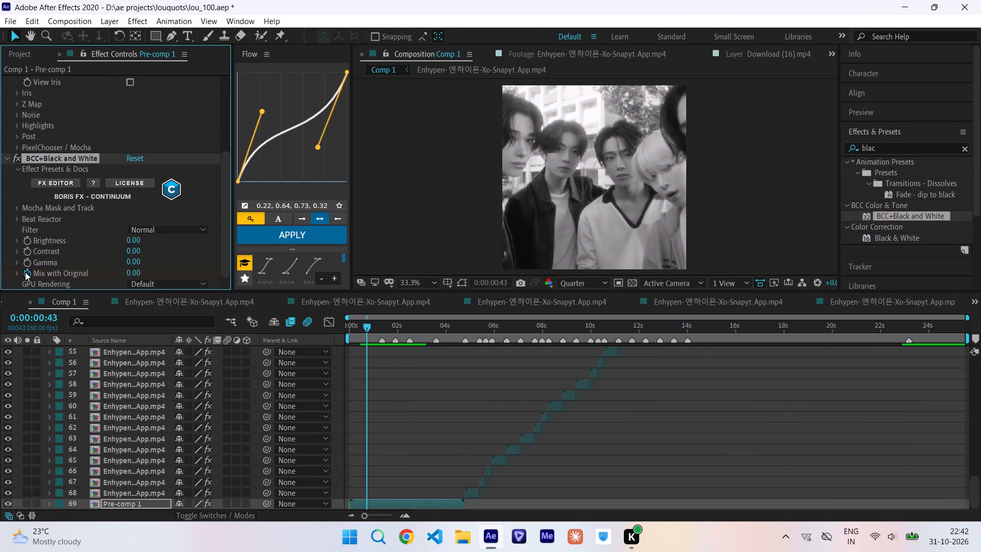
pyautogui.hotkey('ctrl', 'z')
pyautogui.moveTo(130, 277); pyautogui.dragTo(181, 274)
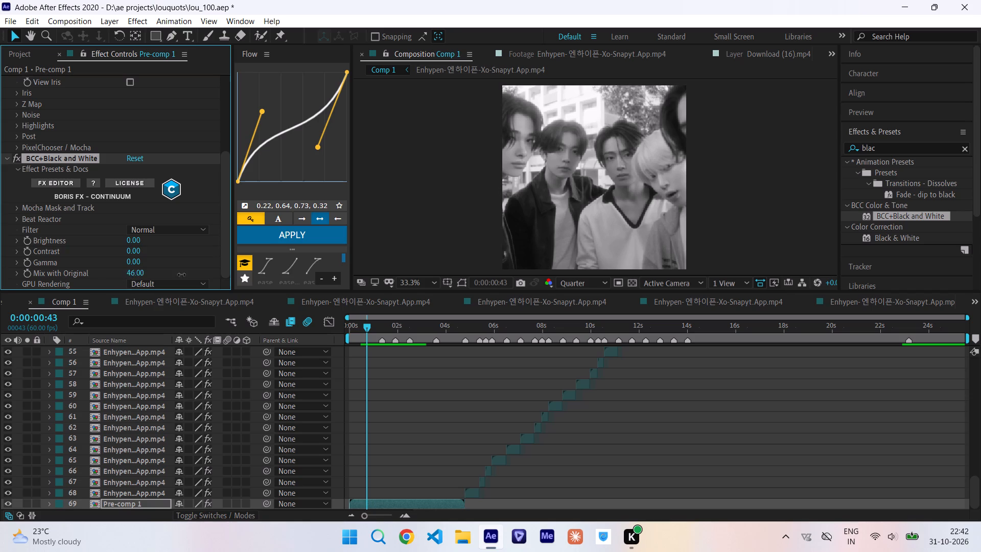
pyautogui.moveTo(181, 274); pyautogui.dragTo(304, 272)
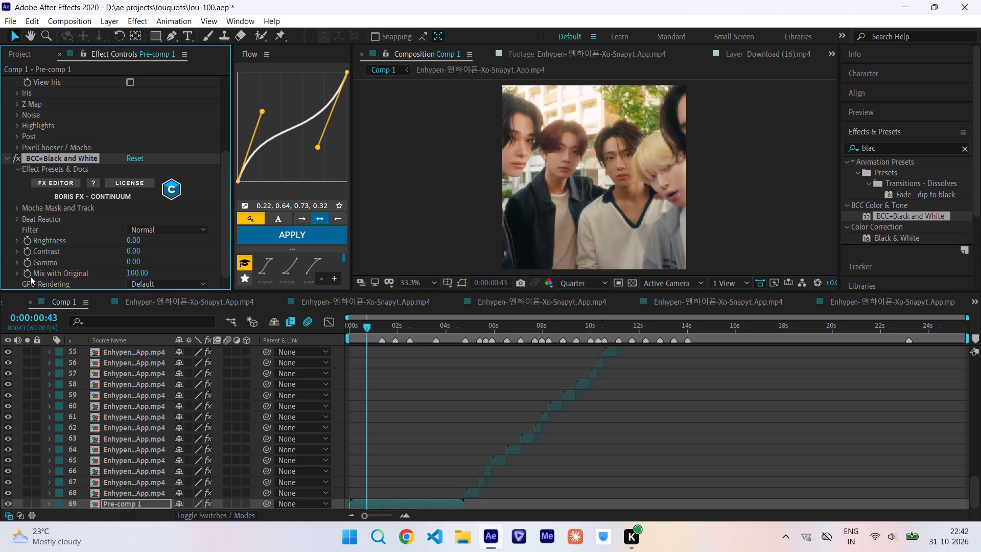
pyautogui.click(30, 276)
pyautogui.press('i')
pyautogui.moveTo(139, 277); pyautogui.dragTo(43, 282)
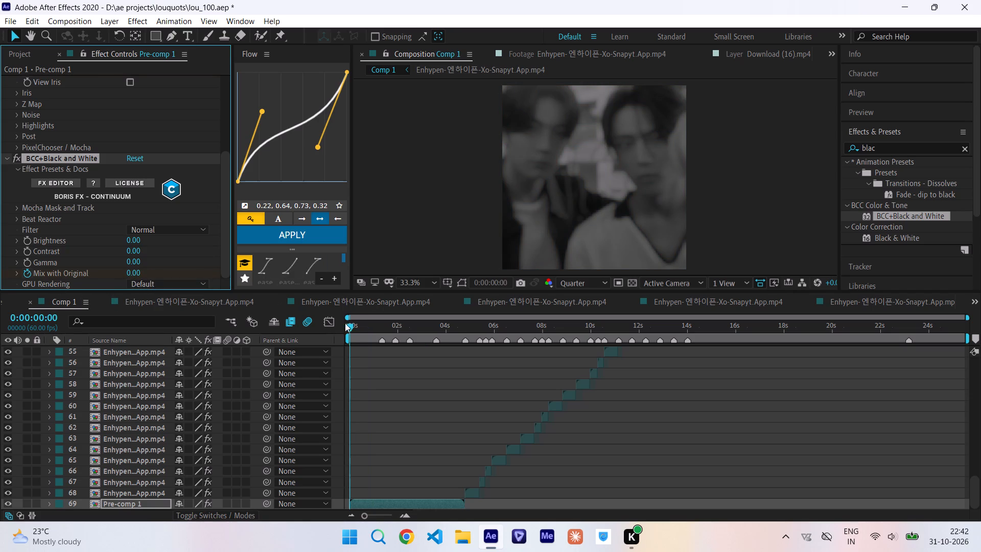
# Scrub through Pre-comp 1's opening black-and-white transition and play Comp 1 from 0:00:00:00 to check the fade into colour.
pyautogui.moveTo(347, 327); pyautogui.dragTo(356, 331)
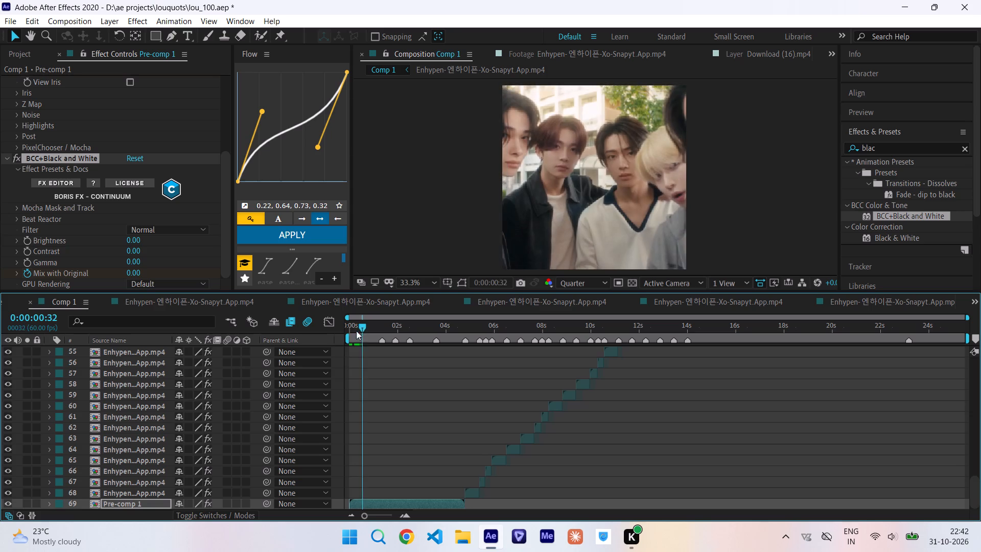
pyautogui.moveTo(356, 331); pyautogui.dragTo(330, 346)
pyautogui.press('space')
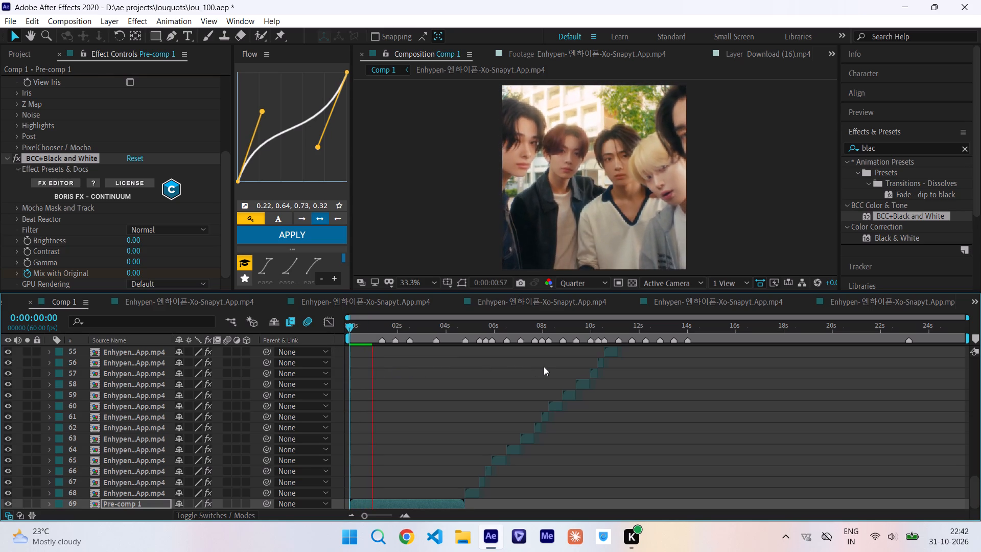
# Save the lou_100.aep project.
pyautogui.hotkey('ctrl', 's')
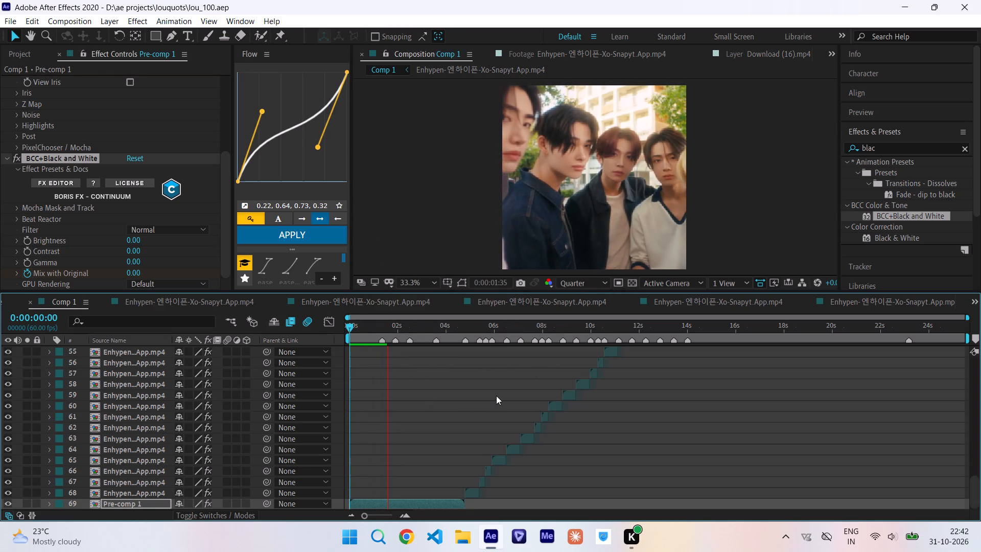
pyautogui.hotkey('ctrl', 's')
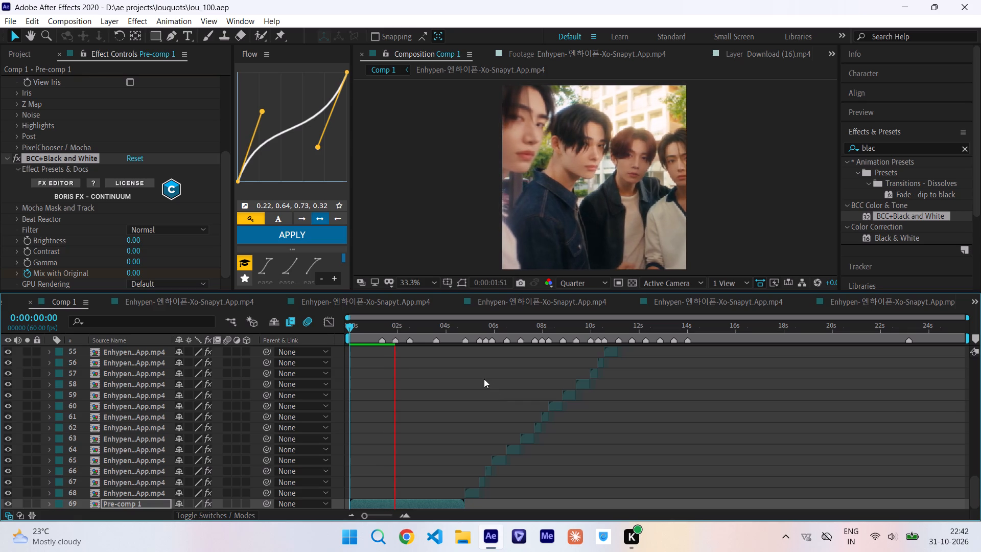
# Look over the clip layers of Comp 1 while the opening section plays back.
pyautogui.scroll(-1, 661, 376)
pyautogui.scroll(4, 661, 376)
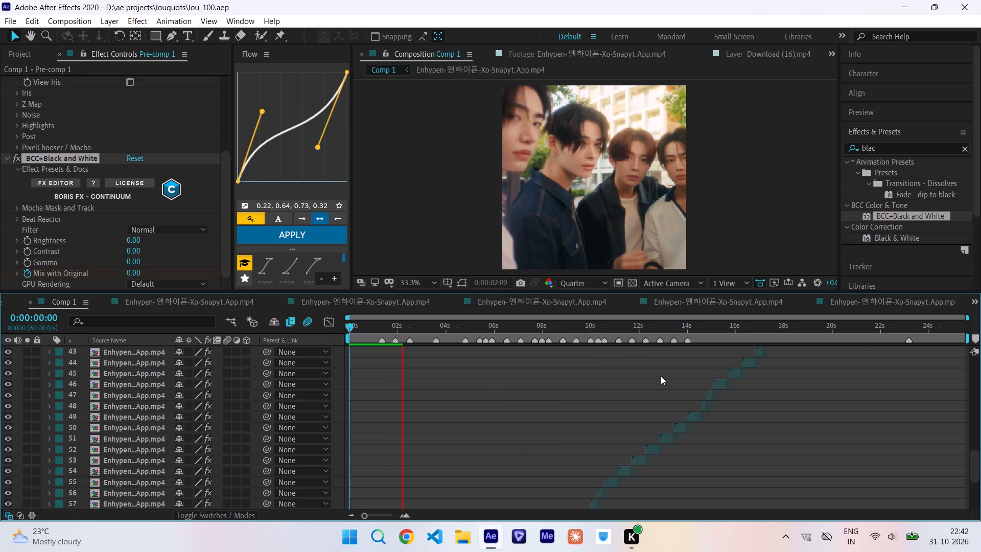
pyautogui.scroll(8, 661, 376)
pyautogui.scroll(-11, 661, 376)
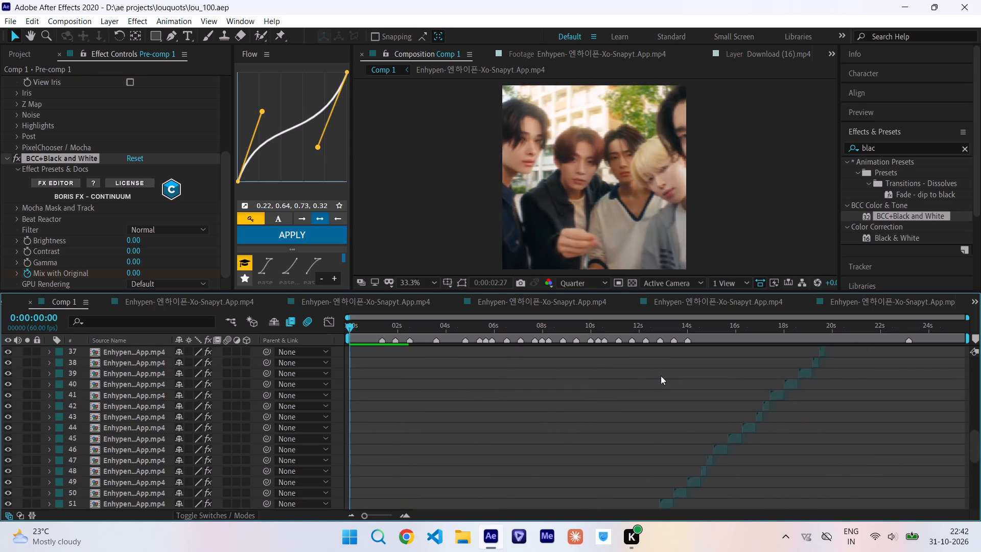
pyautogui.scroll(-5, 661, 376)
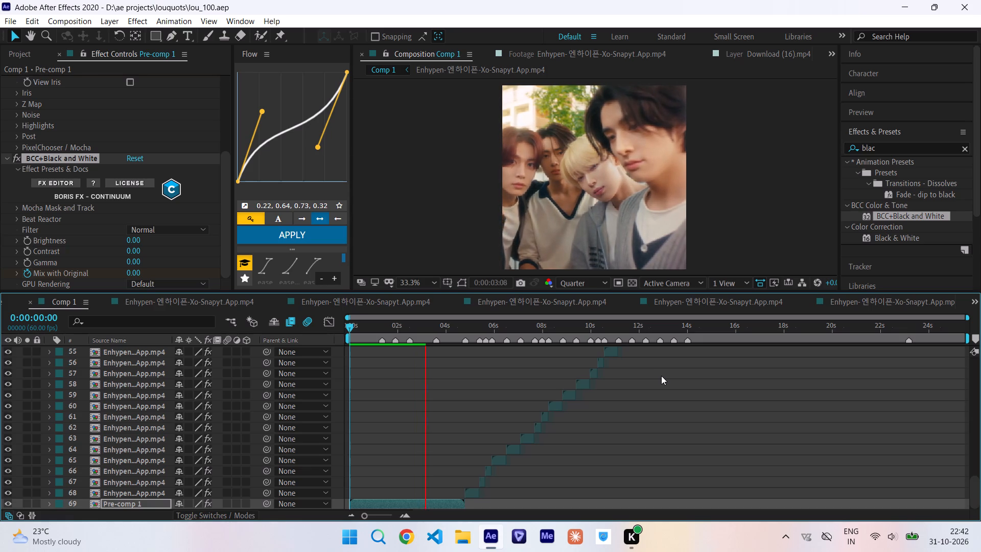
pyautogui.scroll(-3, 661, 376)
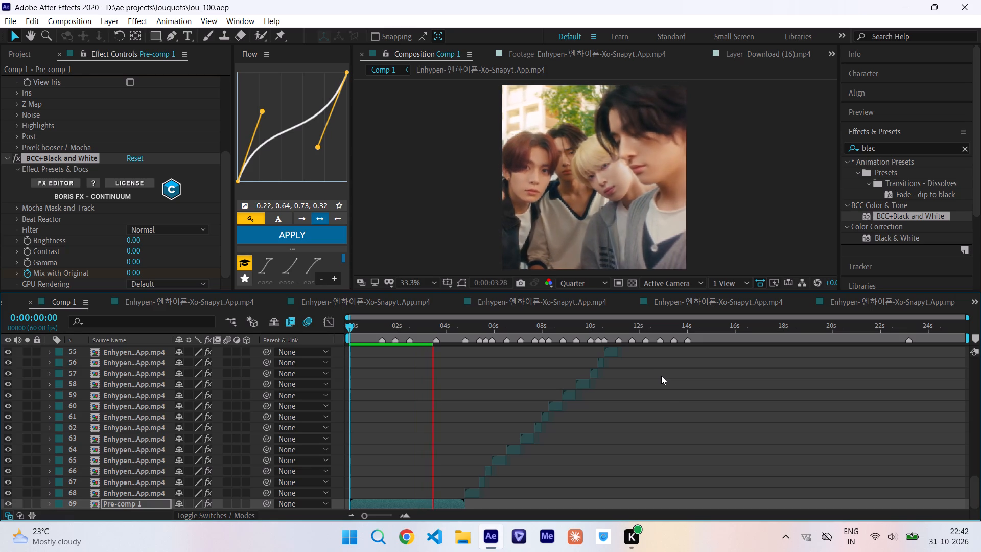
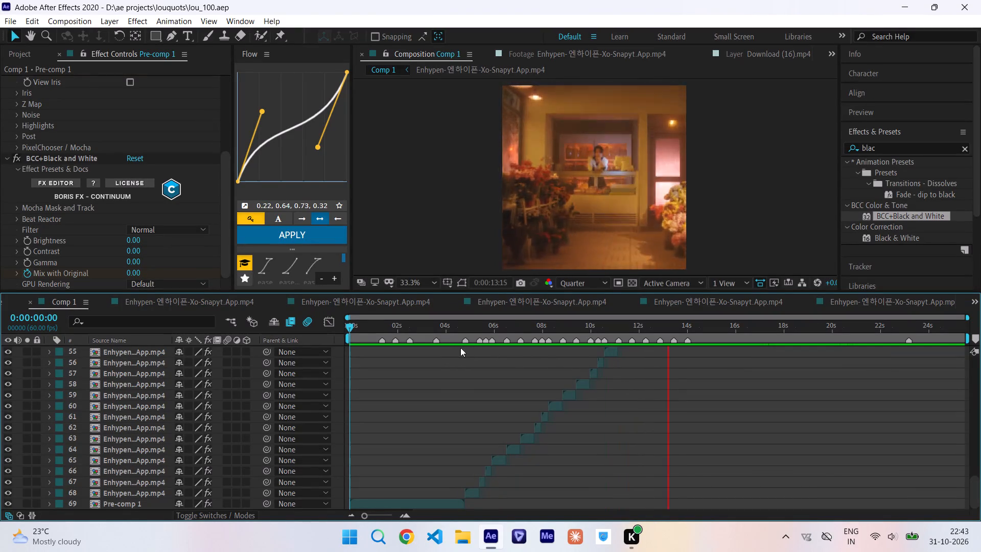
# Play Comp 1 from 0:00:00:00 to review the edit.
pyautogui.moveTo(448, 326); pyautogui.dragTo(281, 335)
pyautogui.press('space')
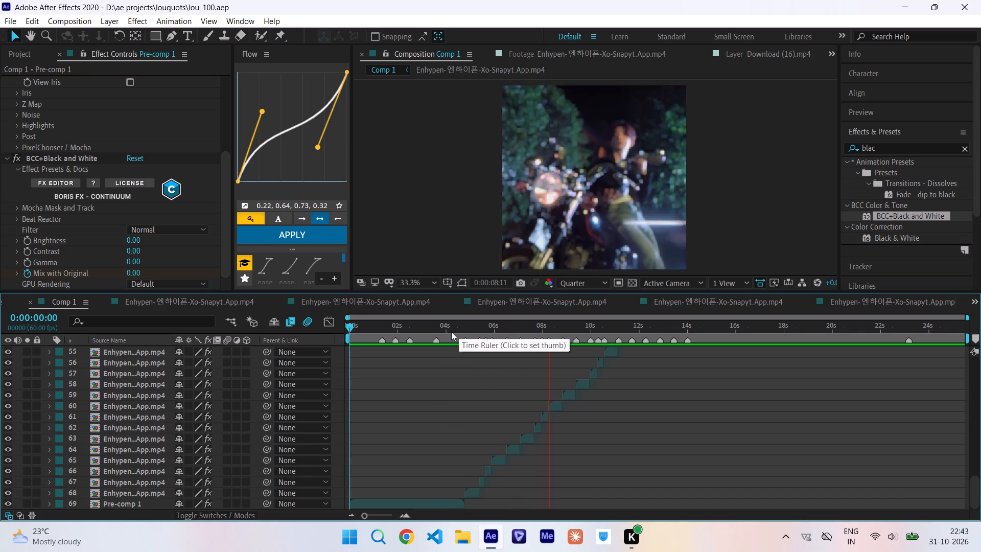
# Add an adjustment layer directly above the first clip after Pre-comp 1, with the current time at that clip's start, 0:00:04:48.
pyautogui.moveTo(451, 332); pyautogui.dragTo(461, 332)
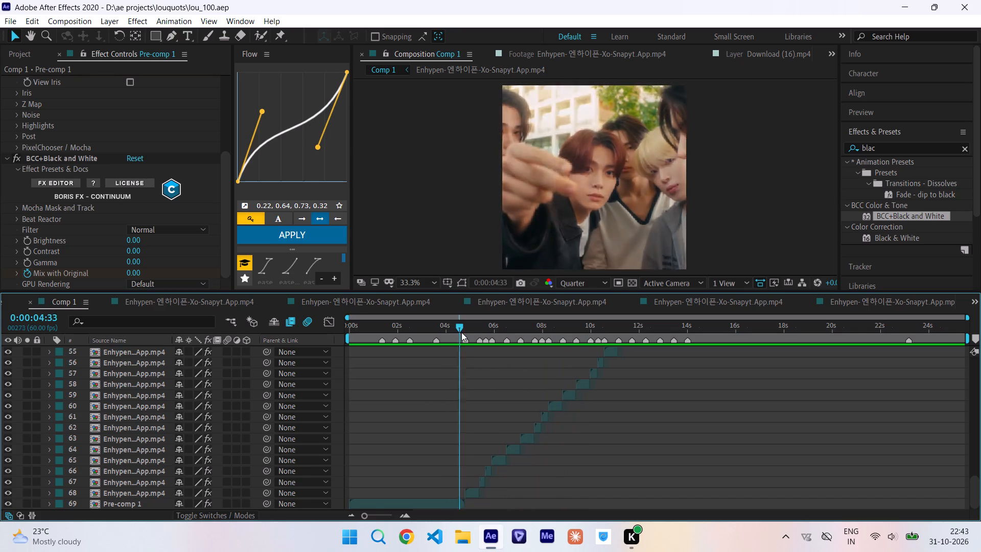
pyautogui.moveTo(461, 332); pyautogui.dragTo(470, 334)
pyautogui.tripleClick(409, 516)
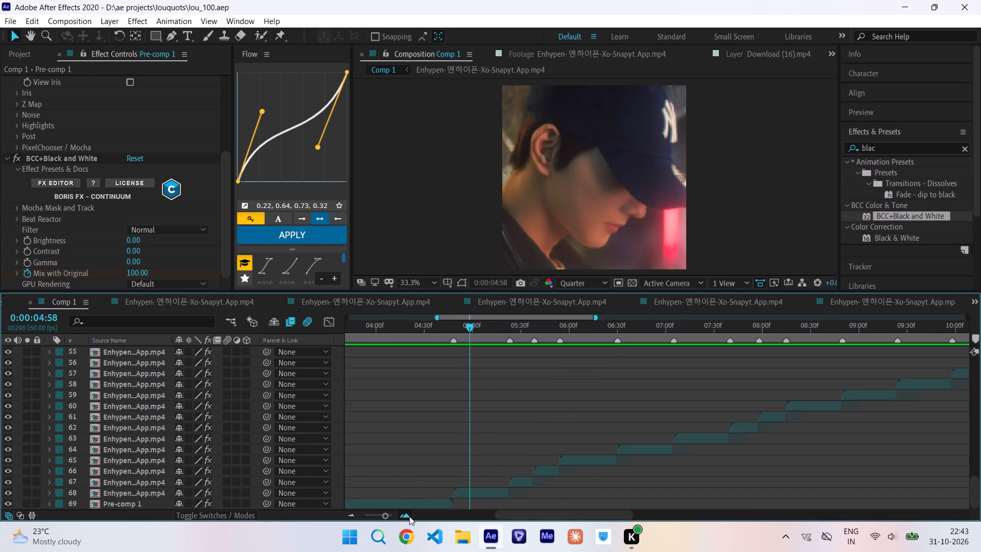
pyautogui.click(482, 495)
pyautogui.press('i')
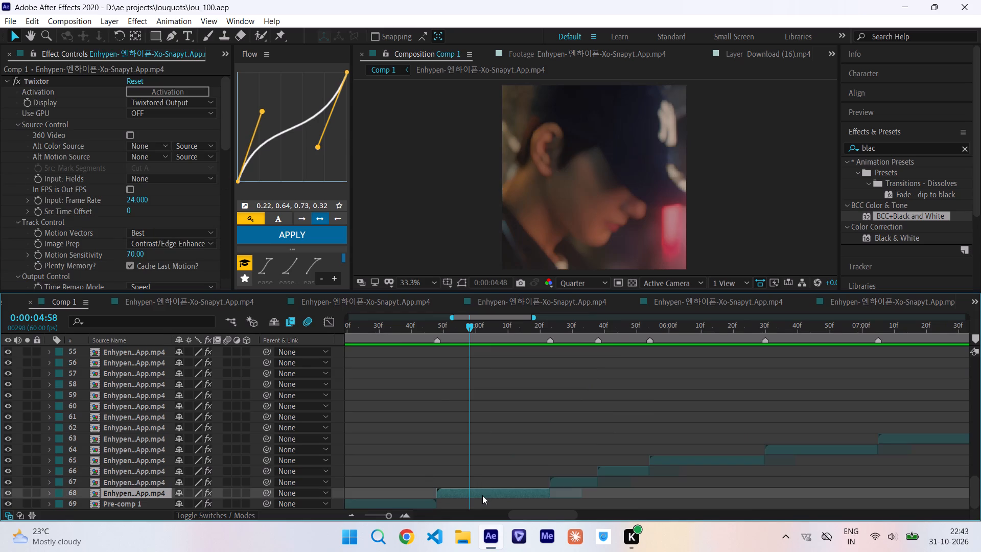
pyautogui.hotkey('ctrl', 'alt', 'y')
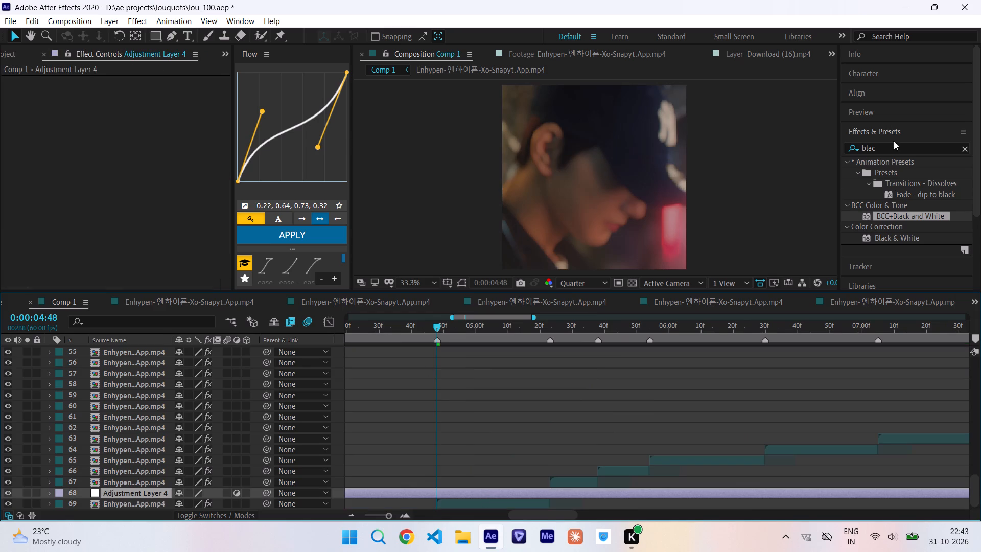
# Search the effects for shake and apply S_Shake to Adjustment Layer 4.
pyautogui.moveTo(894, 152); pyautogui.dragTo(838, 165)
pyautogui.write('shake')
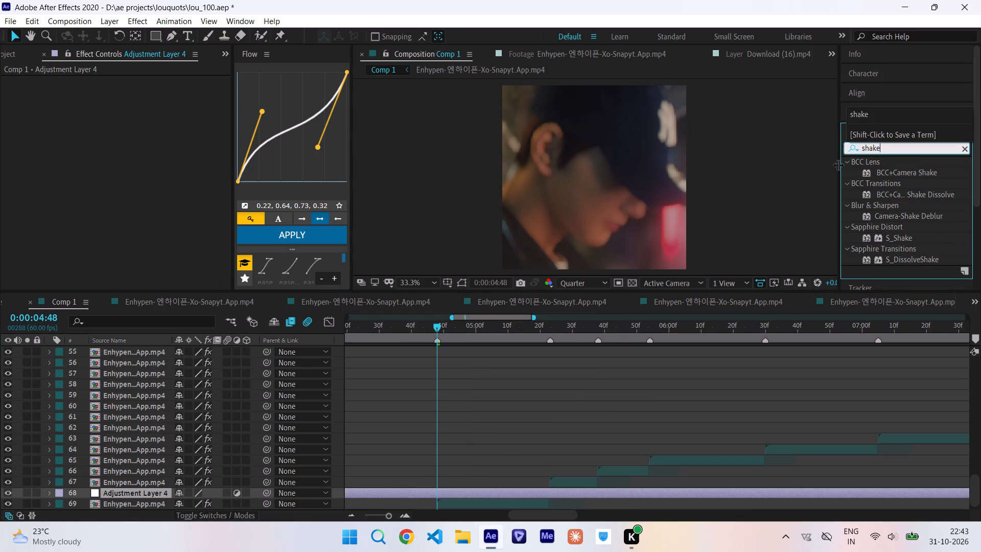
pyautogui.moveTo(897, 242); pyautogui.dragTo(468, 499)
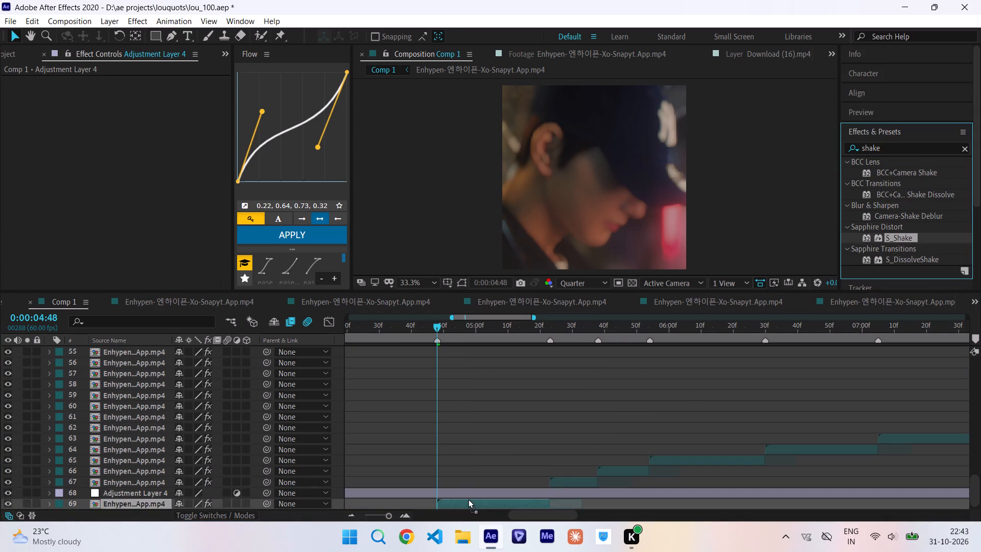
pyautogui.moveTo(468, 499); pyautogui.dragTo(461, 494)
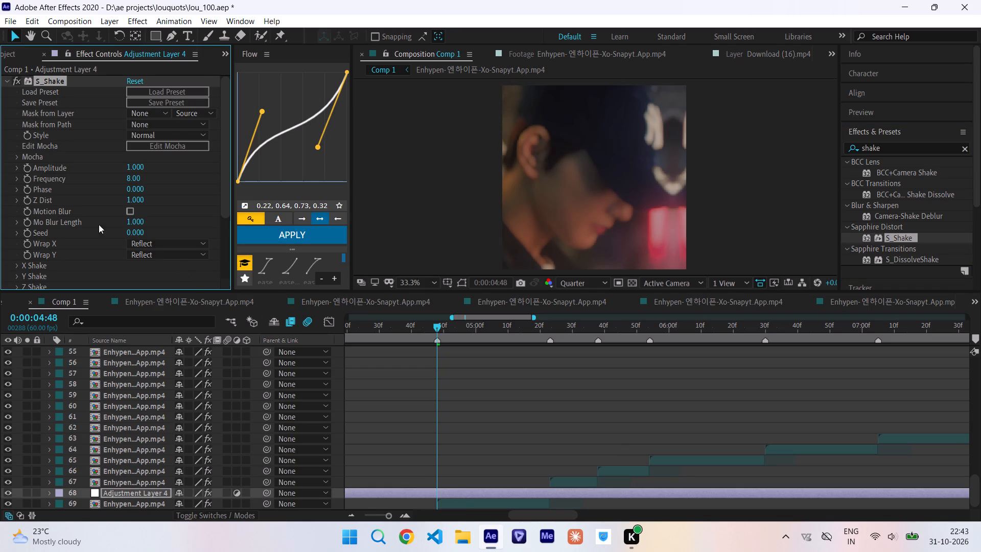
# Keyframe S_Shake's Amplitude at 1 and Frequency at 8 at 0:00:04:48, and both at 0 at 0:00:05:23.
pyautogui.moveTo(26, 165); pyautogui.dragTo(27, 180)
pyautogui.moveTo(437, 329); pyautogui.dragTo(552, 365)
pyautogui.moveTo(136, 182); pyautogui.dragTo(89, 187)
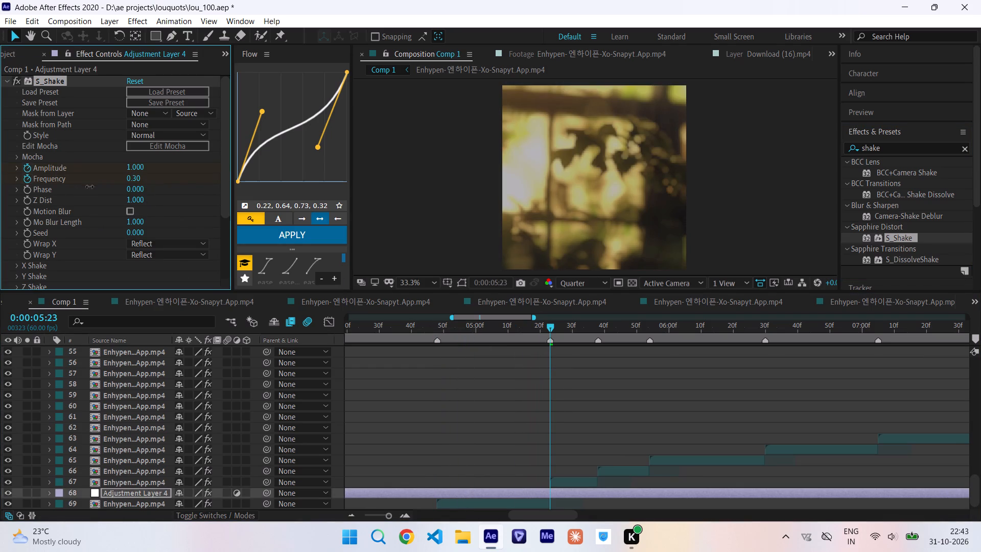
pyautogui.moveTo(89, 187); pyautogui.dragTo(46, 190)
pyautogui.click(132, 171)
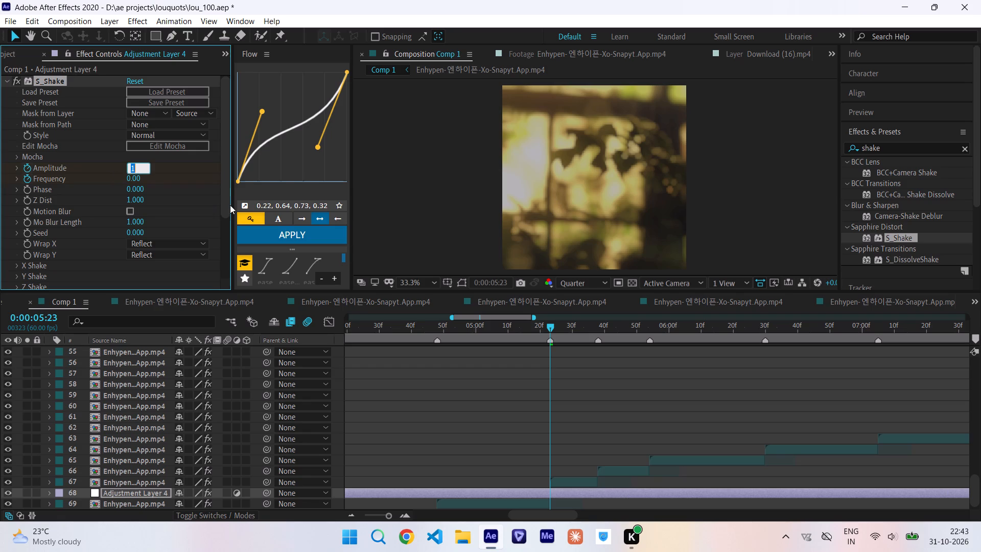
pyautogui.press('0')
pyautogui.press('Return')
# Split Adjustment Layer 4 at 0:00:04:48 and 0:00:05:23 and delete the outer pieces so it spans only the clip.
pyautogui.click(436, 330)
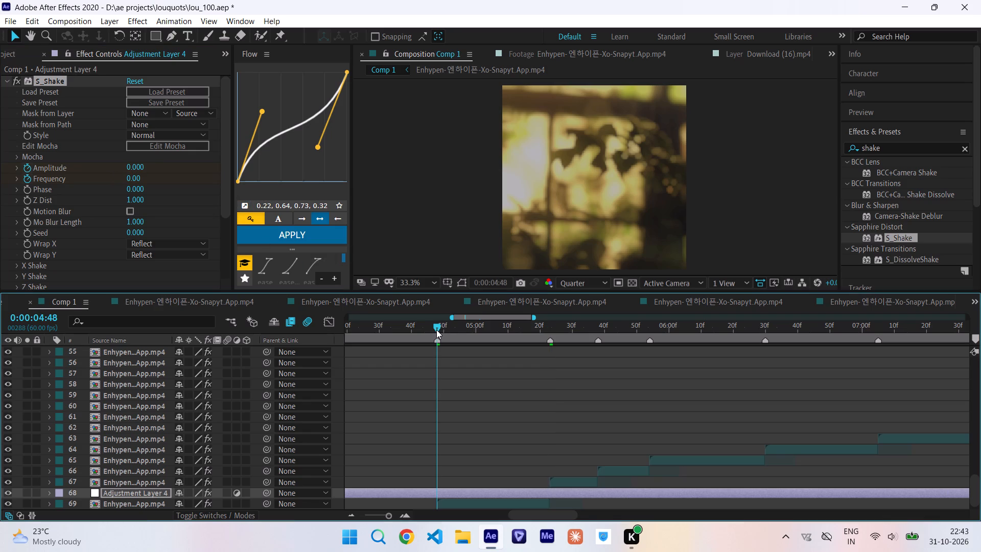
pyautogui.hotkey('ctrl', 'shift', 'd')
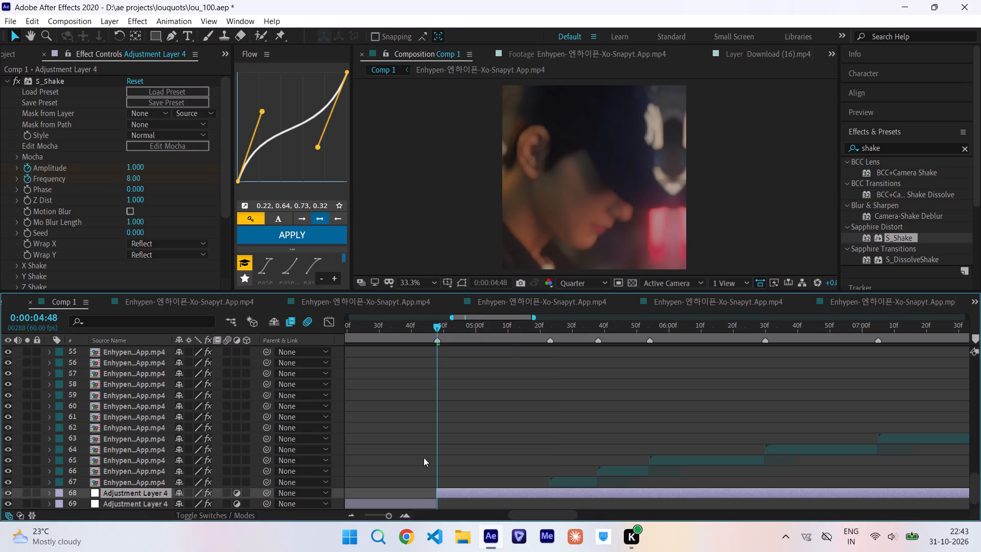
pyautogui.click(418, 502)
pyautogui.press('Delete')
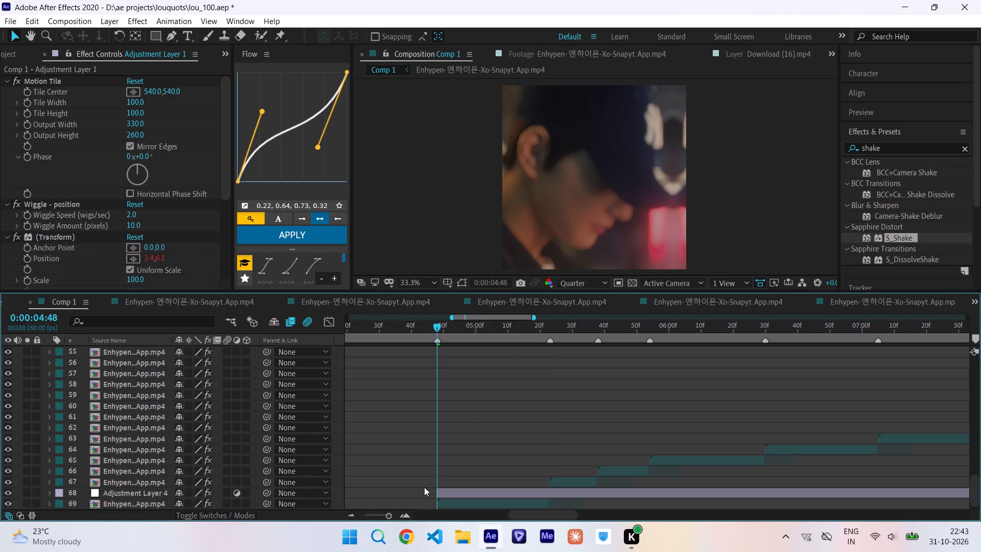
pyautogui.click(551, 327)
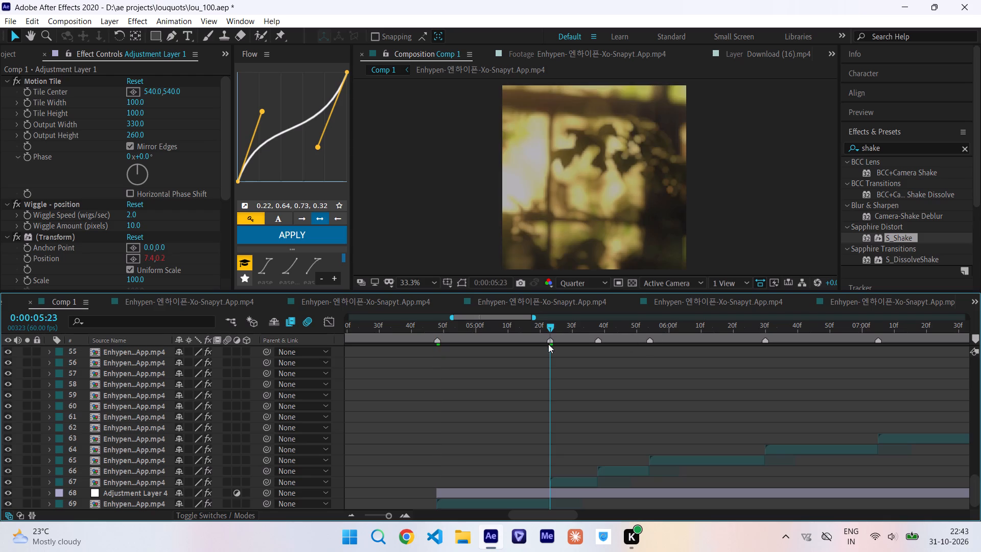
pyautogui.click(547, 496)
pyautogui.hotkey('ctrl', 'shift', 'd')
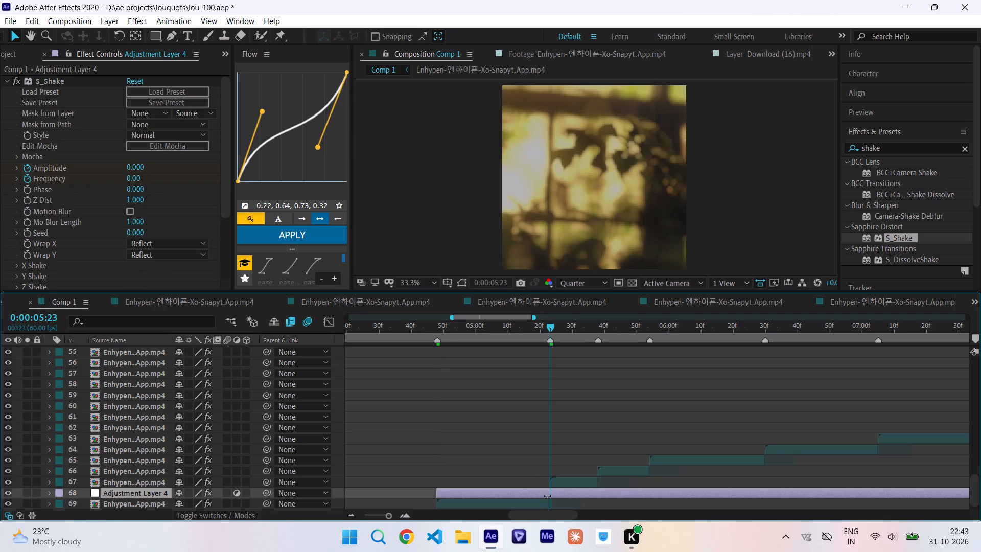
pyautogui.press('Delete')
# Reveal Adjustment Layer 4's keyframes and apply Easy Ease to all Amplitude and Frequency keyframes.
pyautogui.click(547, 496)
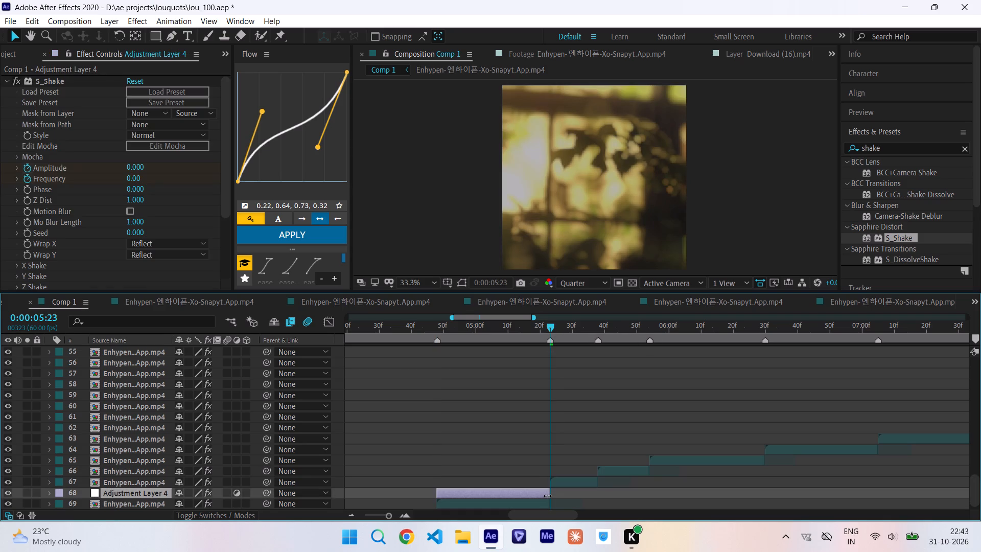
pyautogui.press('i')
pyautogui.press('u')
pyautogui.scroll(-2, 506, 459)
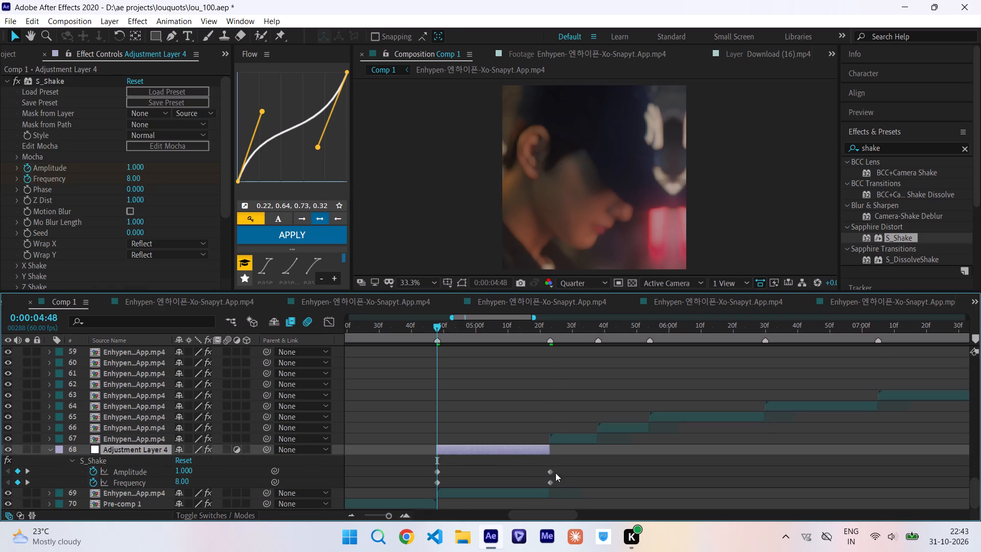
pyautogui.moveTo(564, 480); pyautogui.dragTo(431, 467)
pyautogui.press('F9')
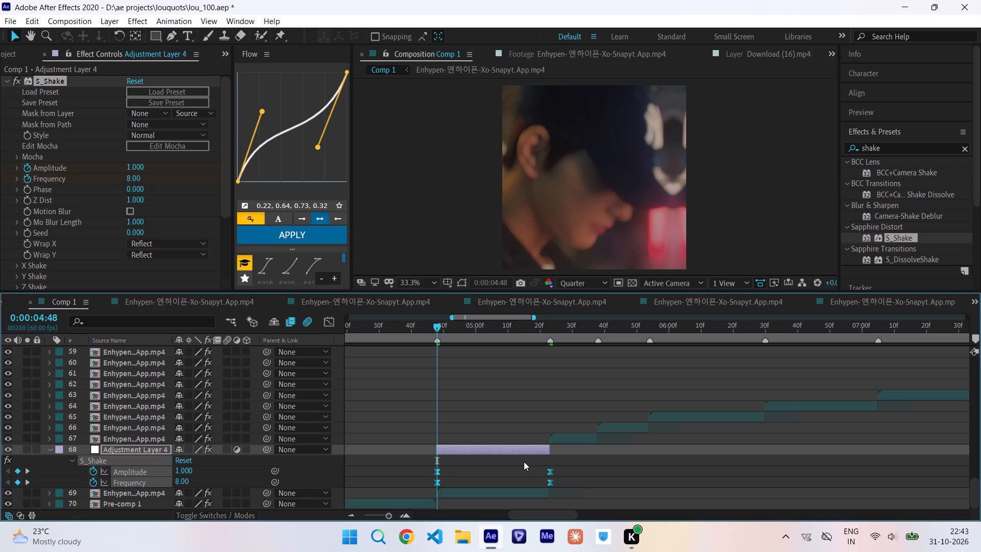
# Scrub through the clip under Adjustment Layer 4 to check the eased shake.
pyautogui.moveTo(437, 320); pyautogui.dragTo(447, 333)
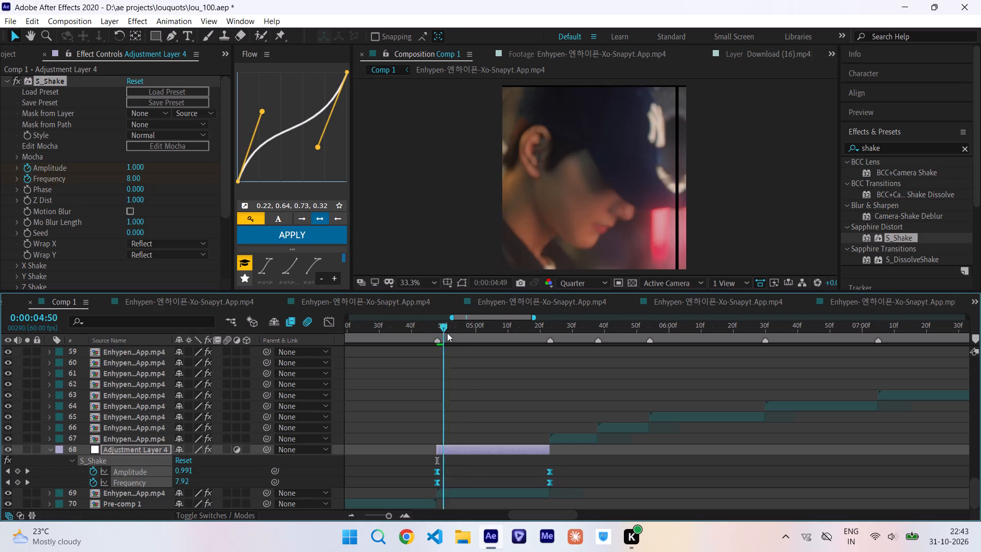
pyautogui.moveTo(447, 333); pyautogui.dragTo(521, 402)
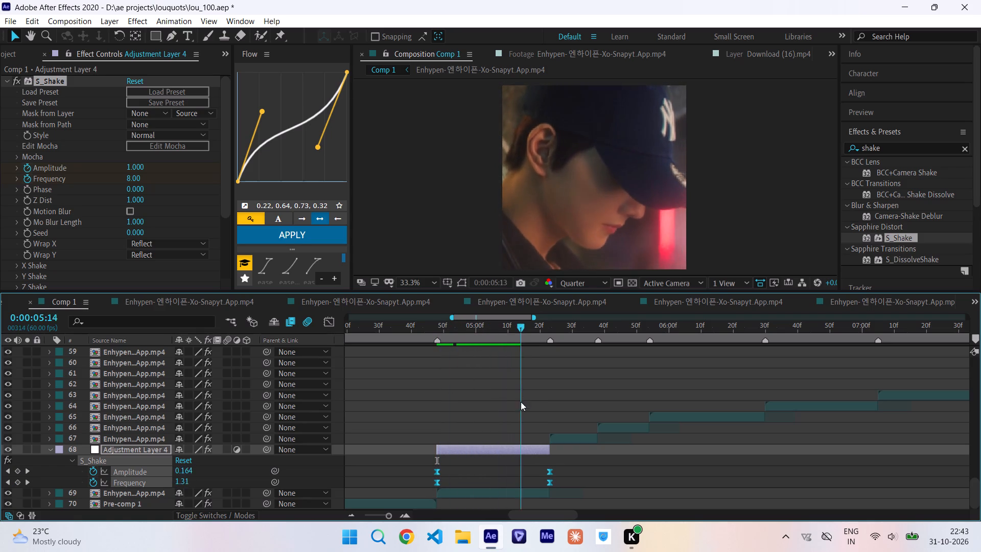
pyautogui.moveTo(521, 402); pyautogui.dragTo(428, 473)
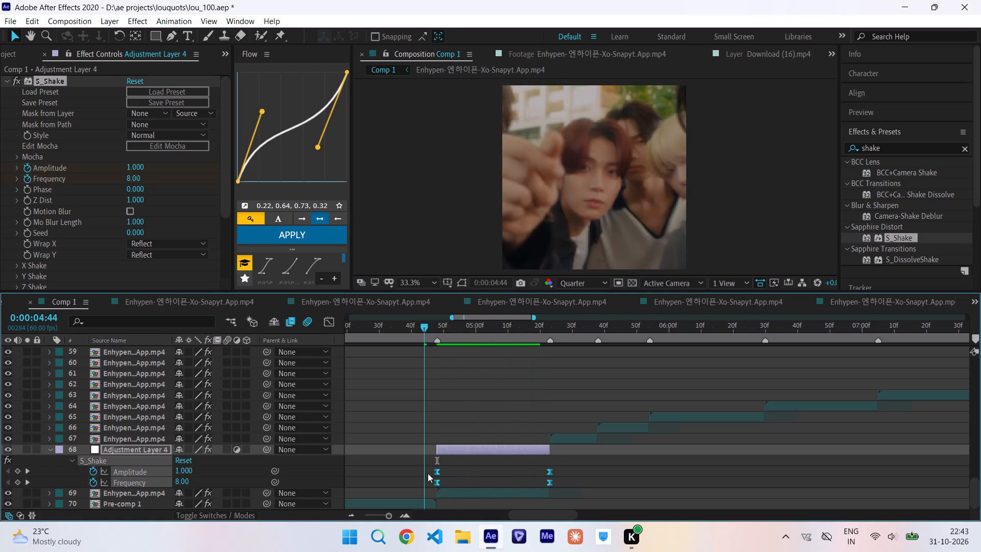
pyautogui.moveTo(428, 473); pyautogui.dragTo(438, 473)
# Reshape the Amplitude curve in the graph editor to drop steeply at 0:00:04:48 and level off gradually towards 0.
pyautogui.click(457, 473)
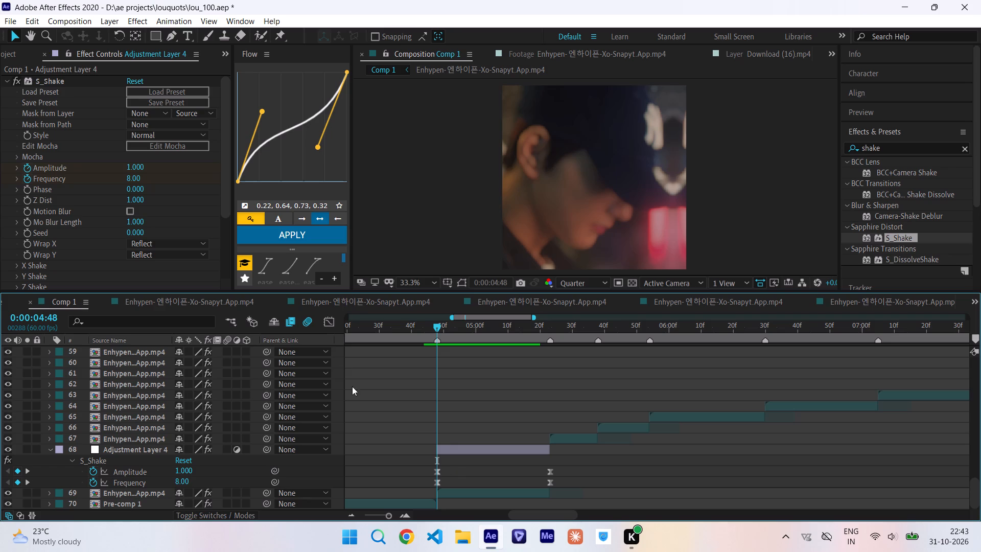
pyautogui.click(438, 473)
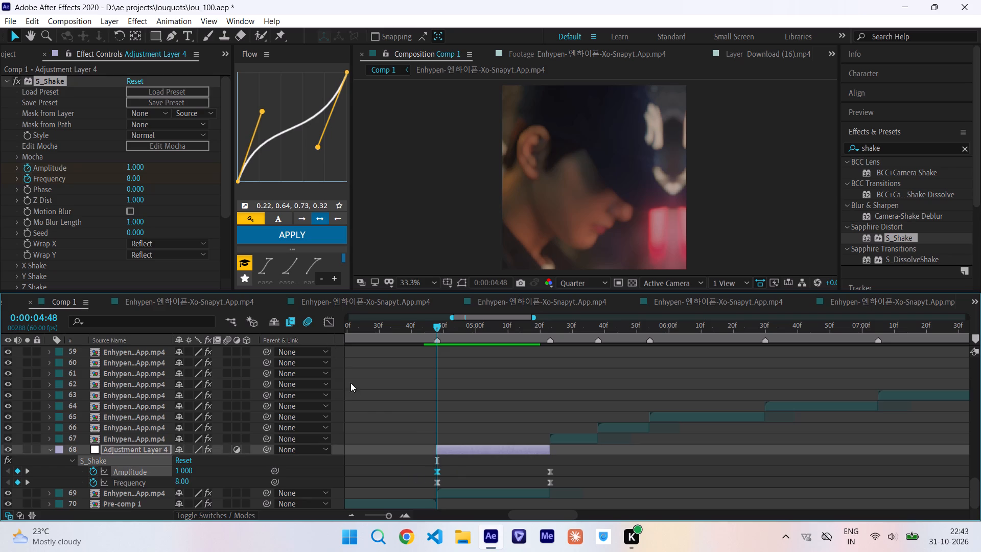
pyautogui.click(326, 321)
pyautogui.moveTo(473, 358); pyautogui.dragTo(455, 379)
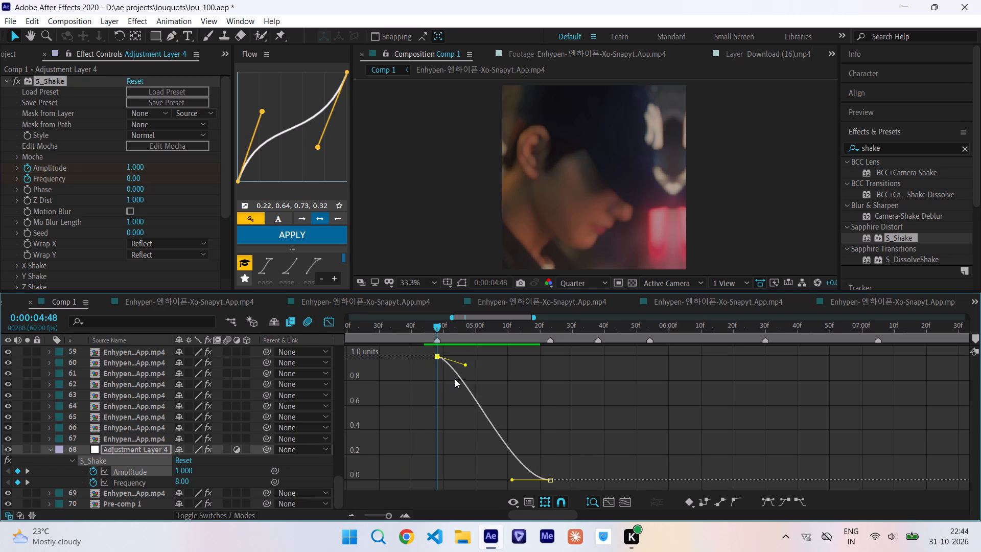
pyautogui.moveTo(455, 379); pyautogui.dragTo(393, 450)
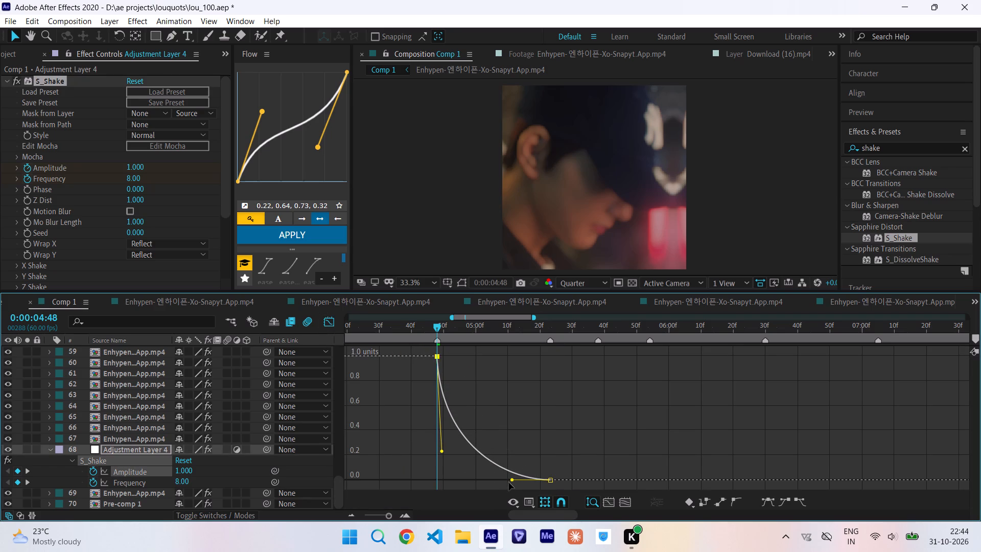
pyautogui.moveTo(511, 482); pyautogui.dragTo(460, 482)
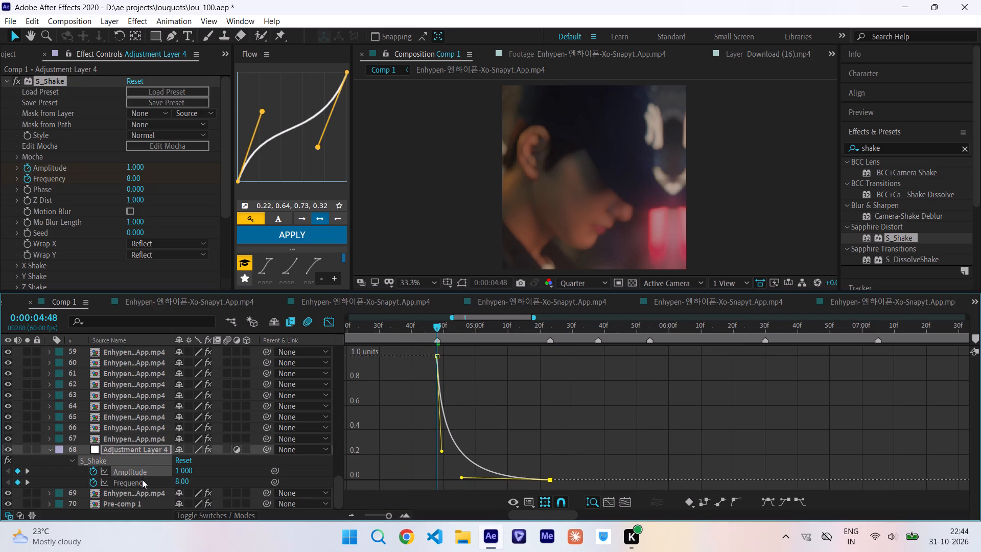
# Reshape the Frequency curve in the graph editor to drop steeply at first and level off gradually towards 0.
pyautogui.click(142, 479)
pyautogui.click(438, 358)
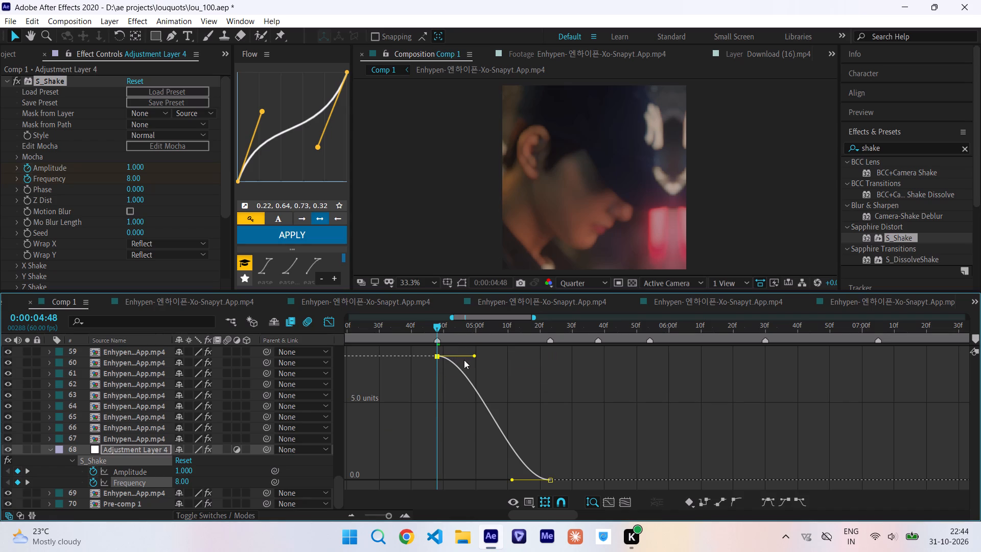
pyautogui.moveTo(473, 357); pyautogui.dragTo(413, 439)
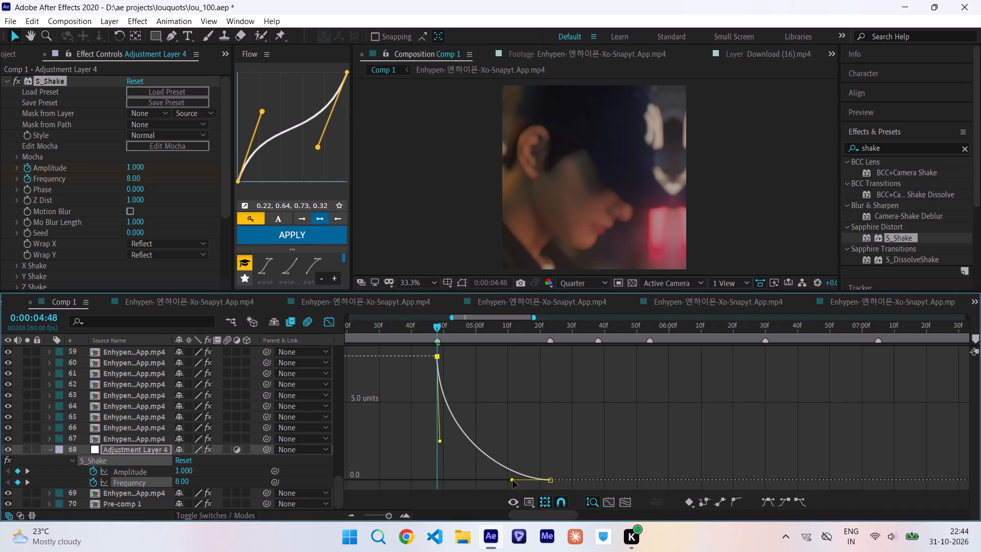
pyautogui.moveTo(513, 481); pyautogui.dragTo(462, 481)
# Scrub the start of the shake and play Comp 1 from 0:00:04:39 to check its motion.
pyautogui.moveTo(441, 333); pyautogui.dragTo(447, 332)
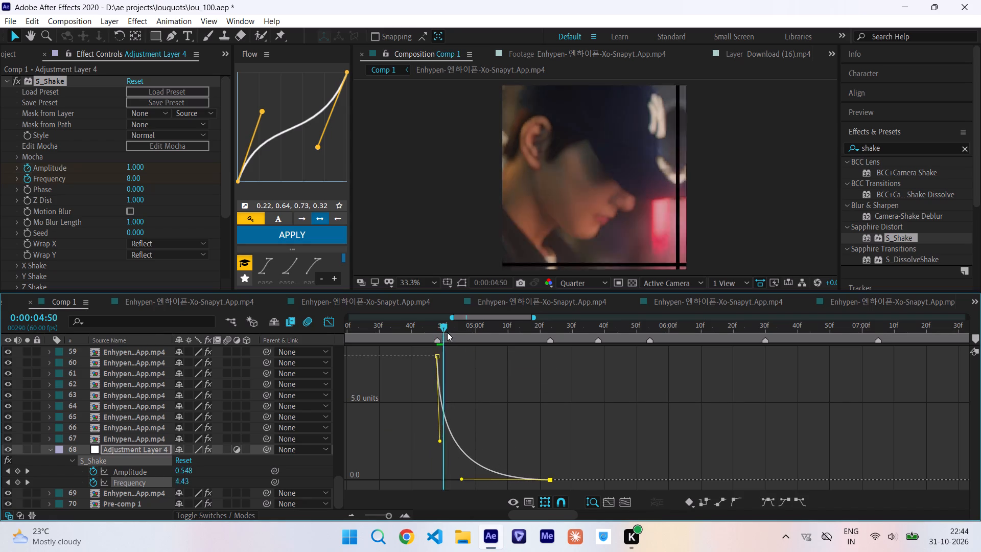
pyautogui.moveTo(447, 332); pyautogui.dragTo(407, 358)
pyautogui.press('space')
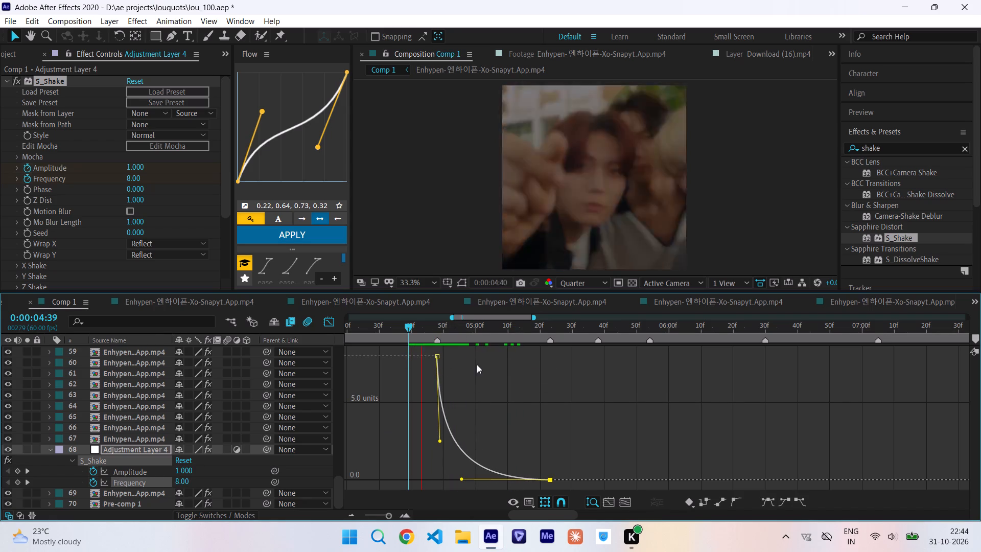
# Set the S_Shake Frequency keyframe at 0:00:04:48 to 2.
pyautogui.click(437, 328)
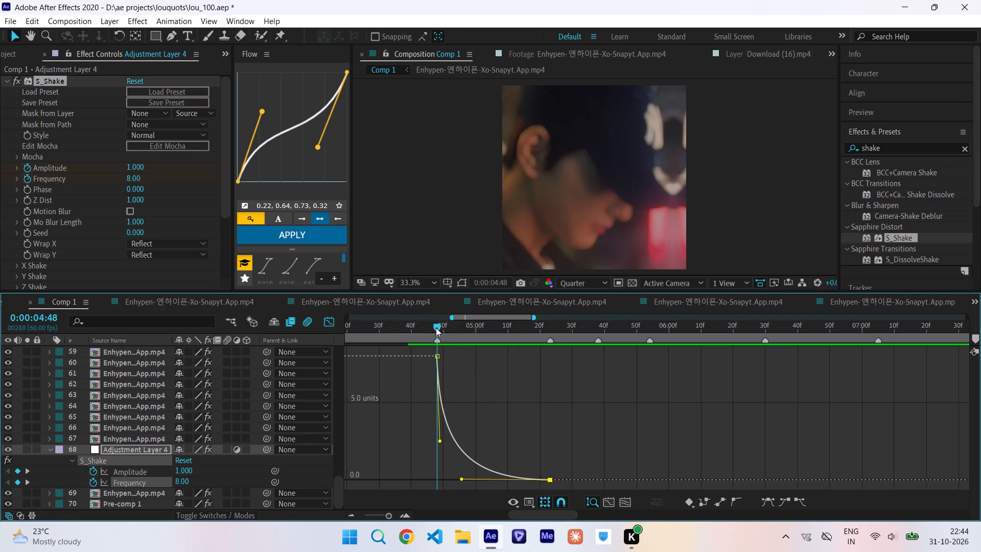
pyautogui.click(135, 177)
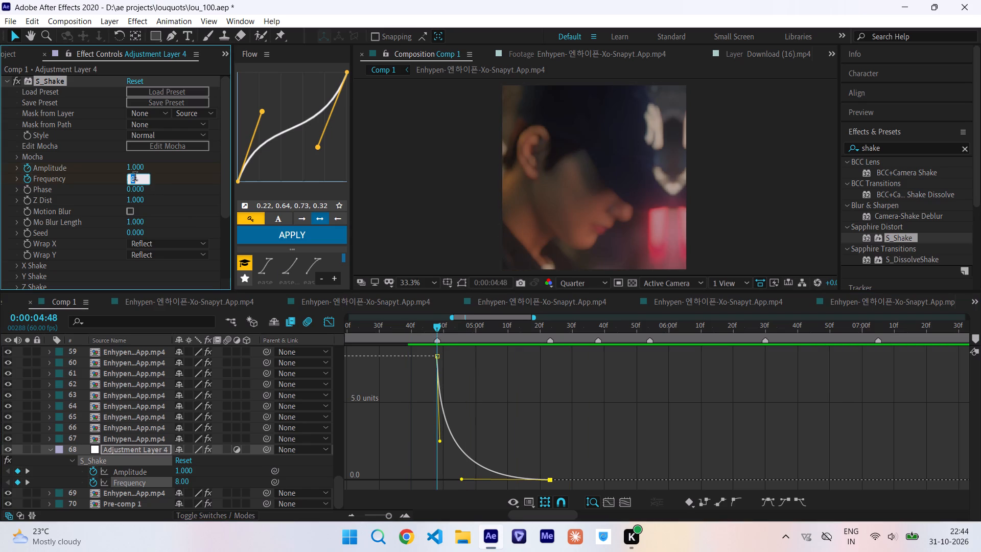
pyautogui.press('2')
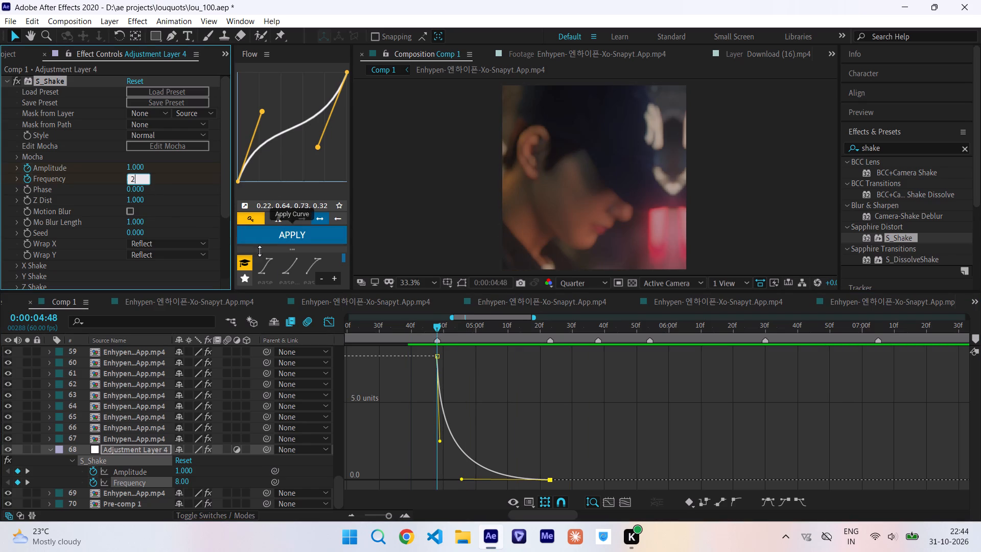
pyautogui.press('Return')
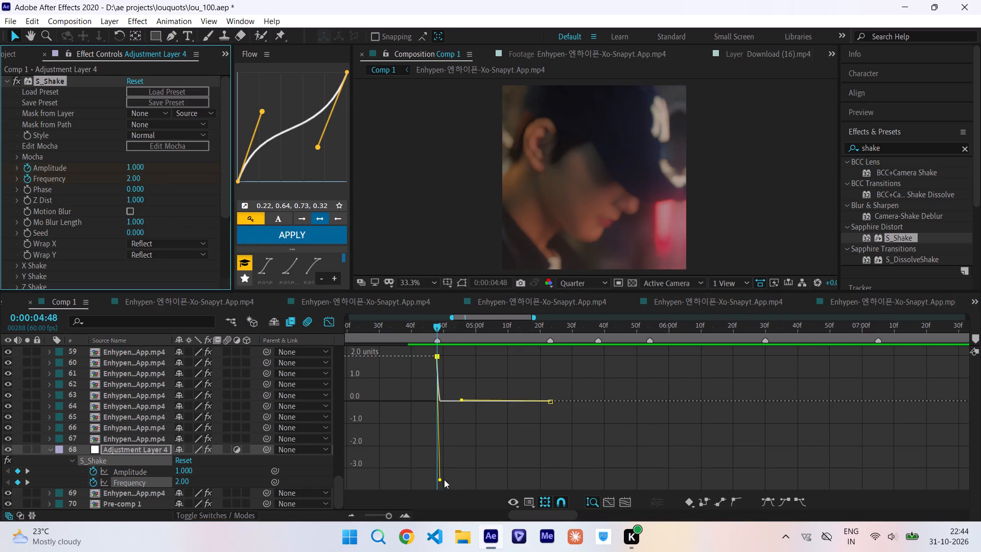
# Soften the Frequency curve so it falls steeply from 0:00:04:48 and levels off gradually towards 0, and preview it from 0:00:04:40.
pyautogui.moveTo(439, 481); pyautogui.dragTo(416, 393)
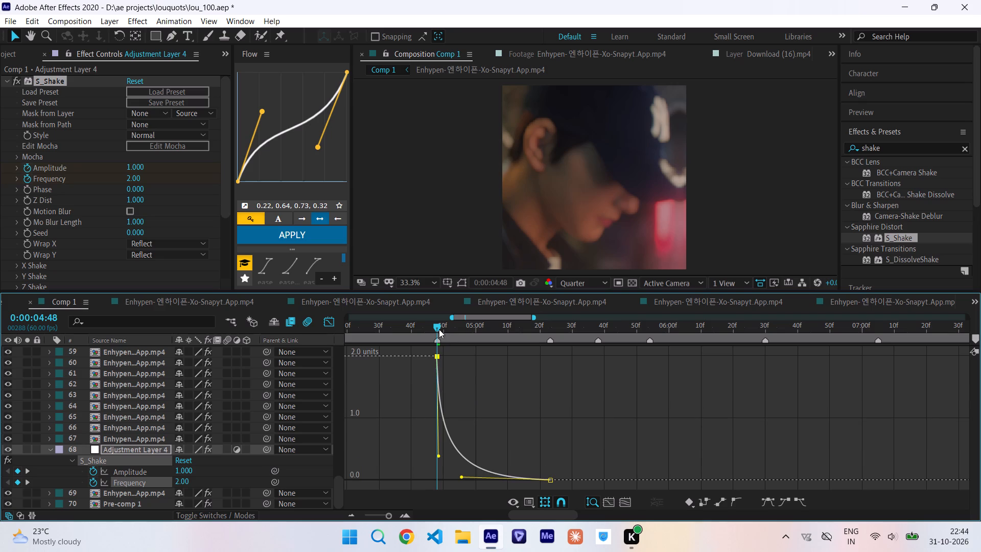
pyautogui.moveTo(439, 329); pyautogui.dragTo(413, 354)
pyautogui.press('space')
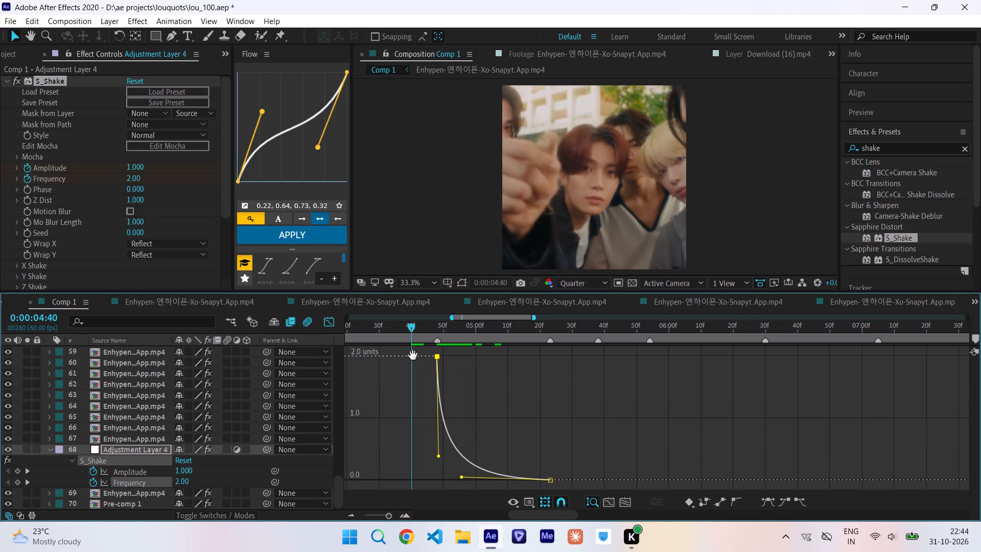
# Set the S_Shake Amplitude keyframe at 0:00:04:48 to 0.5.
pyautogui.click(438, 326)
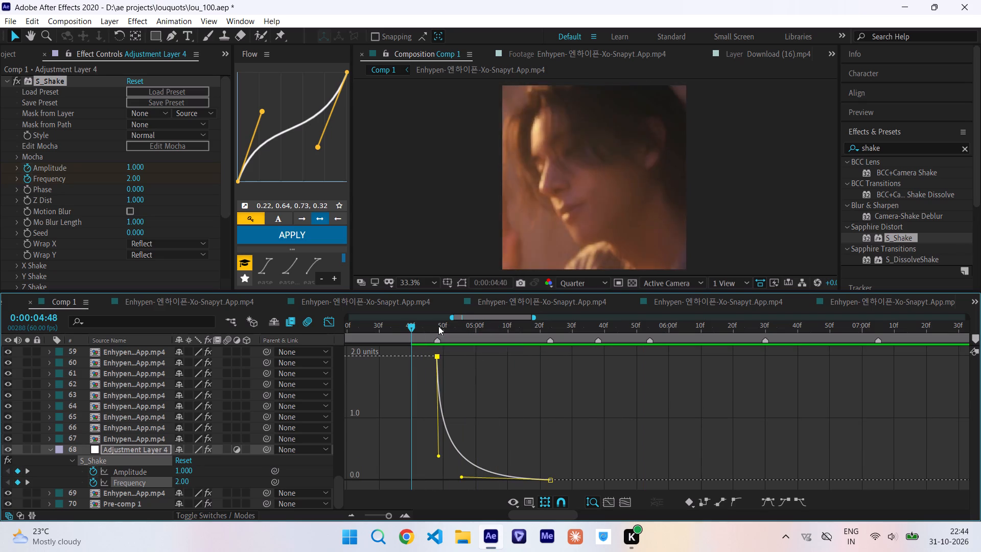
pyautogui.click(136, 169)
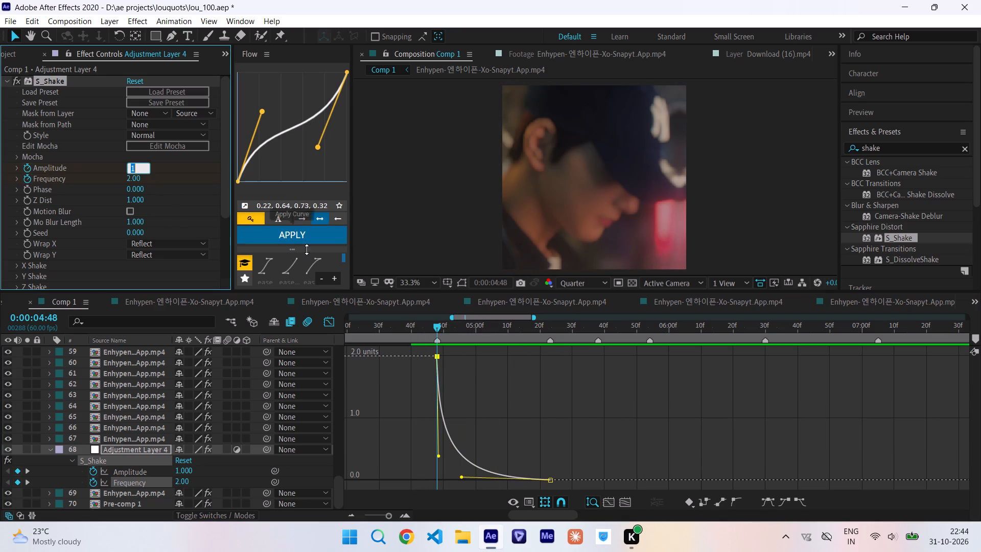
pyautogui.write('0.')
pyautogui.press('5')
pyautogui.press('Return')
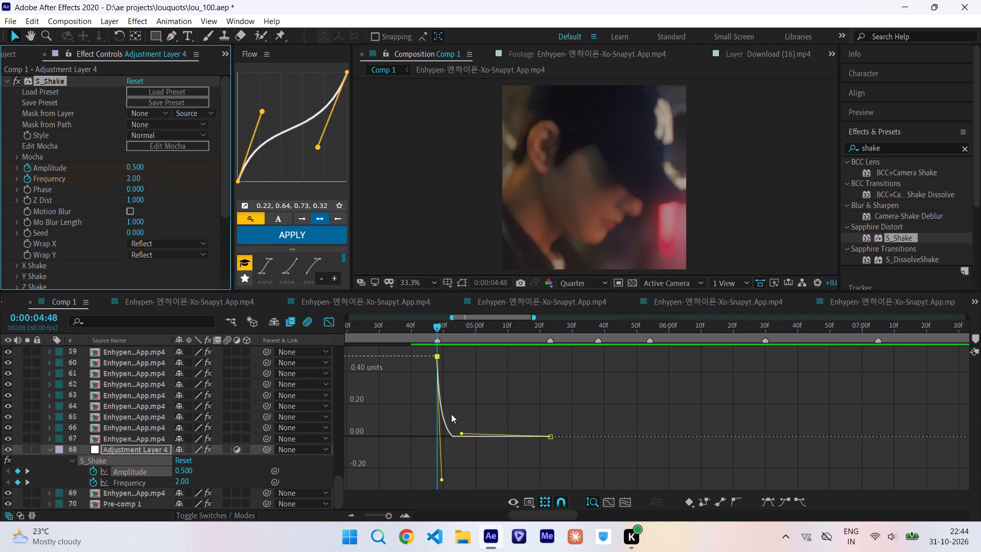
# Reshape the Amplitude curve in the graph editor to fall steeply from 0:00:04:48 and level off gradually towards 0 without flattening early.
pyautogui.moveTo(446, 479); pyautogui.dragTo(410, 349)
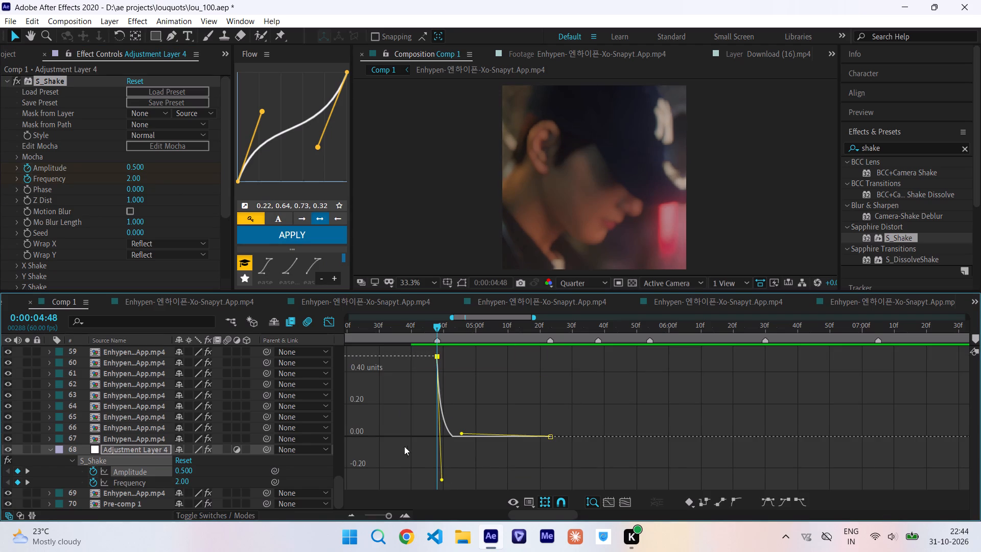
pyautogui.moveTo(442, 484); pyautogui.dragTo(441, 478)
pyautogui.moveTo(436, 457); pyautogui.dragTo(422, 348)
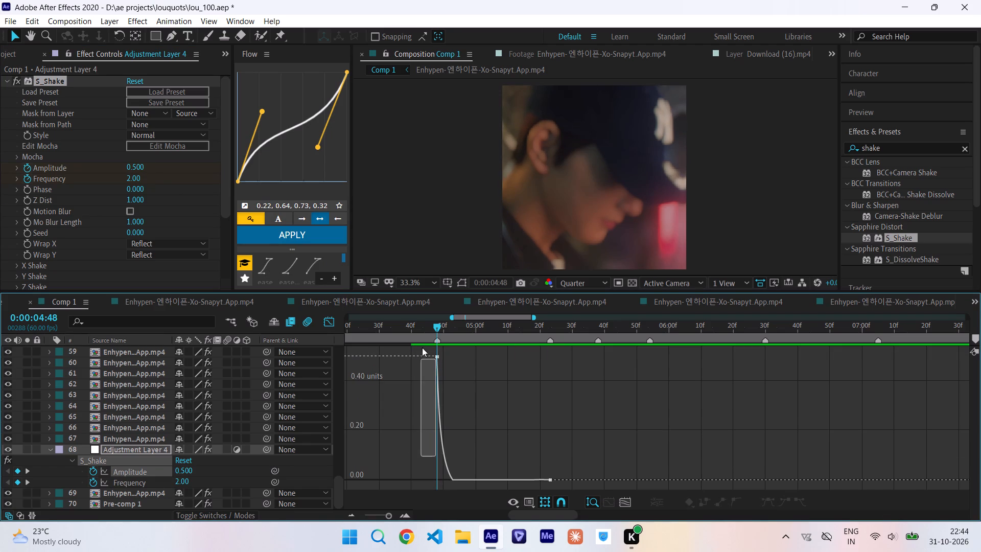
pyautogui.moveTo(422, 348); pyautogui.dragTo(424, 341)
pyautogui.moveTo(420, 347); pyautogui.dragTo(451, 383)
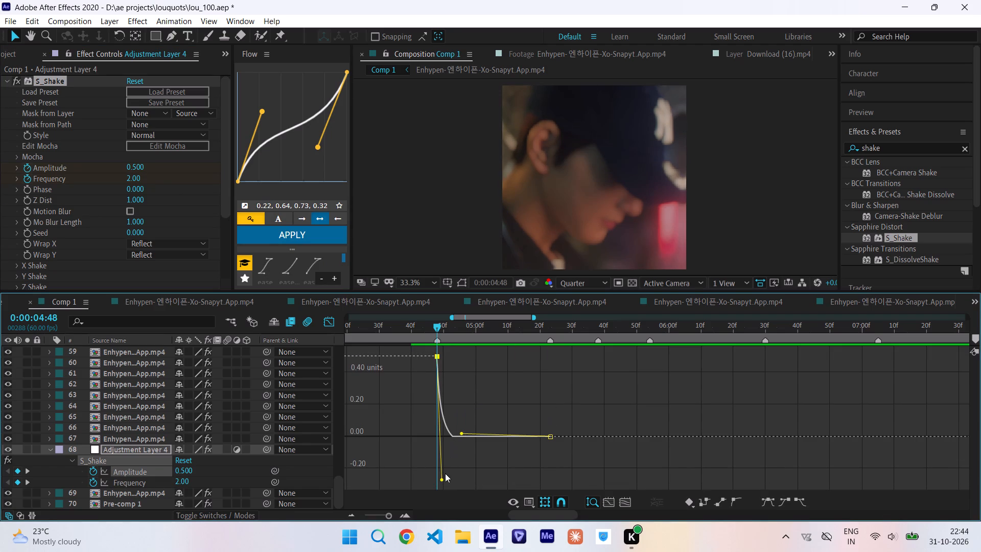
pyautogui.moveTo(442, 480); pyautogui.dragTo(442, 407)
# Play and scrub Comp 1 between 0:00:04:27 and 0:00:04:50 to check the shake's motion and the frame edges.
pyautogui.moveTo(441, 327); pyautogui.dragTo(415, 378)
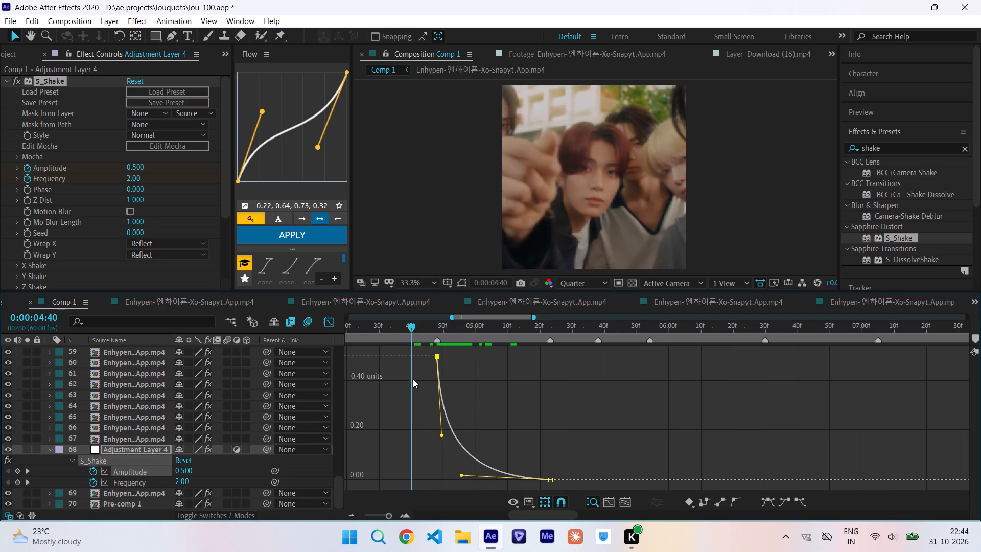
pyautogui.press('space')
pyautogui.click(429, 331)
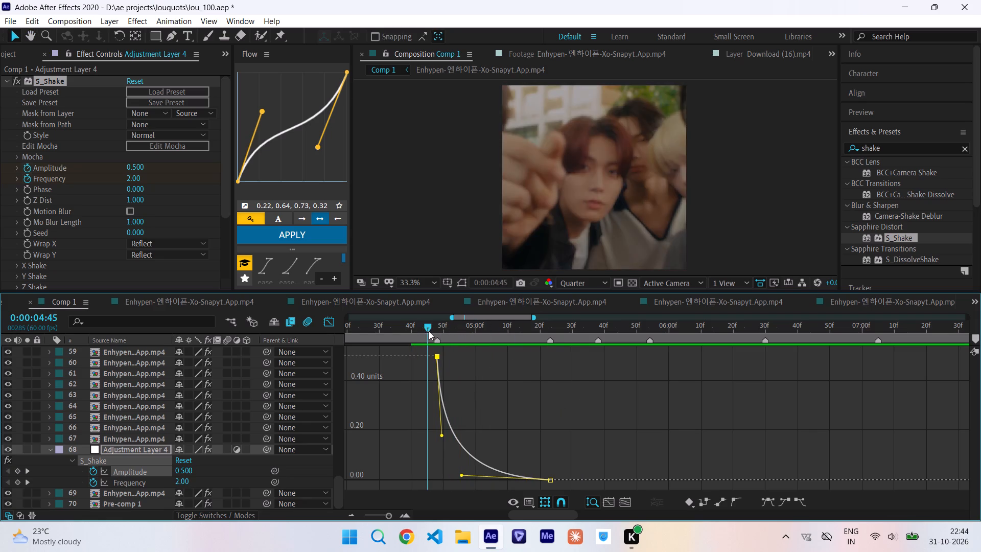
pyautogui.press('space')
pyautogui.moveTo(424, 326); pyautogui.dragTo(438, 326)
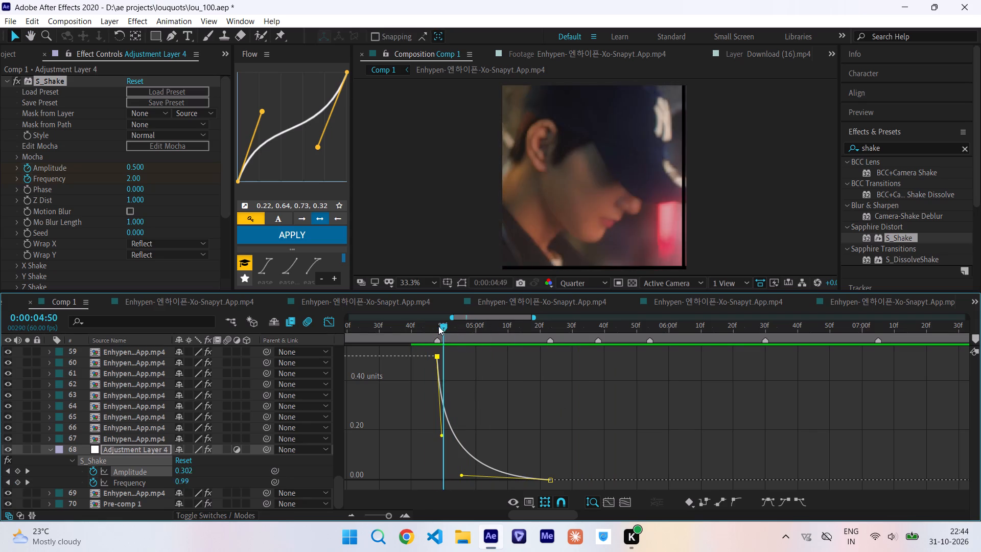
pyautogui.moveTo(438, 326); pyautogui.dragTo(444, 347)
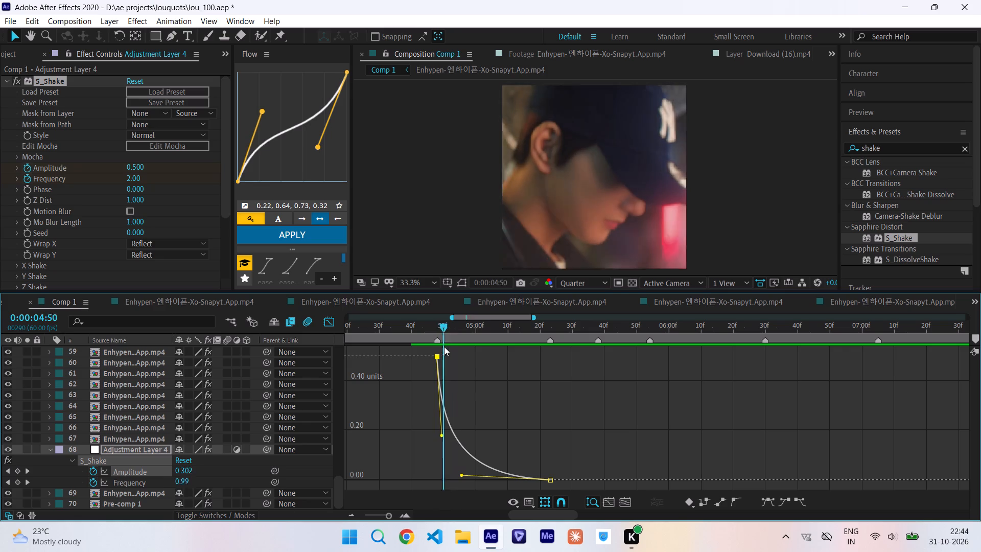
pyautogui.moveTo(444, 347); pyautogui.dragTo(364, 377)
pyautogui.press('space')
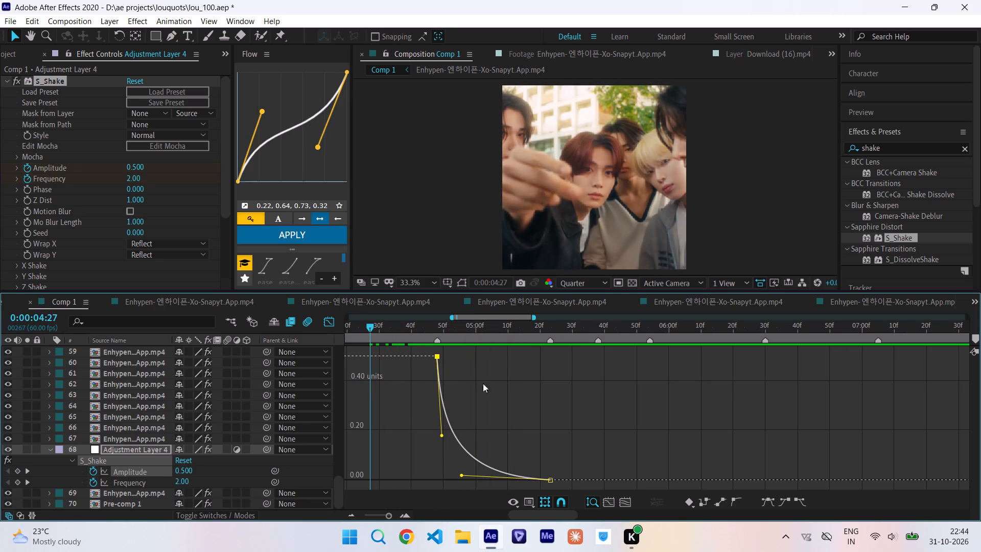
pyautogui.moveTo(405, 331); pyautogui.dragTo(410, 327)
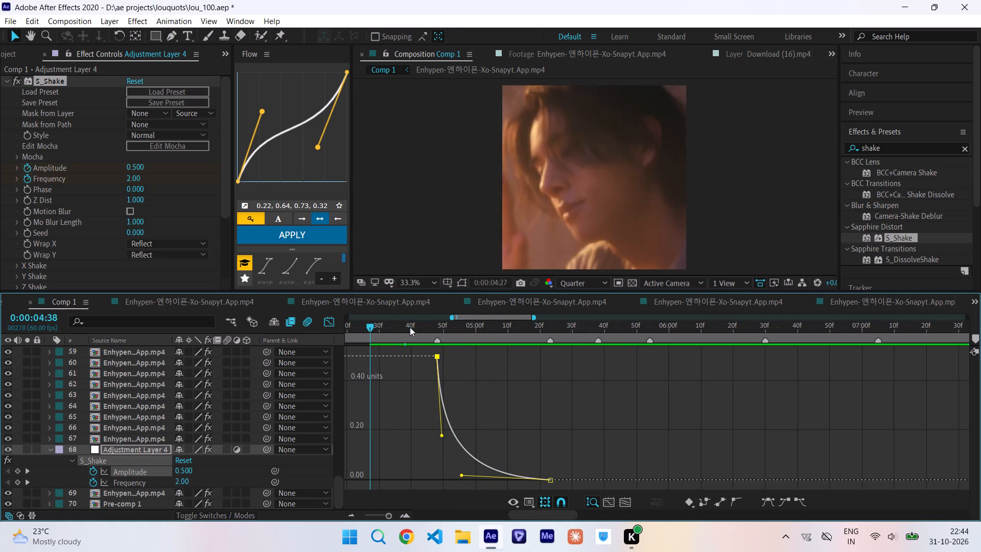
pyautogui.moveTo(410, 327); pyautogui.dragTo(419, 366)
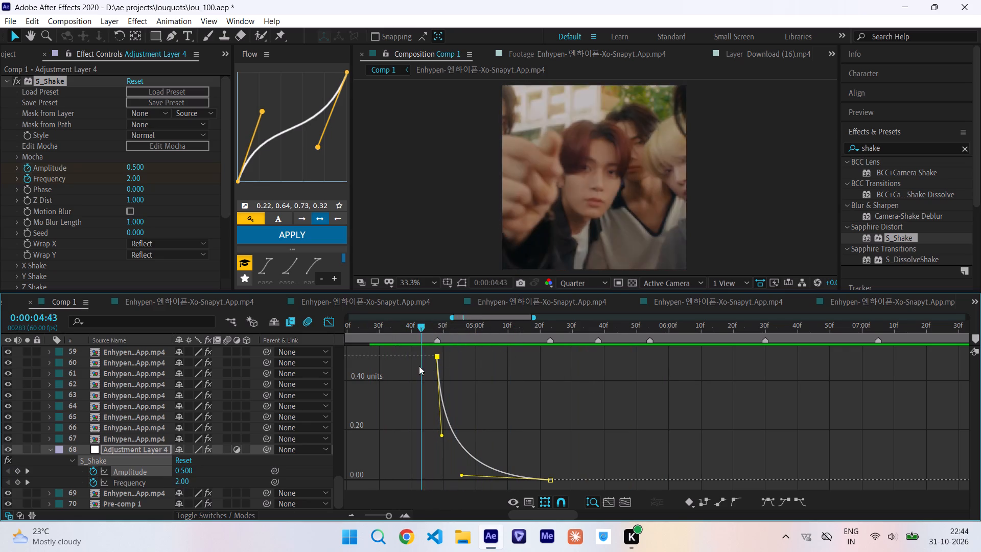
pyautogui.moveTo(419, 366); pyautogui.dragTo(441, 381)
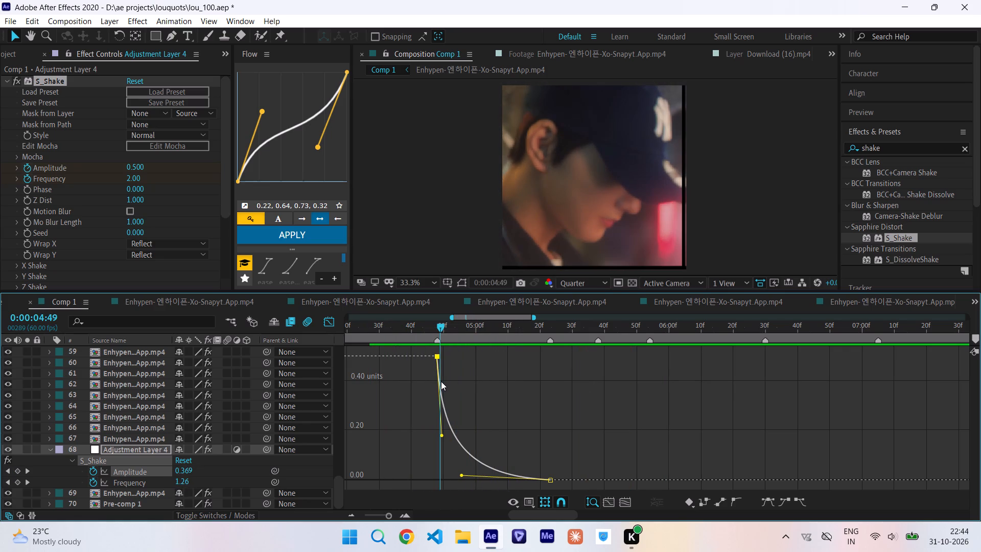
pyautogui.moveTo(441, 381); pyautogui.dragTo(446, 384)
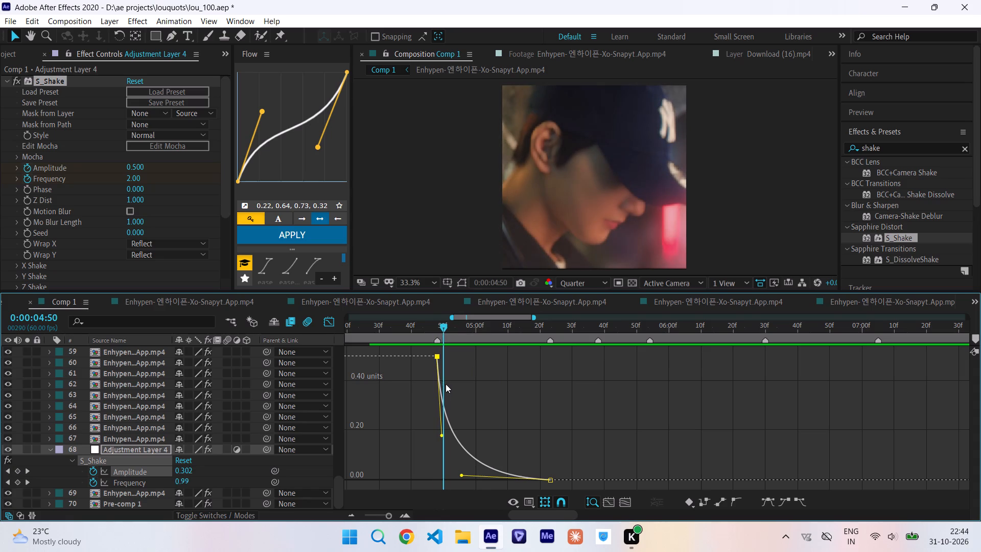
pyautogui.moveTo(446, 384); pyautogui.dragTo(441, 385)
# Search the effects for "motion t", apply Motion Tile above S_Shake on Adjustment Layer 4, and switch the timeline back to layer bars.
pyautogui.moveTo(883, 147); pyautogui.dragTo(867, 157)
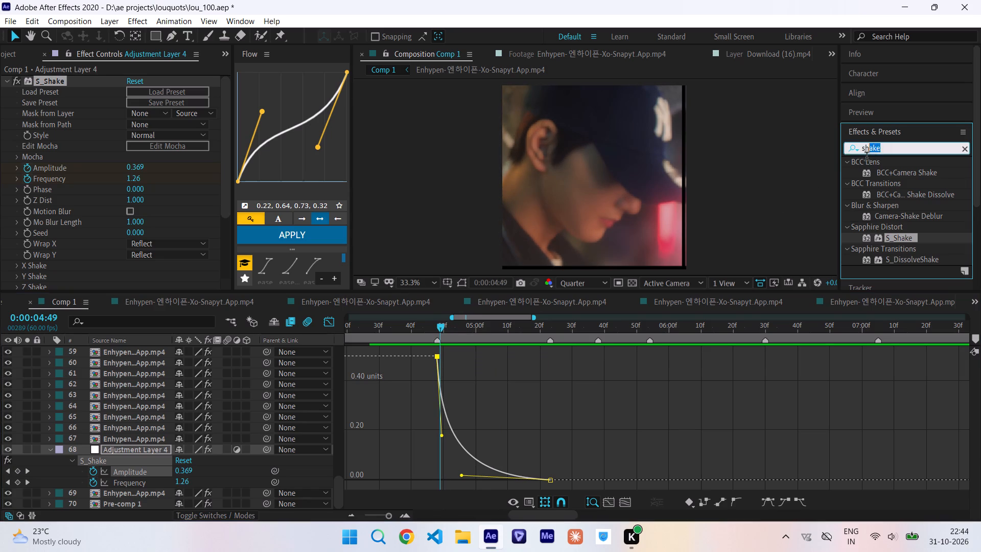
pyautogui.moveTo(867, 157); pyautogui.dragTo(836, 169)
pyautogui.write('motio')
pyautogui.press('n')
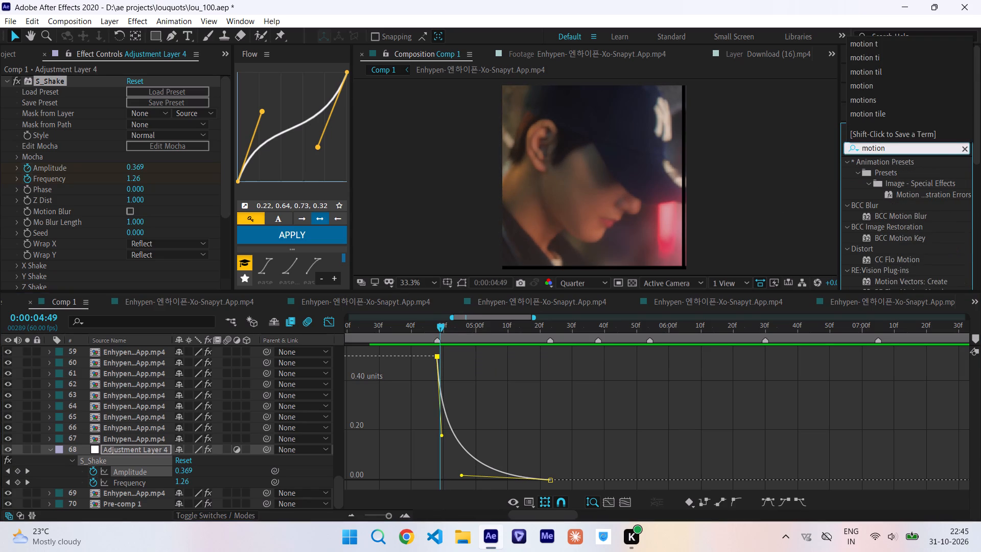
pyautogui.press('space')
pyautogui.write('y')
pyautogui.press('BackSpace')
pyautogui.press('t')
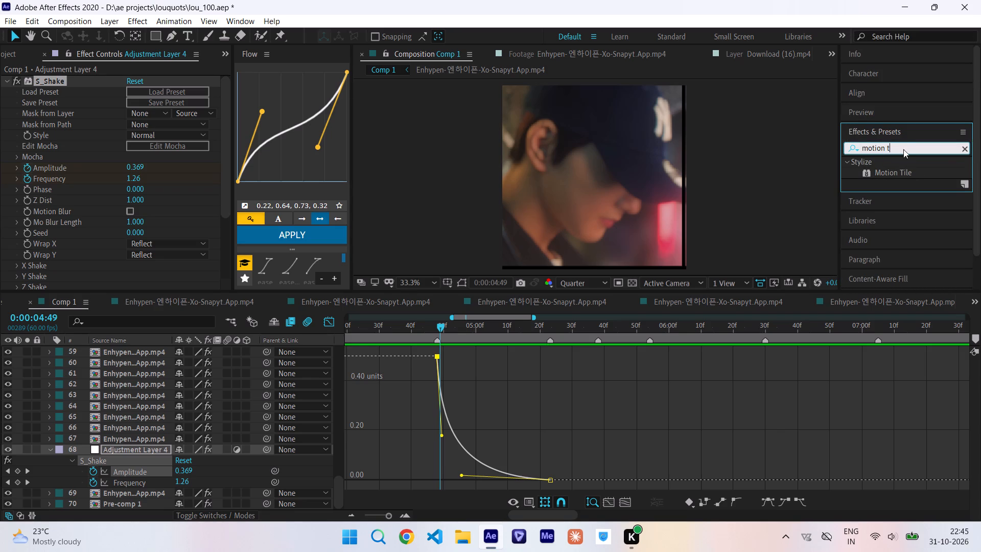
pyautogui.moveTo(904, 171); pyautogui.dragTo(45, 77)
pyautogui.click(326, 321)
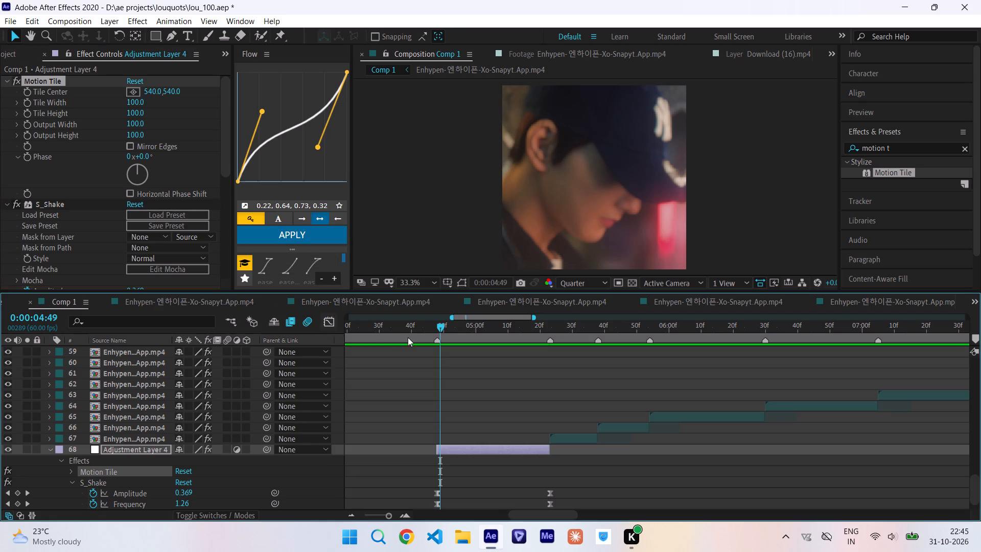
# Scrub across the Adjustment Layer 4 section and play Comp 1 from just before it to check the shake with Motion Tile applied.
pyautogui.moveTo(392, 326); pyautogui.dragTo(534, 369)
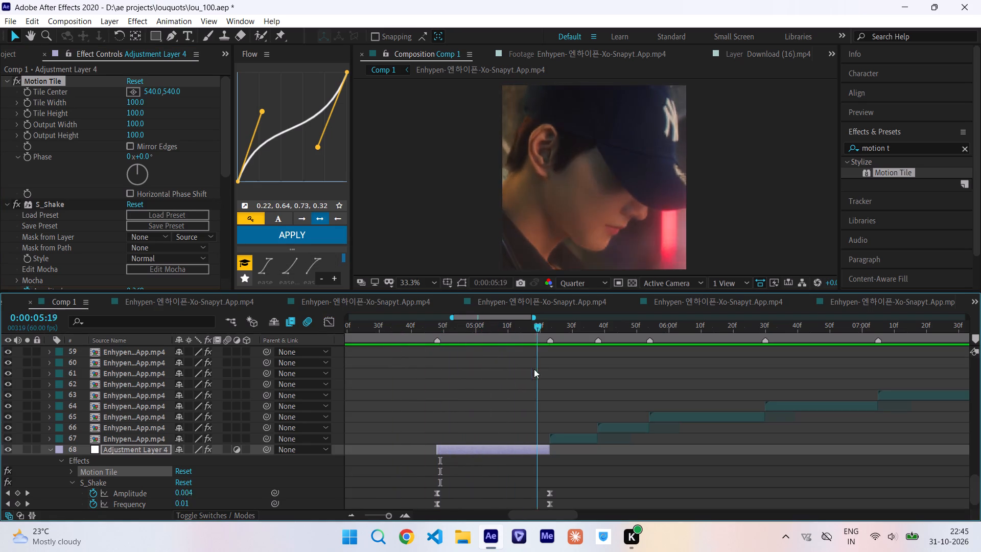
pyautogui.moveTo(534, 369); pyautogui.dragTo(372, 372)
pyautogui.press('space')
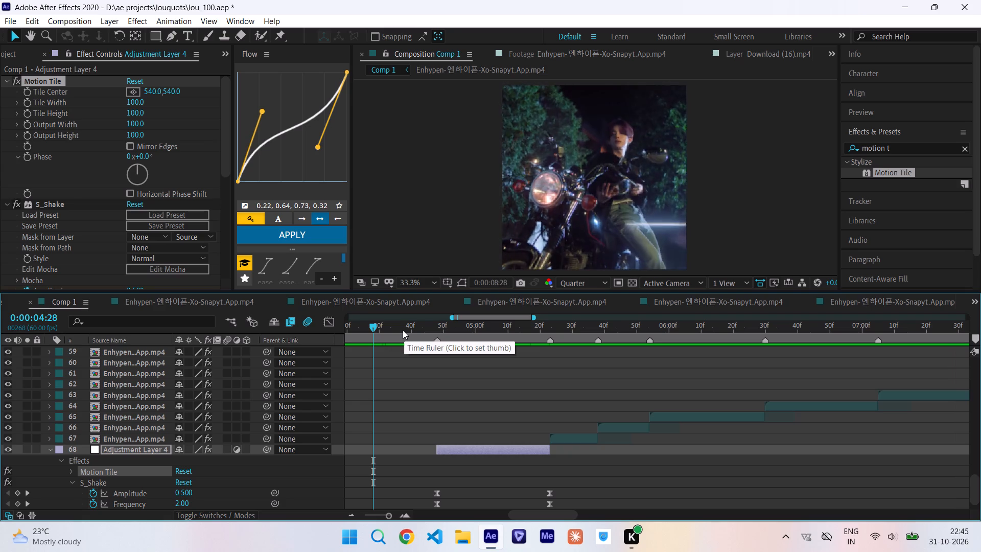
pyautogui.moveTo(403, 330); pyautogui.dragTo(431, 337)
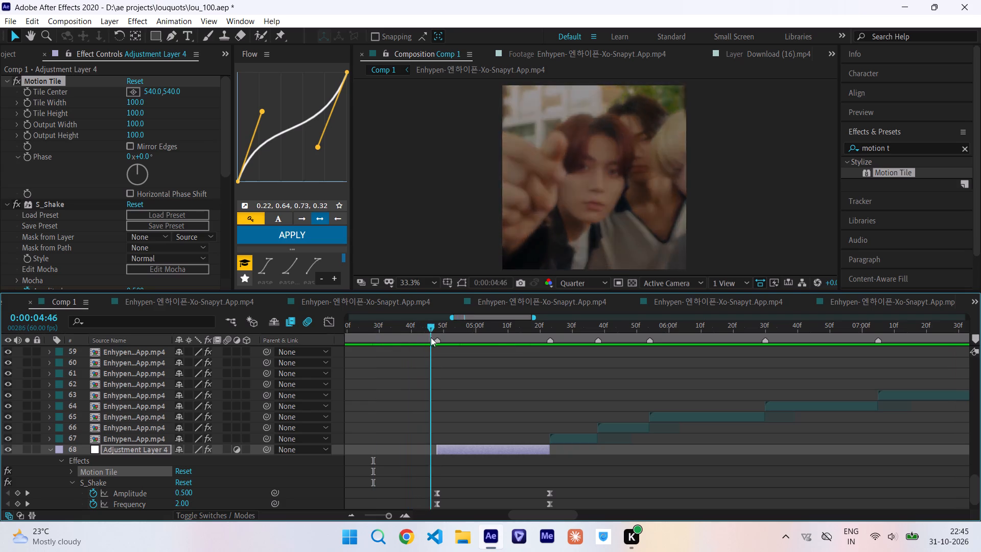
pyautogui.moveTo(431, 337); pyautogui.dragTo(527, 357)
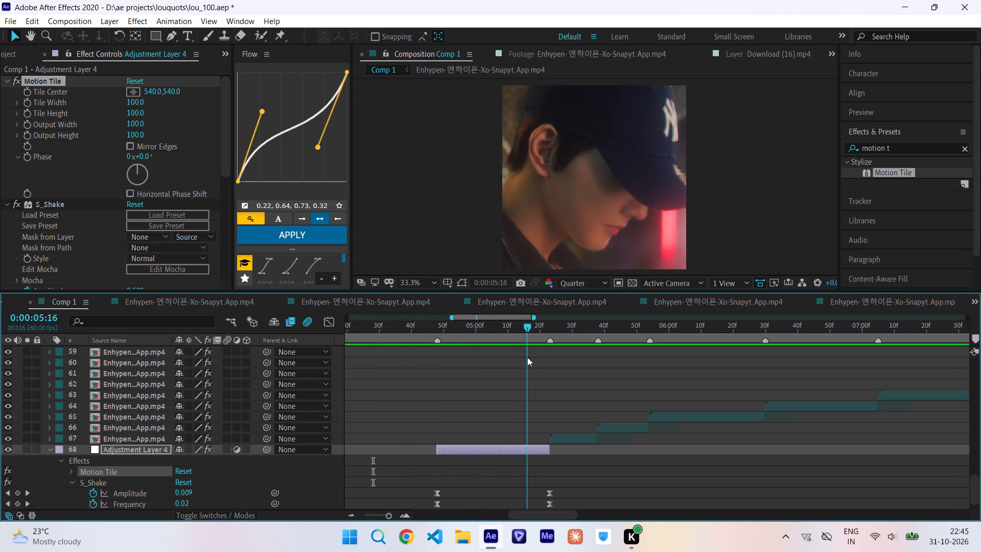
pyautogui.moveTo(527, 357); pyautogui.dragTo(448, 365)
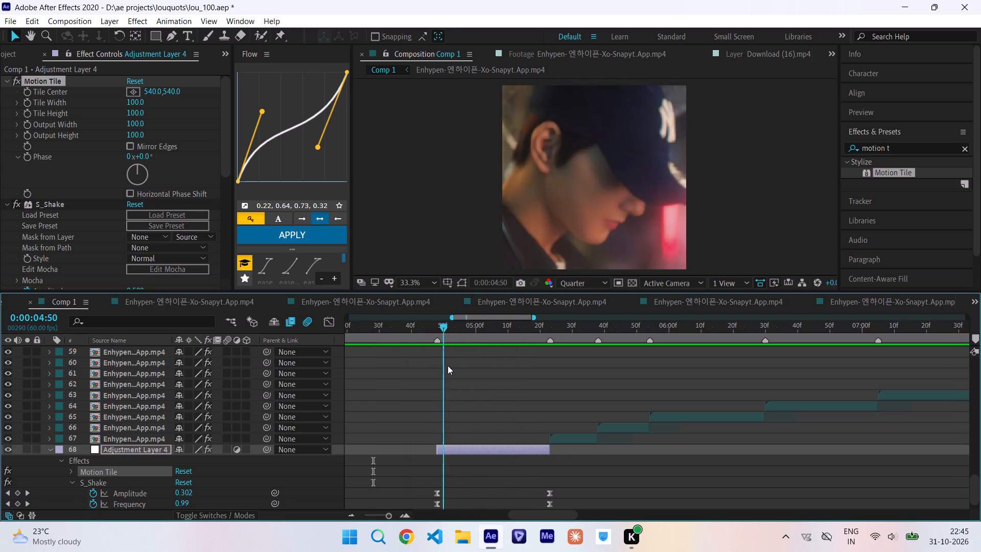
pyautogui.moveTo(448, 365); pyautogui.dragTo(399, 371)
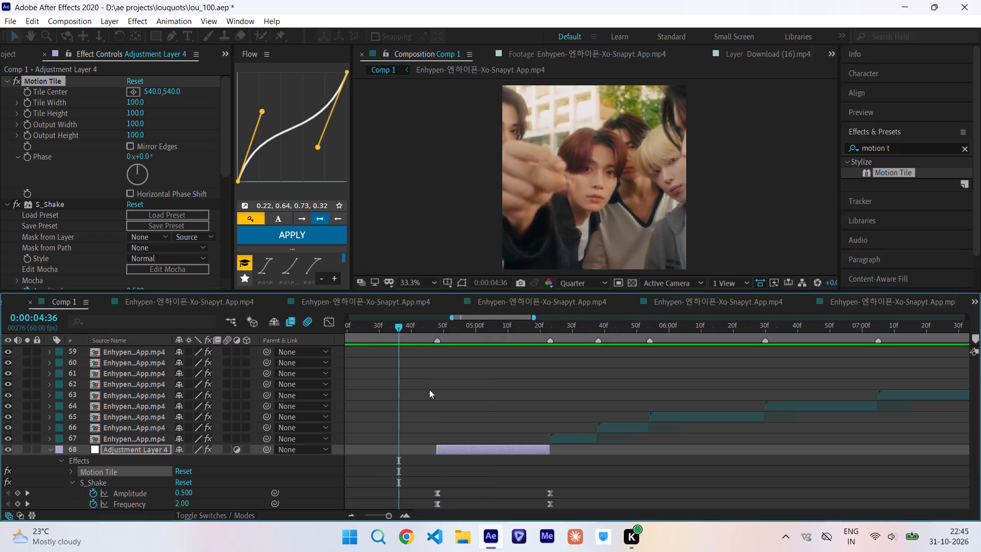
pyautogui.press('space')
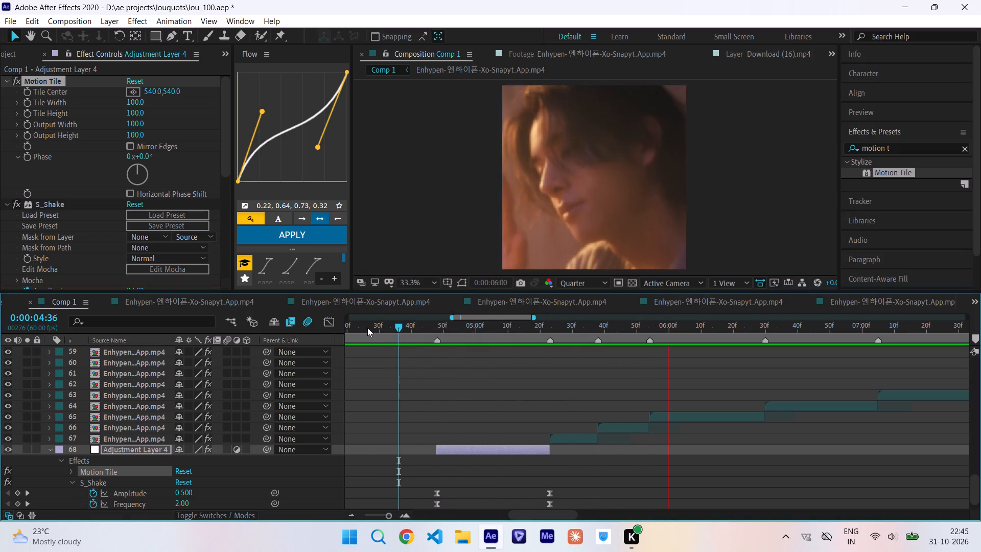
pyautogui.click(367, 328)
pyautogui.press('space')
# Set the S_Shake Amplitude keyframe at 0:00:04:48 to 1.
pyautogui.click(440, 331)
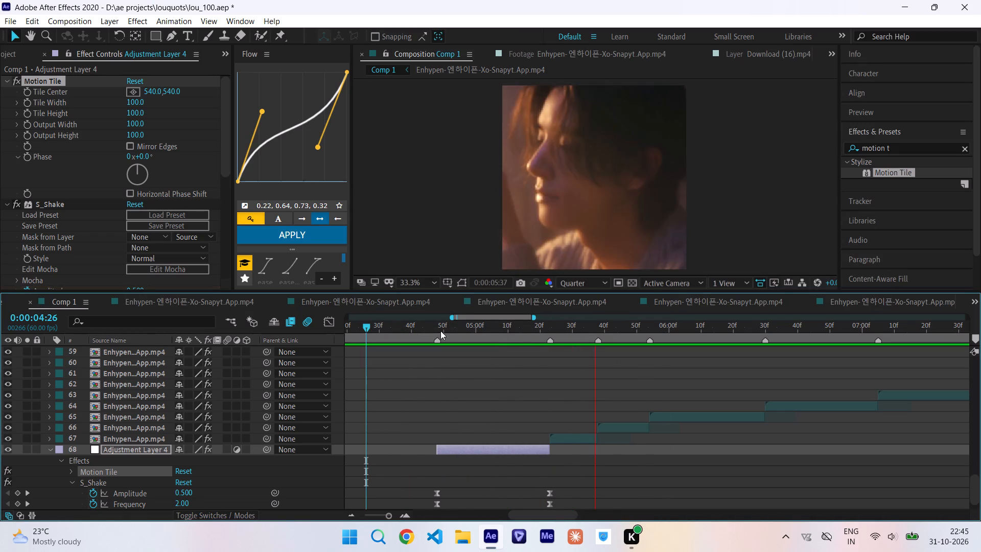
pyautogui.click(440, 331)
pyautogui.scroll(-4, 120, 229)
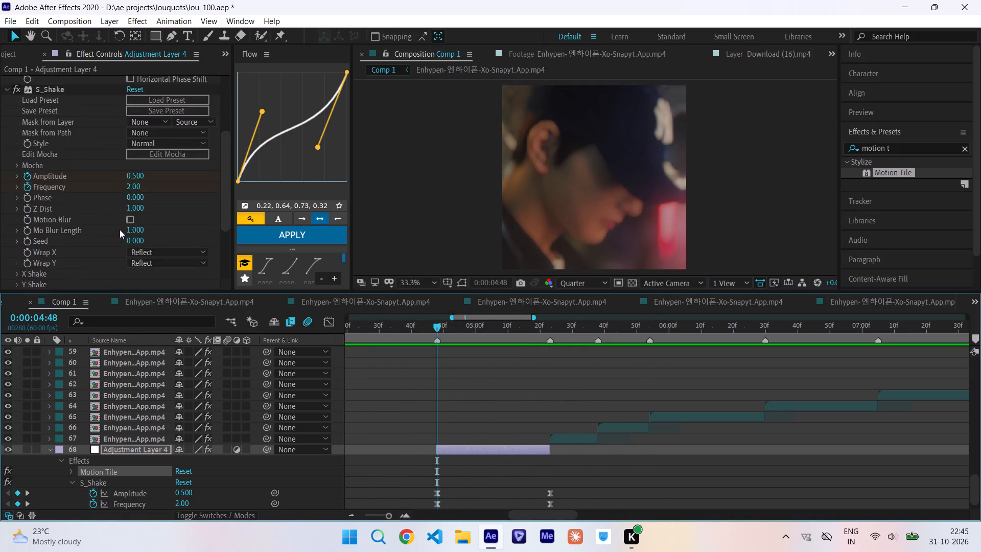
pyautogui.scroll(3, 120, 229)
pyautogui.scroll(-2, 120, 229)
pyautogui.click(163, 207)
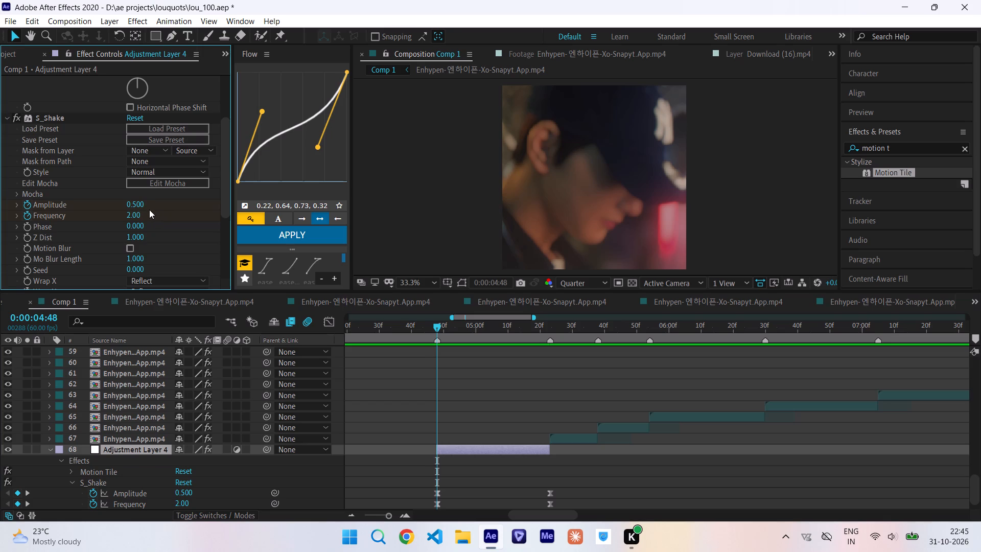
pyautogui.click(141, 206)
pyautogui.press('1')
pyautogui.press('Return')
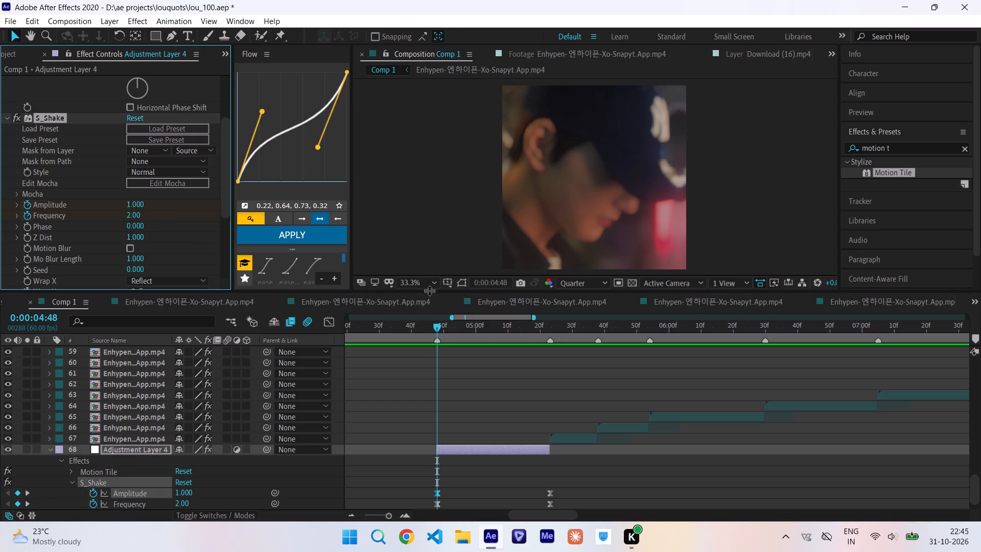
# Scrub the start of the shake and play Comp 1 from 0:00:04:37 and from 0:00:04:27 to check its strength.
pyautogui.moveTo(437, 332); pyautogui.dragTo(445, 367)
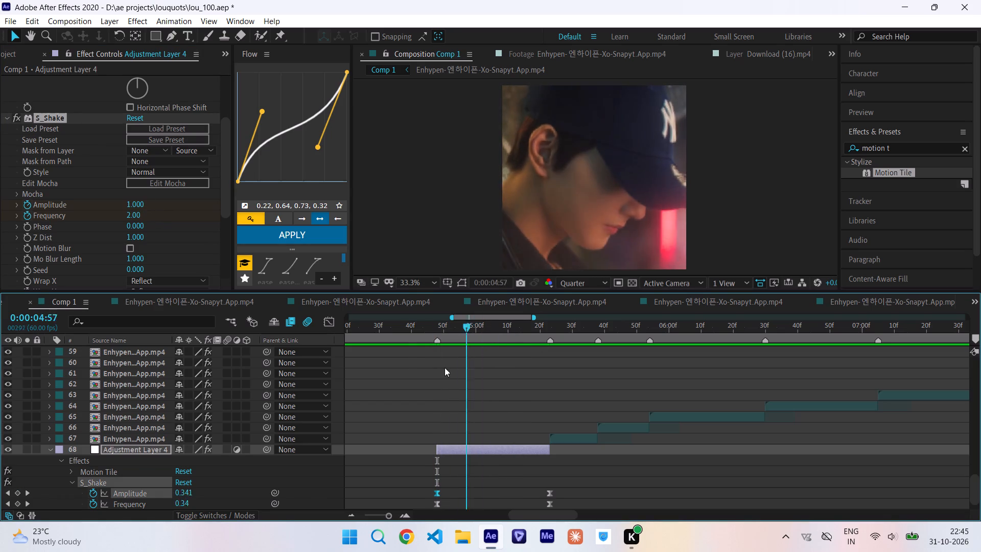
pyautogui.moveTo(445, 367); pyautogui.dragTo(403, 377)
pyautogui.press('space')
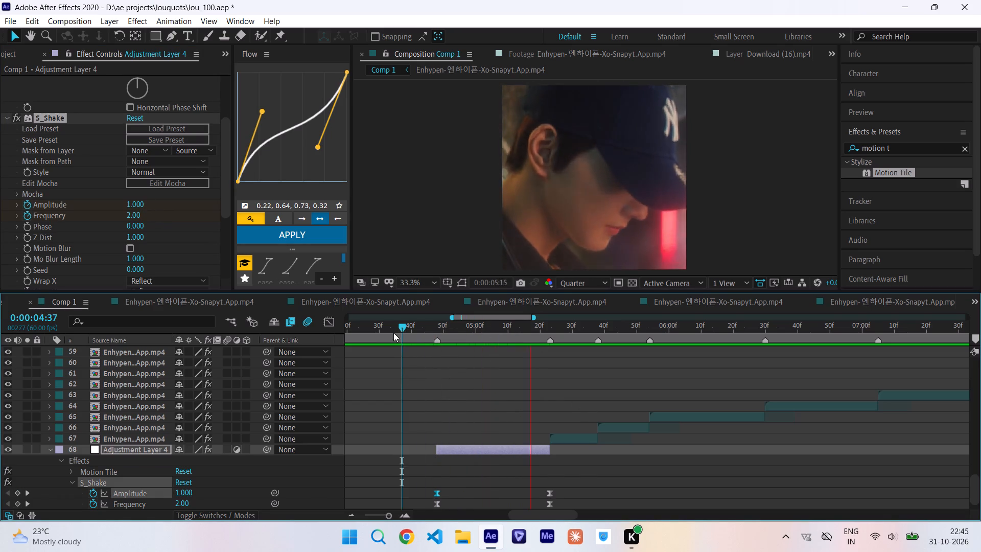
pyautogui.click(369, 330)
pyautogui.press('space')
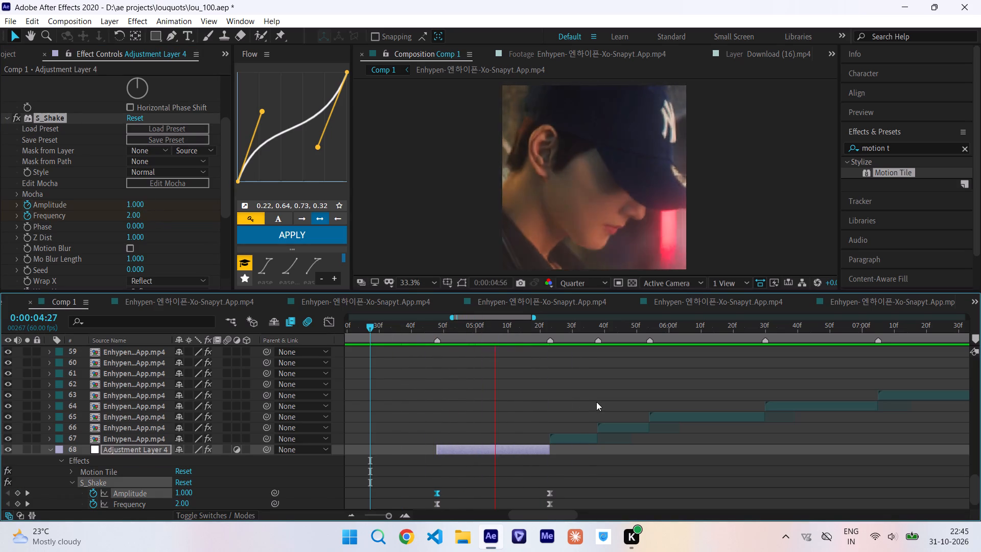
# Shorten the S_Shake keyframe span on Adjustment Layer 4 so the closing Amplitude and Frequency keyframes sit at about 0:00:05:10.
pyautogui.moveTo(415, 331); pyautogui.dragTo(443, 331)
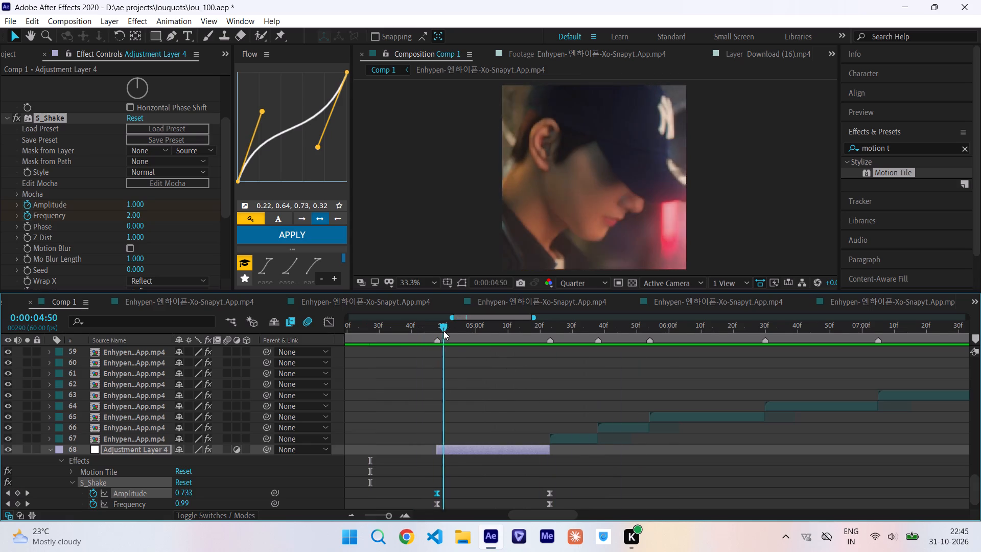
pyautogui.moveTo(443, 331); pyautogui.dragTo(447, 354)
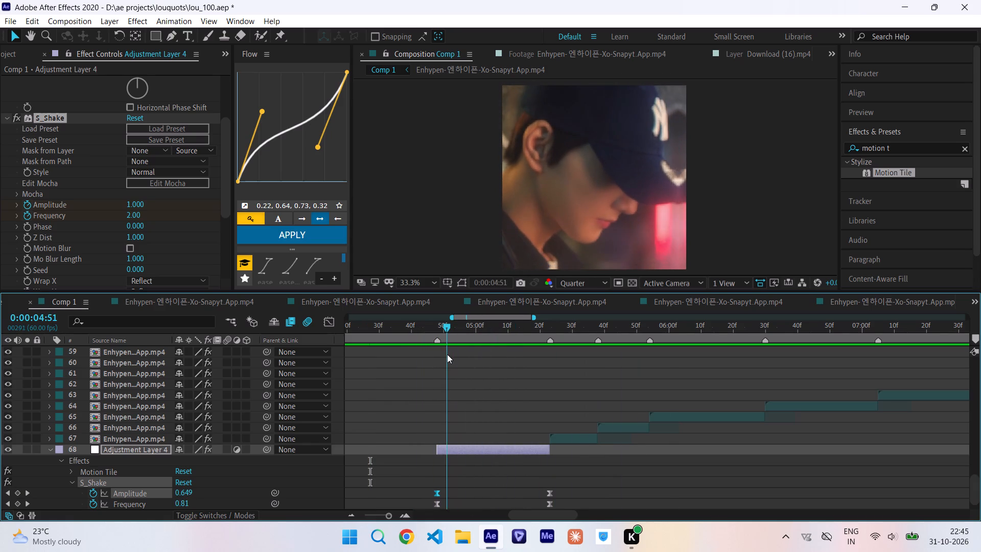
pyautogui.moveTo(447, 354); pyautogui.dragTo(437, 359)
pyautogui.moveTo(419, 482); pyautogui.dragTo(527, 507)
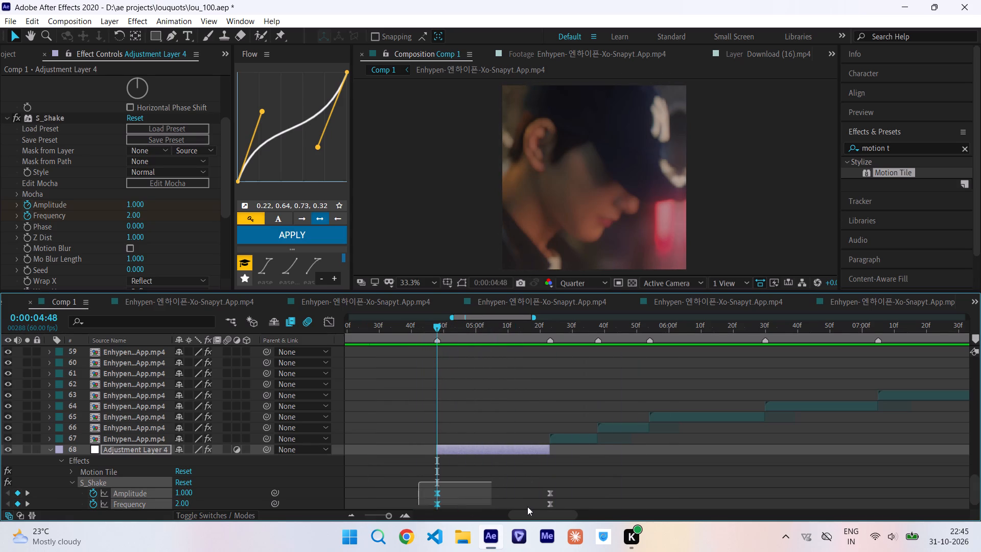
pyautogui.moveTo(527, 507); pyautogui.dragTo(555, 508)
pyautogui.keyDown('alt'); pyautogui.moveTo(548, 497); pyautogui.dragTo(517, 496); pyautogui.keyUp('alt')
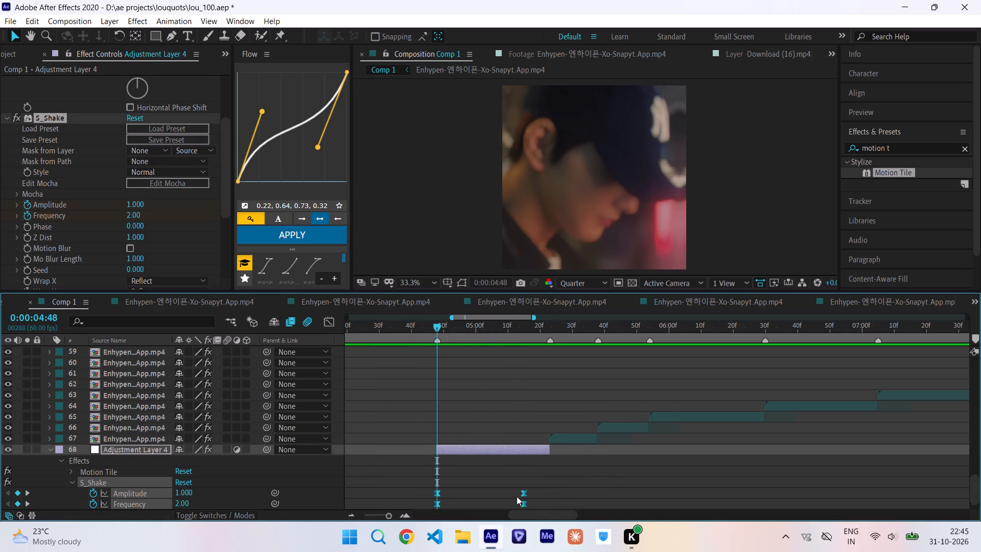
pyautogui.keyDown('alt'); pyautogui.moveTo(517, 496); pyautogui.dragTo(506, 496); pyautogui.keyUp('alt')
# Scrub the shortened shake and play Comp 1 from 0:00:04:27, 0:00:01:00 and 0:00:03:38 to check it in context.
pyautogui.moveTo(437, 328); pyautogui.dragTo(463, 329)
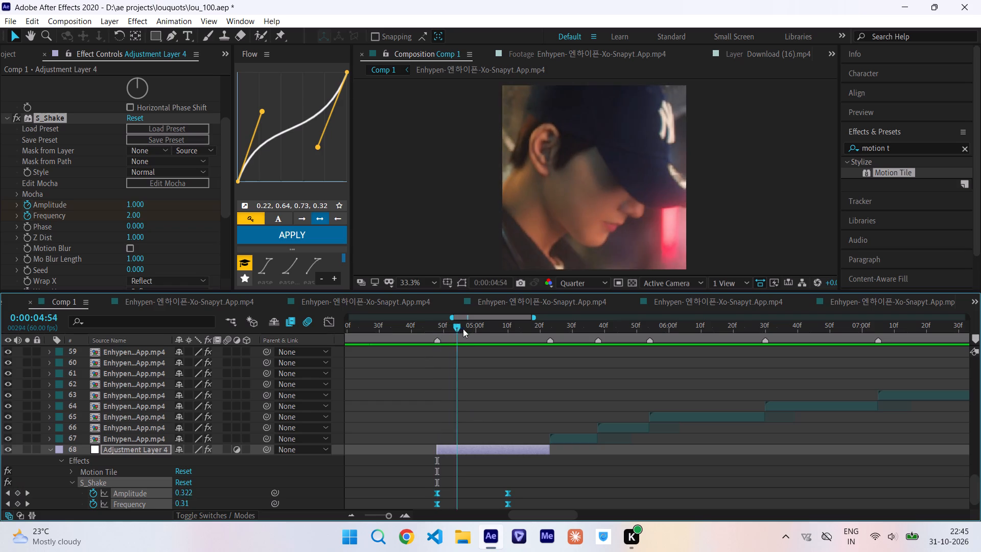
pyautogui.moveTo(463, 329); pyautogui.dragTo(370, 383)
pyautogui.press('space')
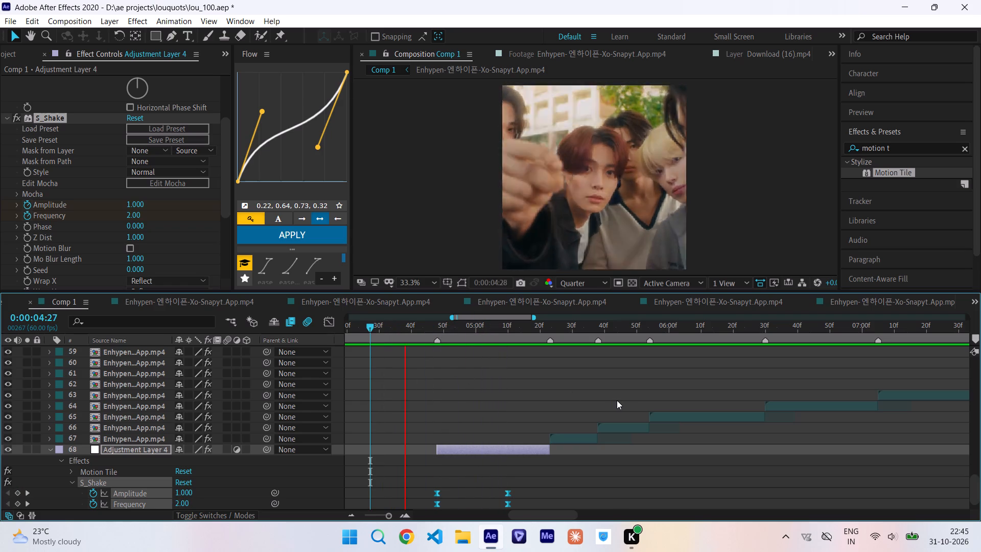
pyautogui.moveTo(389, 323); pyautogui.dragTo(459, 336)
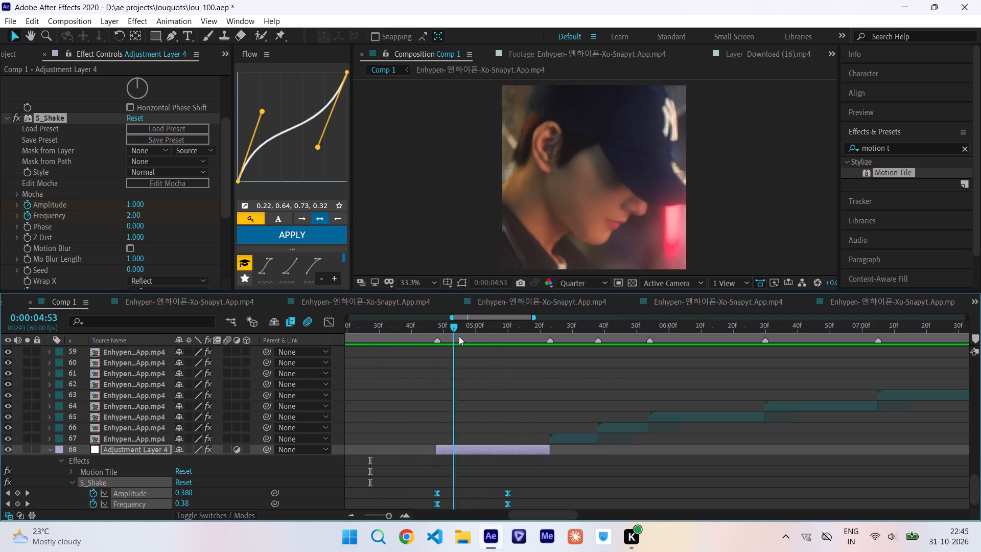
pyautogui.moveTo(459, 336); pyautogui.dragTo(268, 388)
pyautogui.press('space')
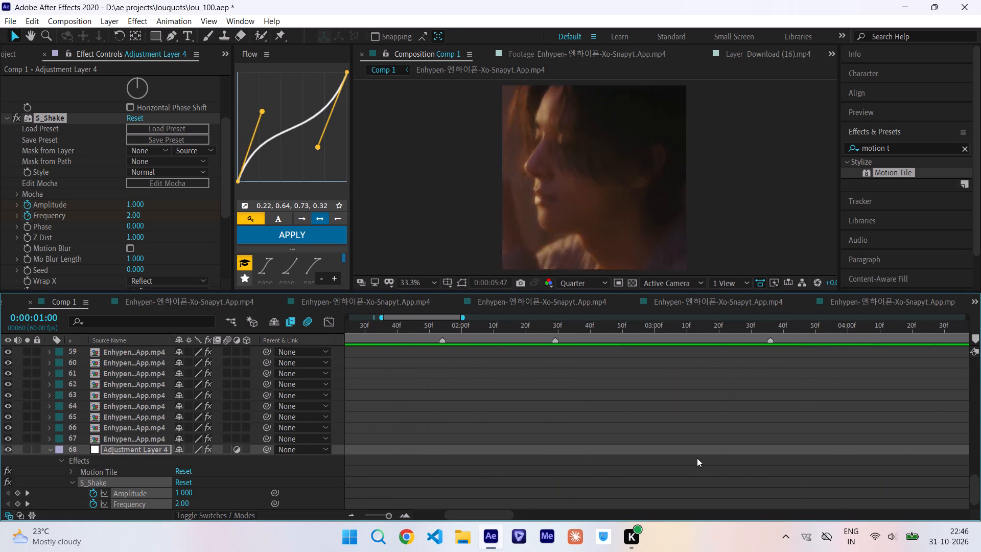
pyautogui.moveTo(484, 512); pyautogui.dragTo(515, 515)
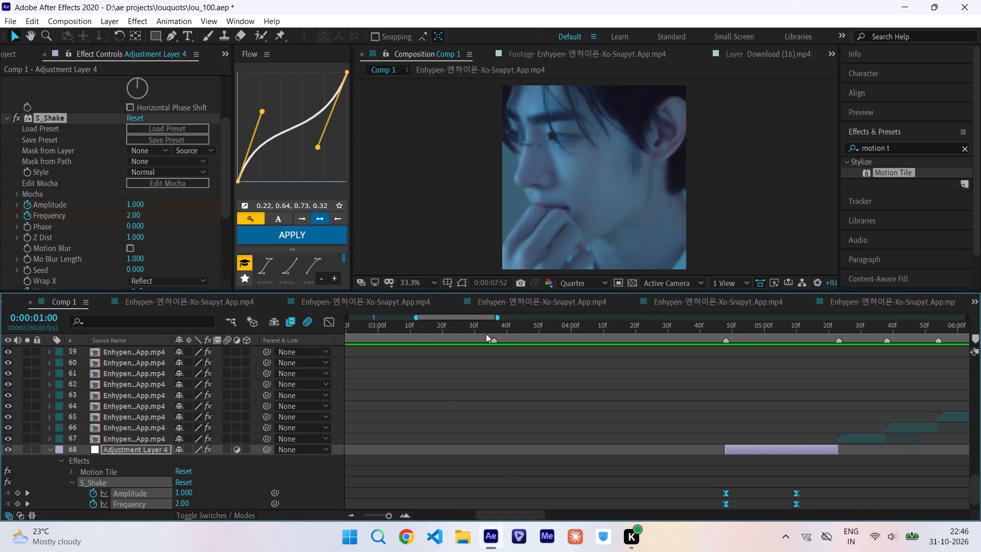
pyautogui.click(501, 321)
pyautogui.press('space')
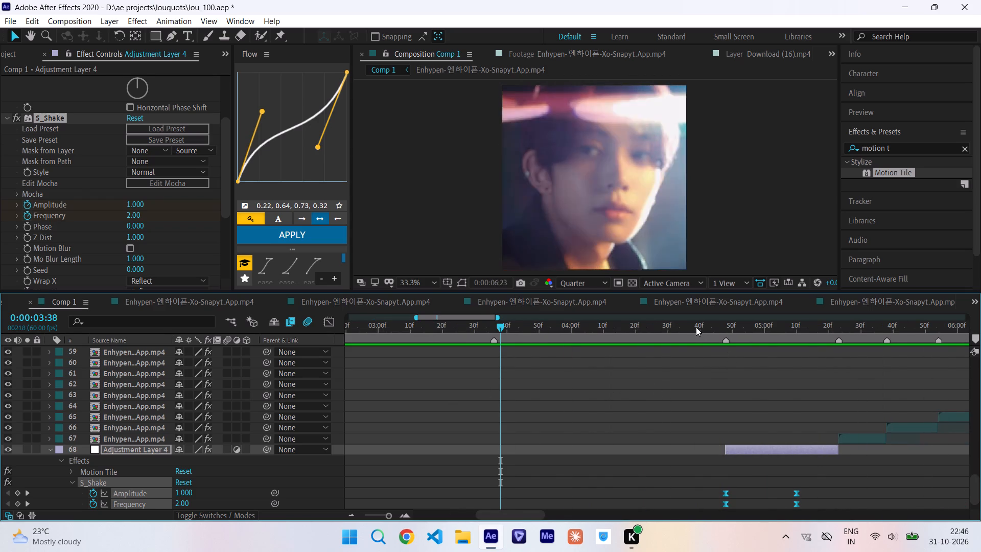
# Save the project.
pyautogui.hotkey('ctrl', 's')
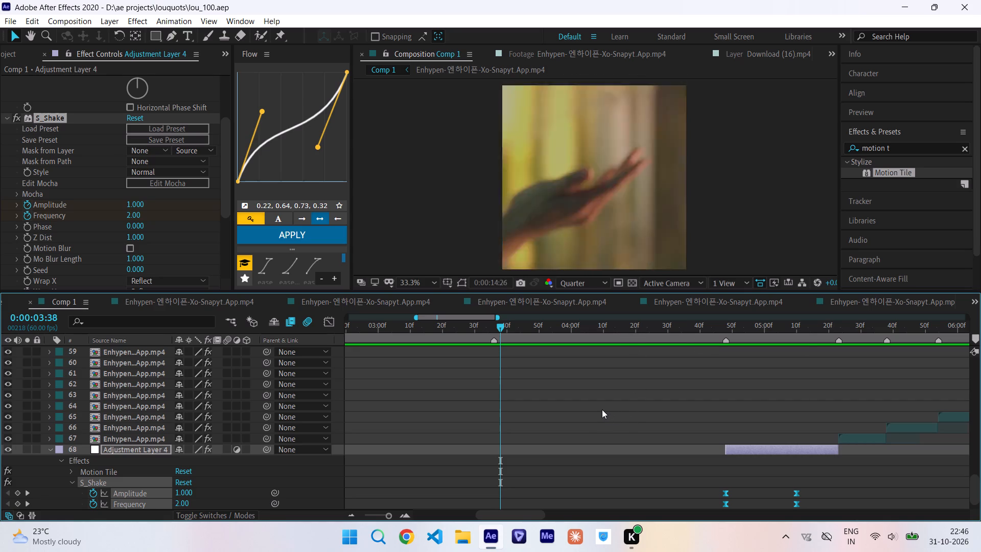
# Replay Comp 1 from 0:00:04:24, 0:00:04:20 and 0:00:04:48 to examine the shake at the cut.
pyautogui.click(648, 328)
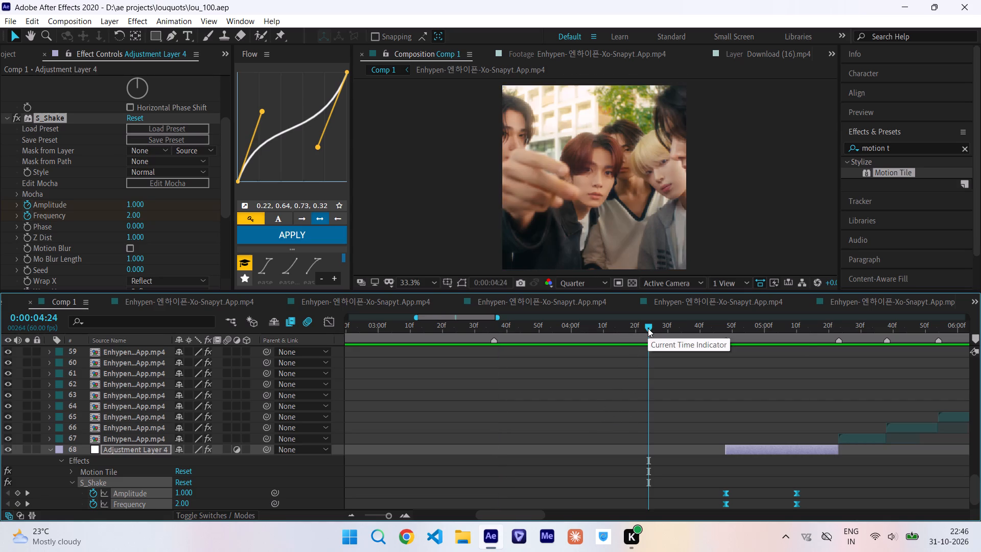
pyautogui.press('space')
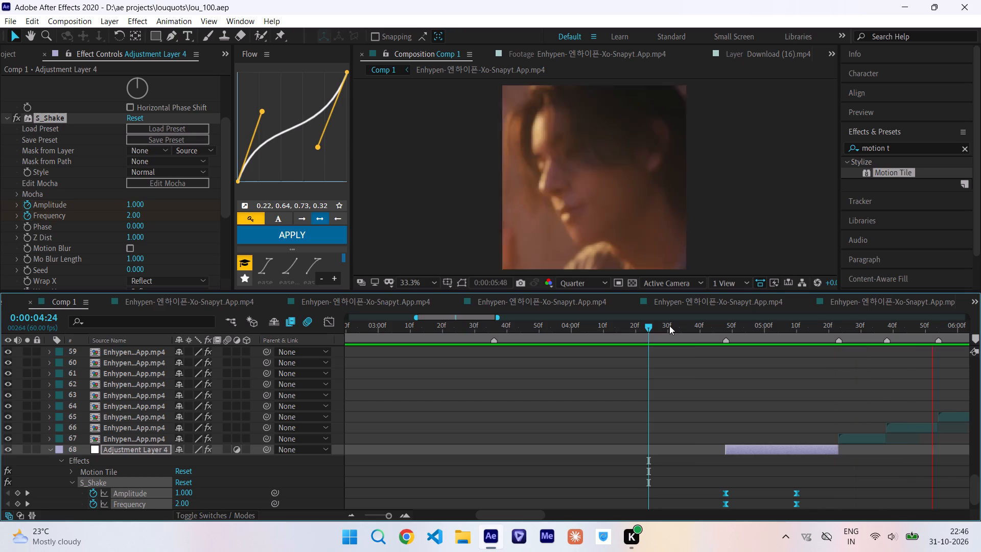
pyautogui.moveTo(669, 326); pyautogui.dragTo(639, 350)
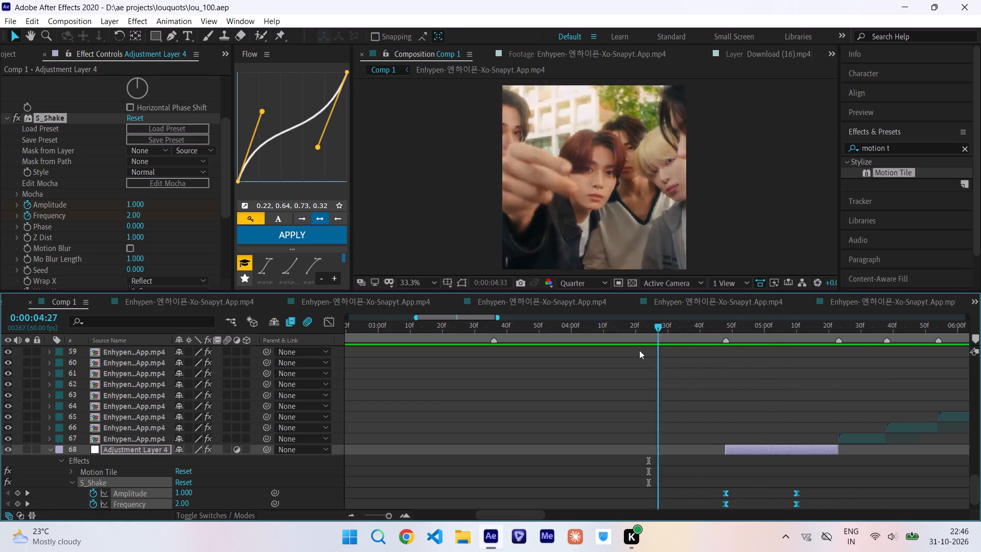
pyautogui.moveTo(639, 350); pyautogui.dragTo(637, 351)
pyautogui.press('space')
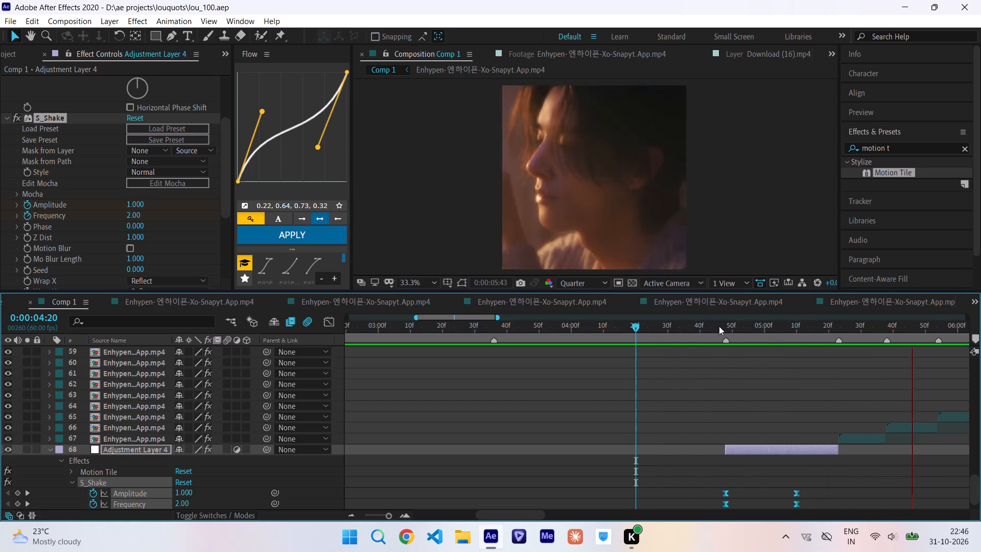
pyautogui.moveTo(719, 326); pyautogui.dragTo(726, 326)
pyautogui.press('space')
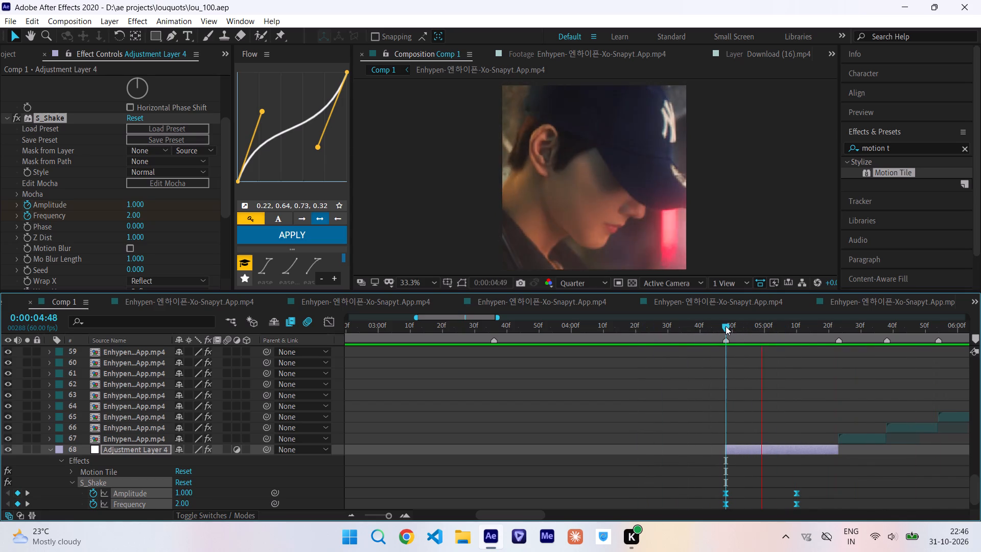
pyautogui.moveTo(726, 326); pyautogui.dragTo(647, 364)
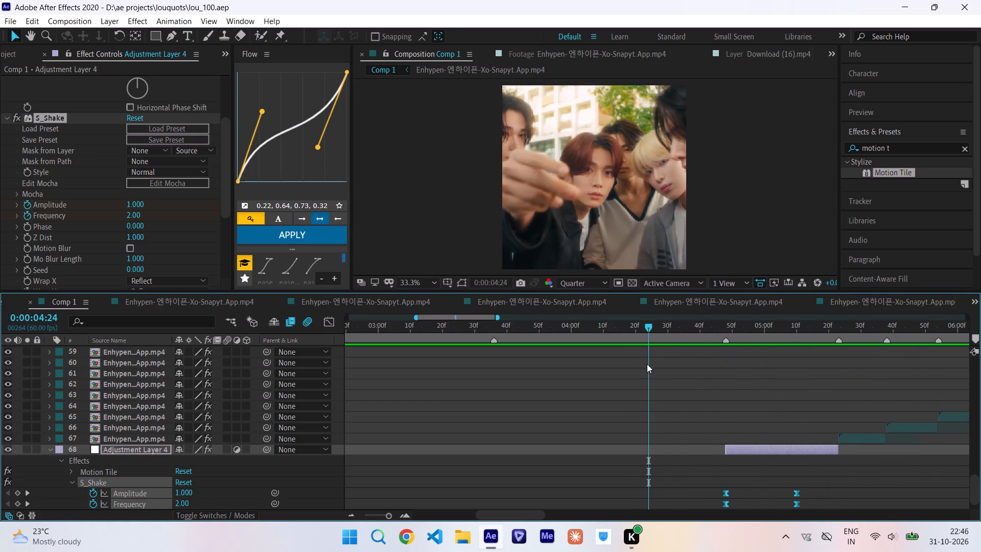
pyautogui.press('space')
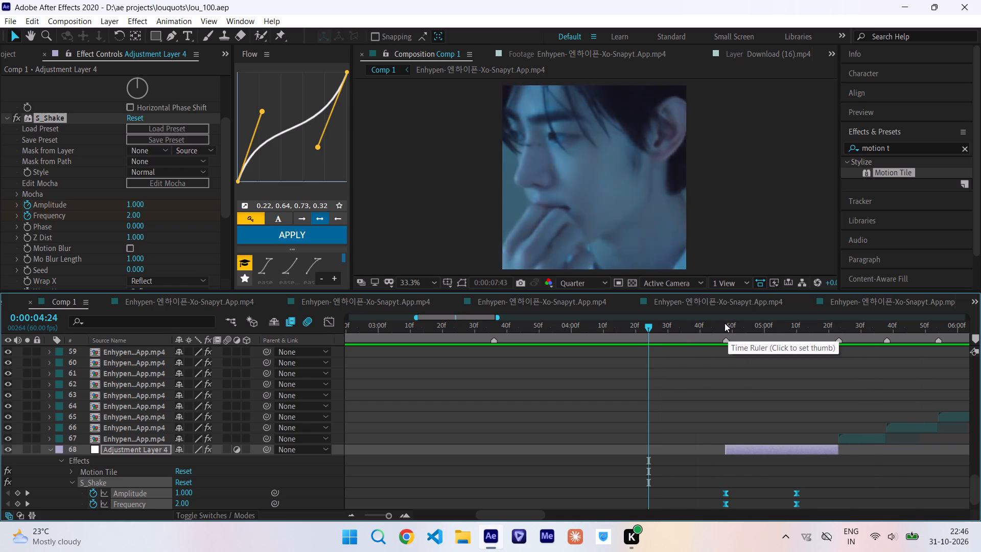
# Set the current time to 0:00:04:48 and add a new adjustment layer directly above Adjustment Layer 4.
pyautogui.click(726, 324)
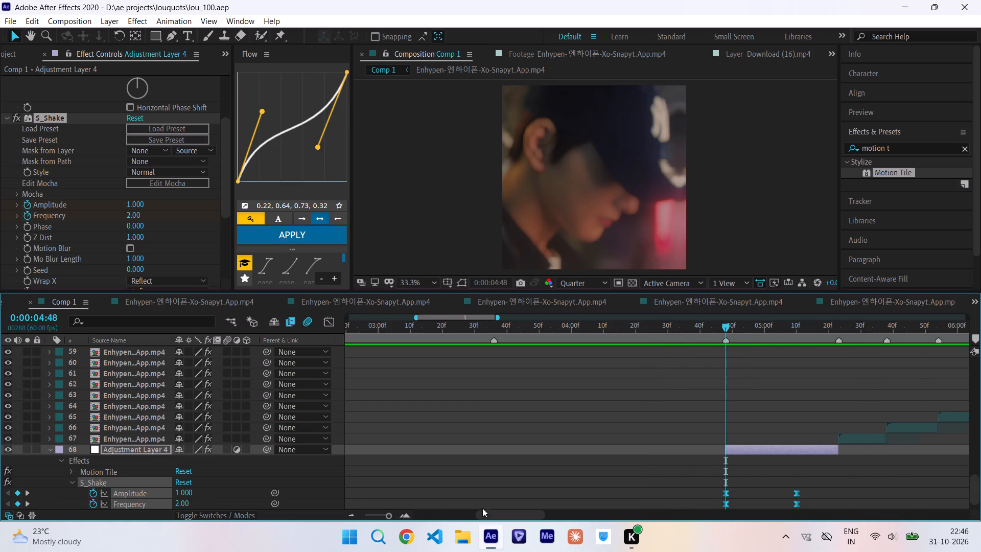
pyautogui.moveTo(505, 514); pyautogui.dragTo(525, 516)
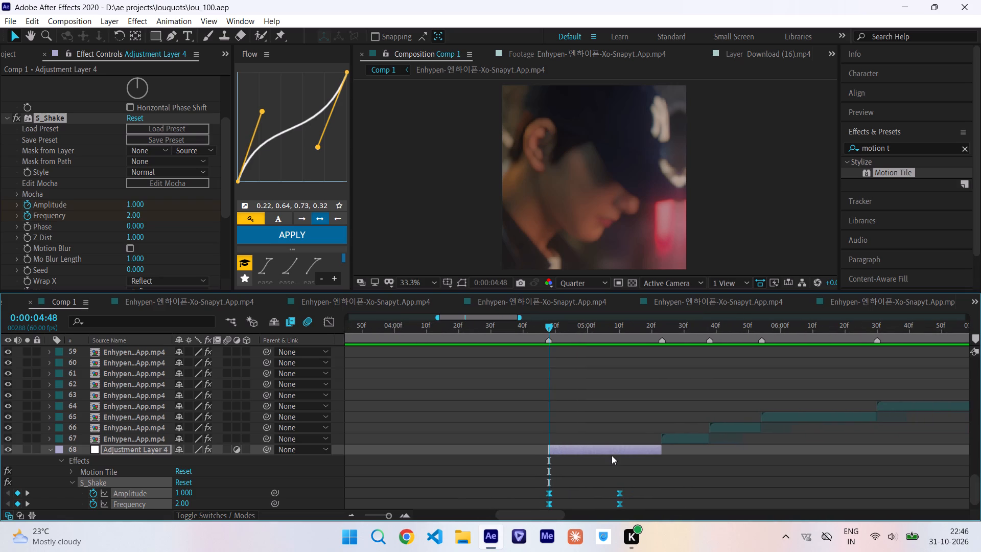
pyautogui.click(608, 451)
pyautogui.hotkey('ctrl', 'alt', 'y')
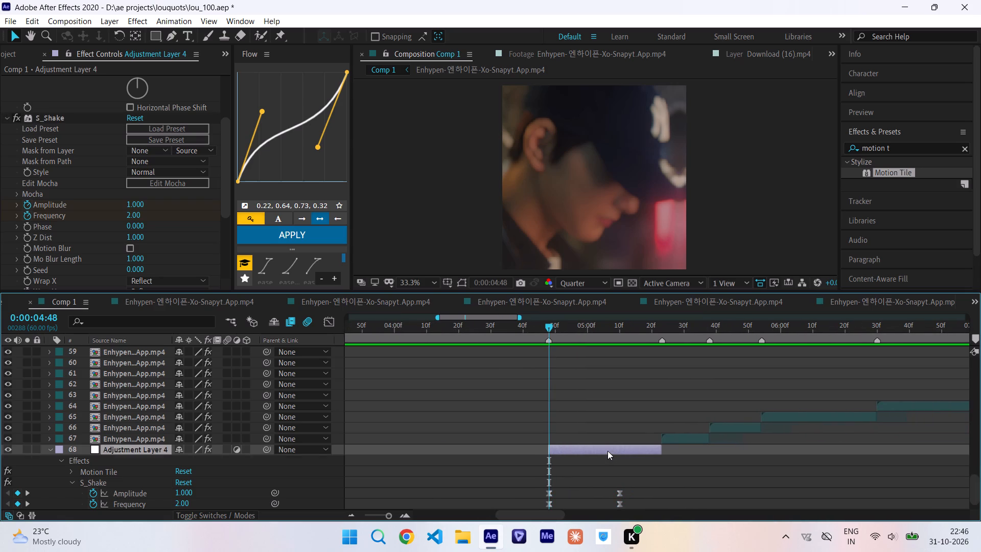
# Apply the "shake" animation preset from the "hobo ripple" presets folder to Adjustment Layer 5.
pyautogui.click(165, 28)
pyautogui.click(168, 25)
pyautogui.click(173, 49)
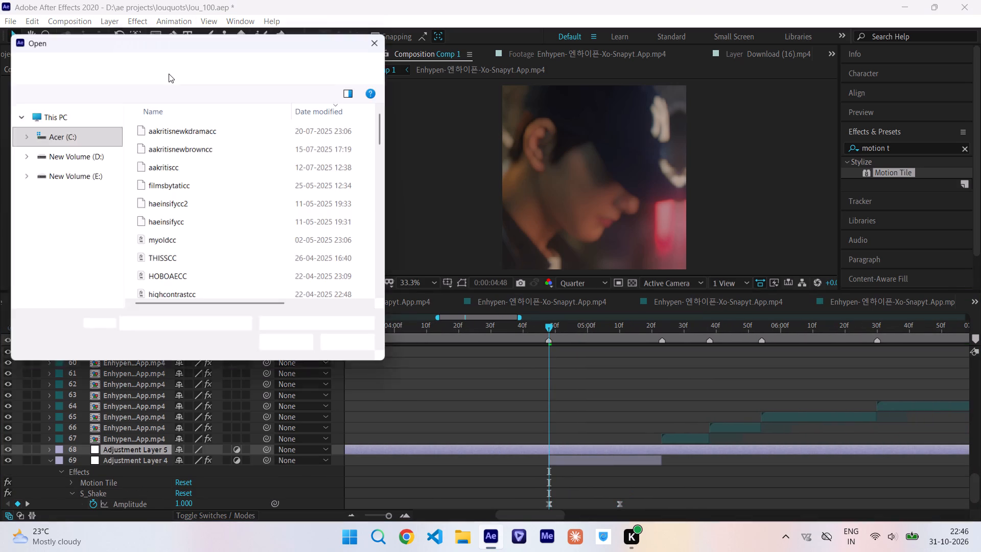
pyautogui.scroll(-13, 152, 157)
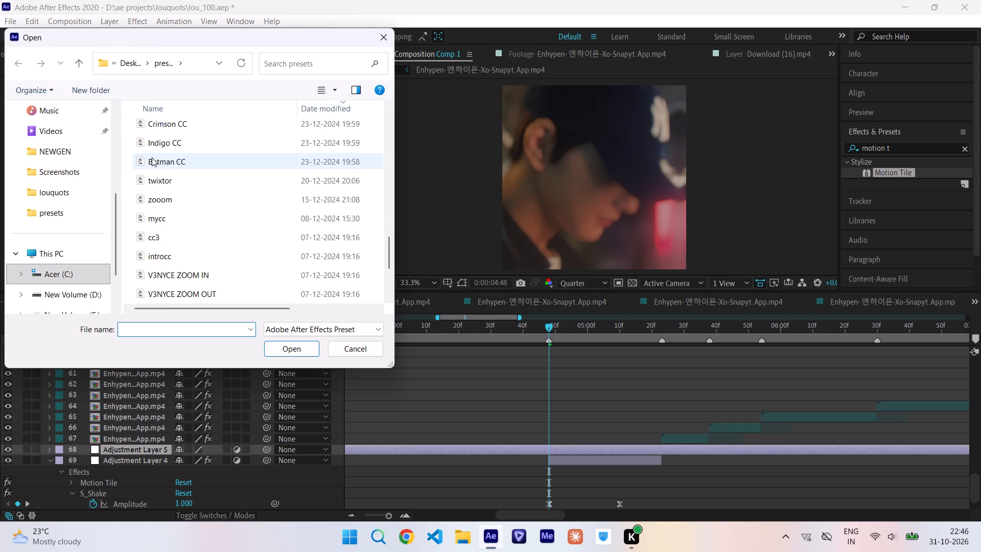
pyautogui.scroll(-9, 152, 157)
pyautogui.doubleClick(151, 272)
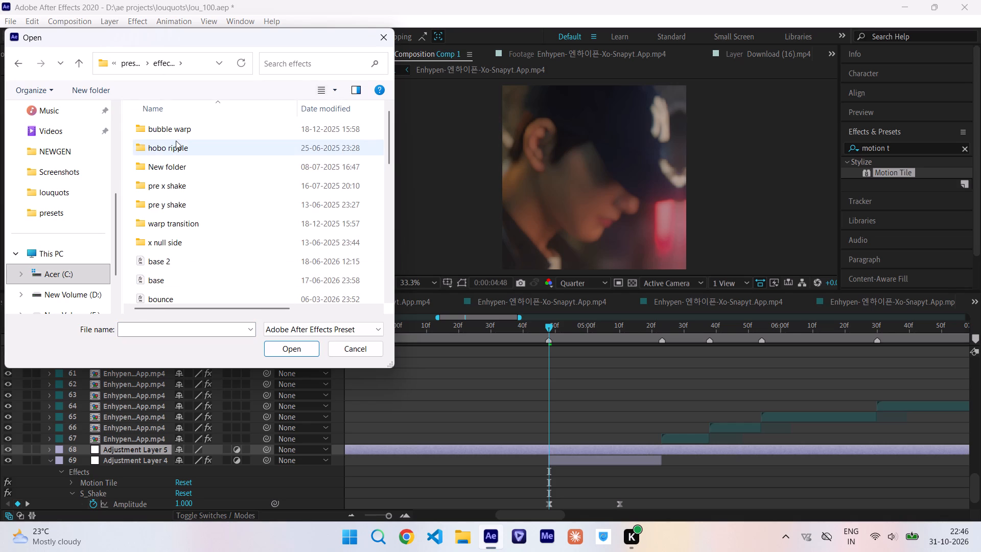
pyautogui.doubleClick(184, 146)
pyautogui.doubleClick(184, 146)
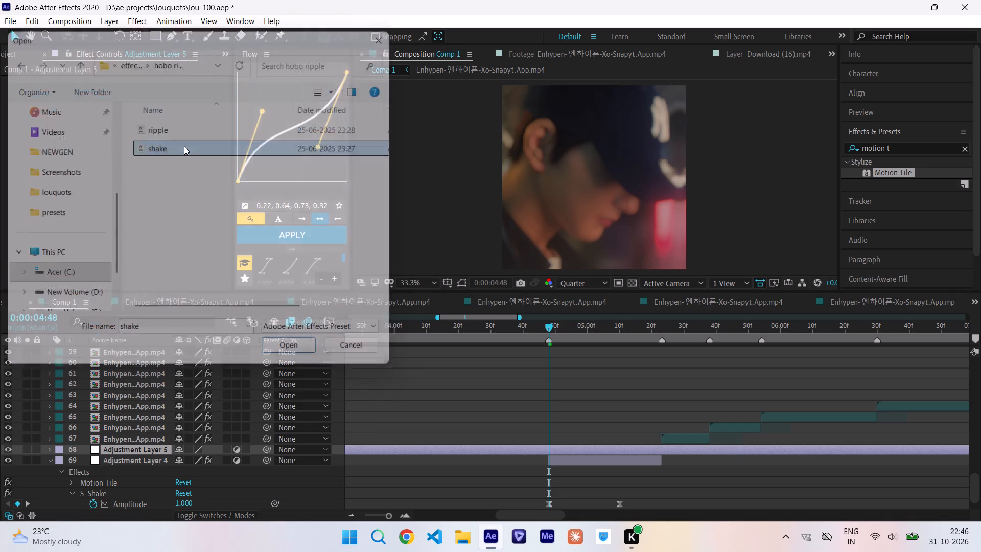
# Reveal Adjustment Layer 5's S_Shake Amplitude keyframes and shift all three earlier so the middle one sits at 0:00:04:48.
pyautogui.press('u')
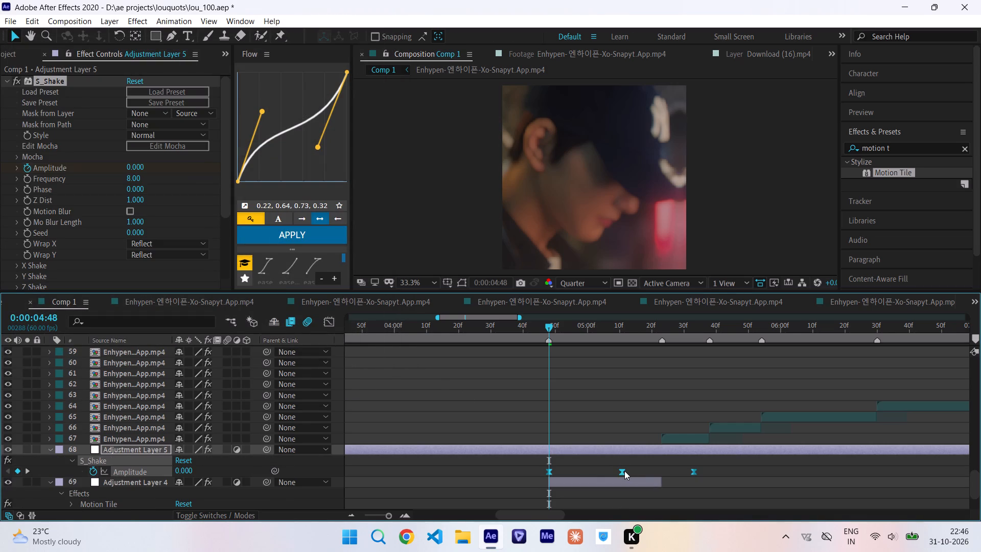
pyautogui.moveTo(622, 471); pyautogui.dragTo(549, 481)
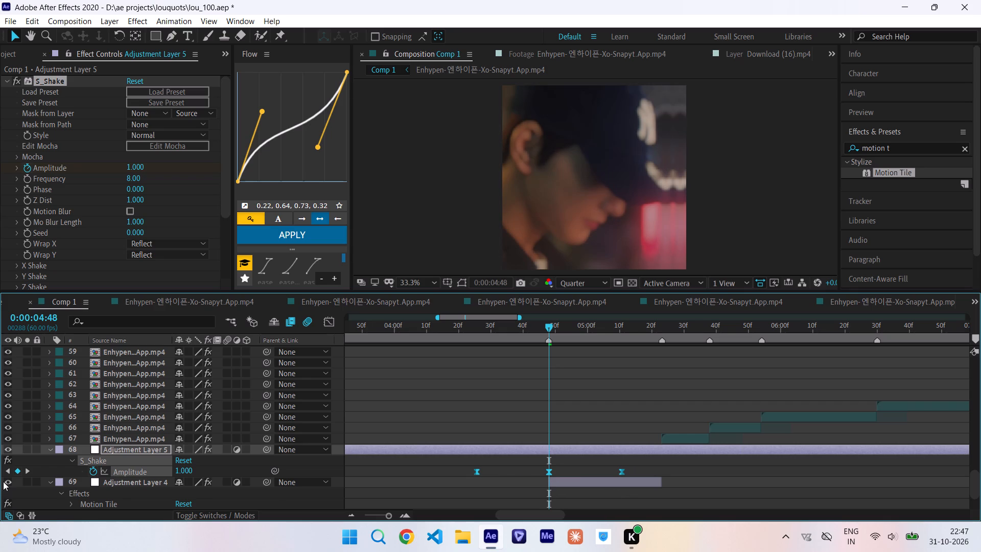
# Hide Adjustment Layer 4.
pyautogui.click(5, 480)
# Scrub the preset shake and play Comp 1 from 0:00:04:26, 0:00:04:42 and 0:00:04:47 to judge it across the cut.
pyautogui.moveTo(548, 327); pyautogui.dragTo(586, 328)
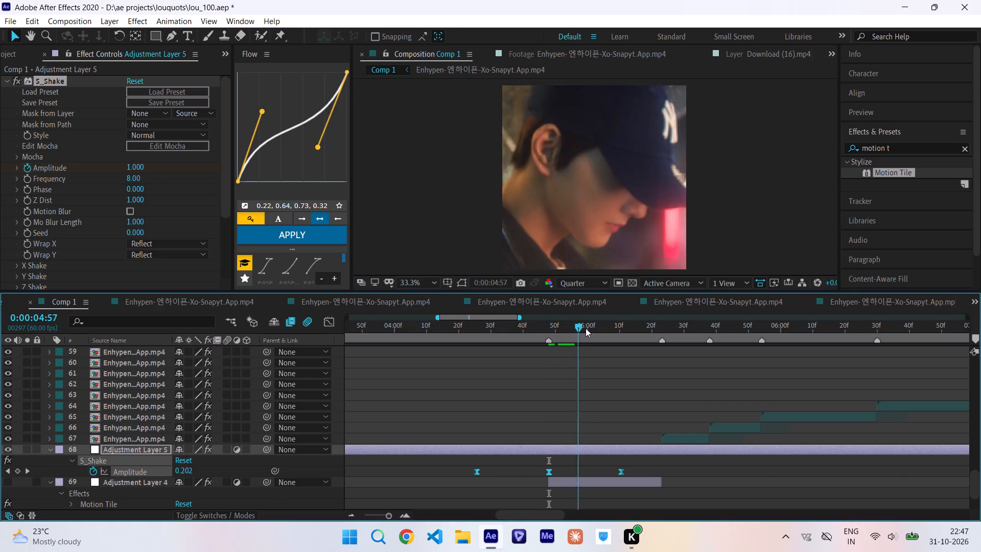
pyautogui.moveTo(586, 328); pyautogui.dragTo(527, 381)
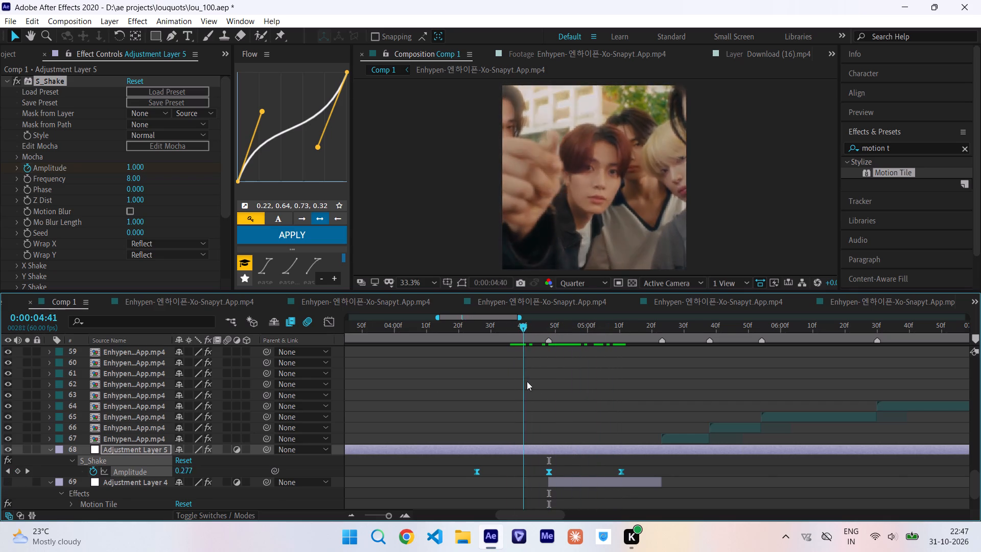
pyautogui.moveTo(527, 381); pyautogui.dragTo(547, 413)
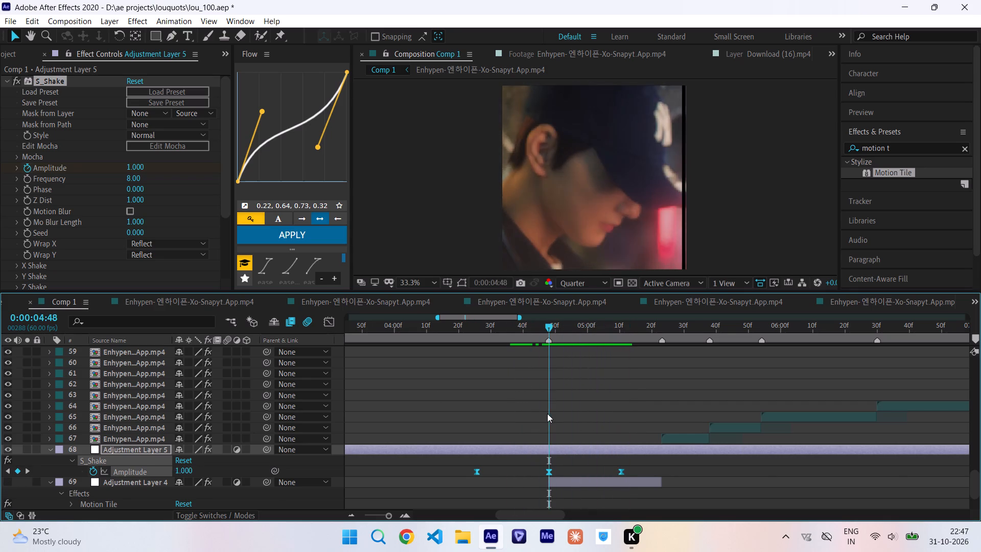
pyautogui.moveTo(547, 413); pyautogui.dragTo(477, 442)
pyautogui.press('u')
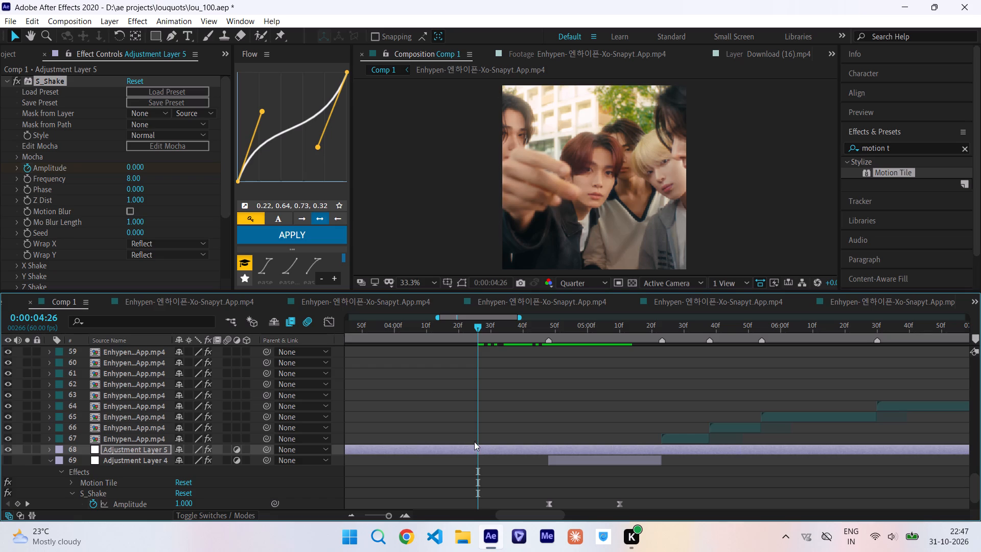
pyautogui.press('u')
pyautogui.press('space')
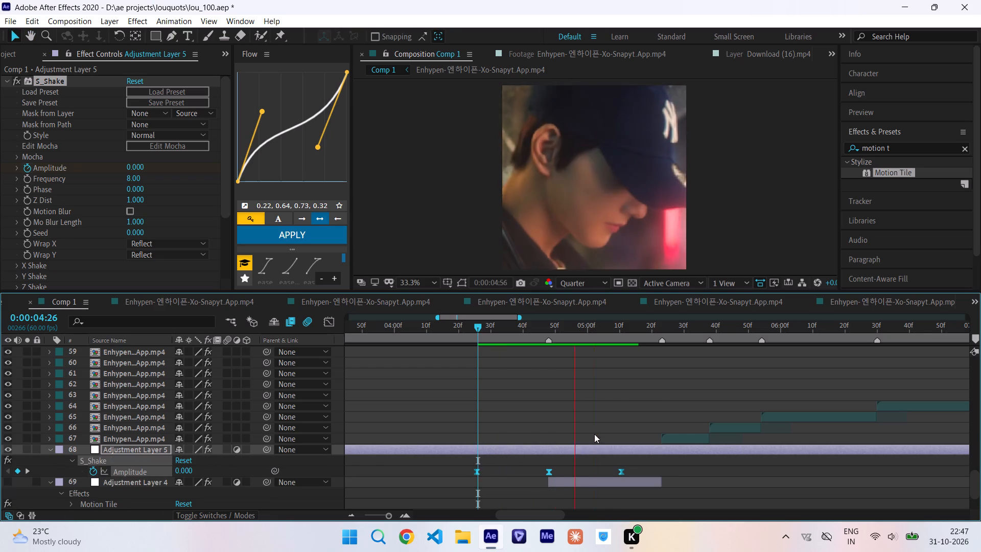
pyautogui.click(530, 326)
pyautogui.press('space')
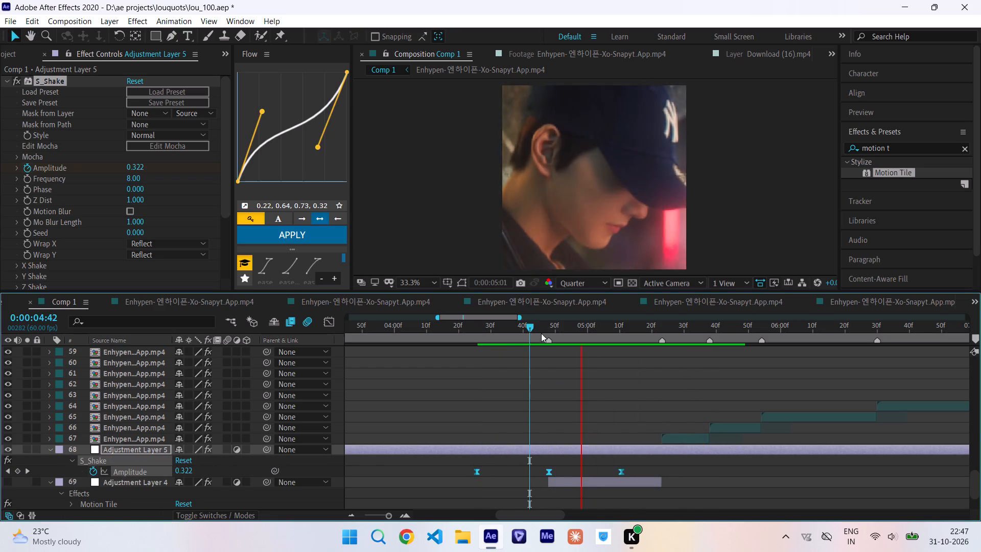
pyautogui.click(546, 326)
pyautogui.press('space')
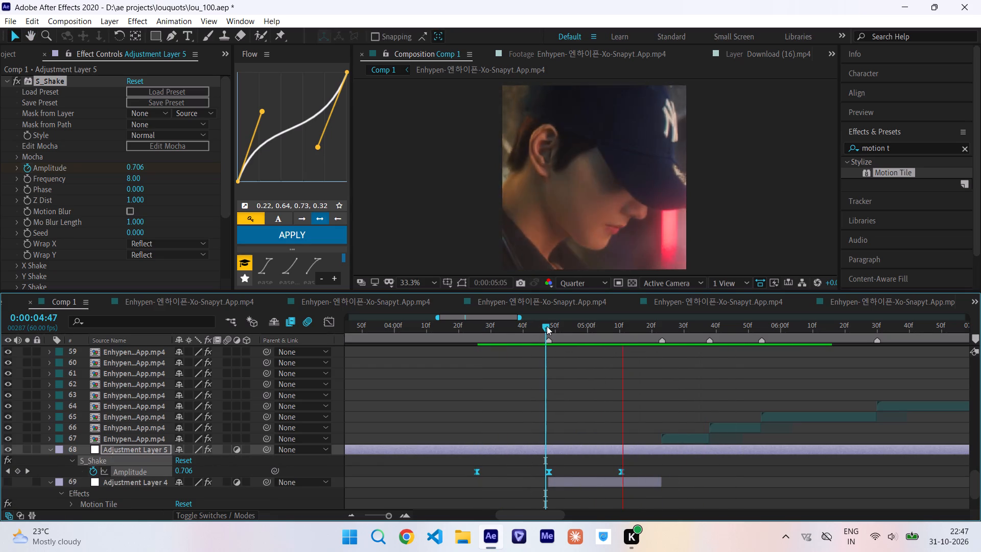
pyautogui.moveTo(549, 325); pyautogui.dragTo(613, 341)
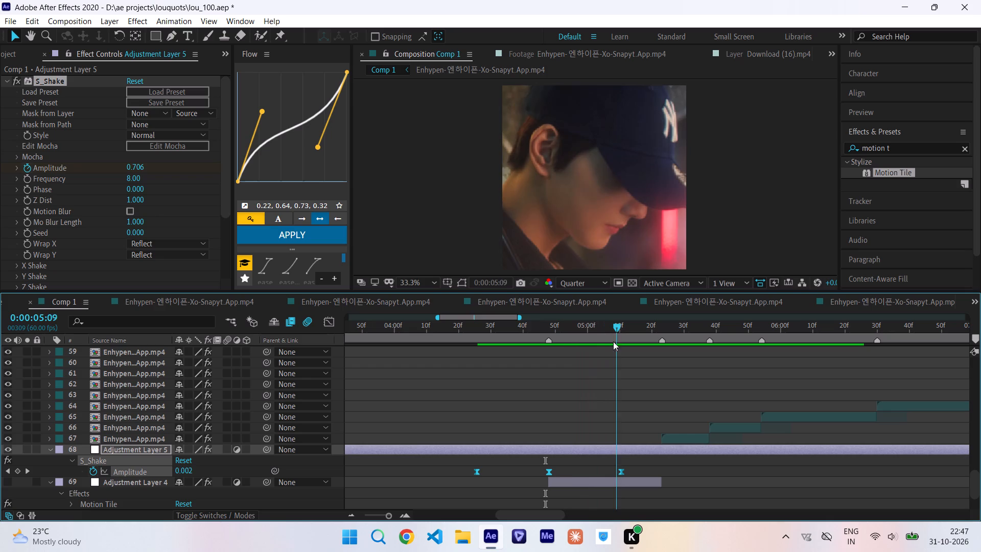
# Play Comp 1 from 0:00:04:48 and scrub to 0:00:05:04 to judge the preset shake after the cut.
pyautogui.moveTo(613, 341); pyautogui.dragTo(551, 380)
pyautogui.press('space')
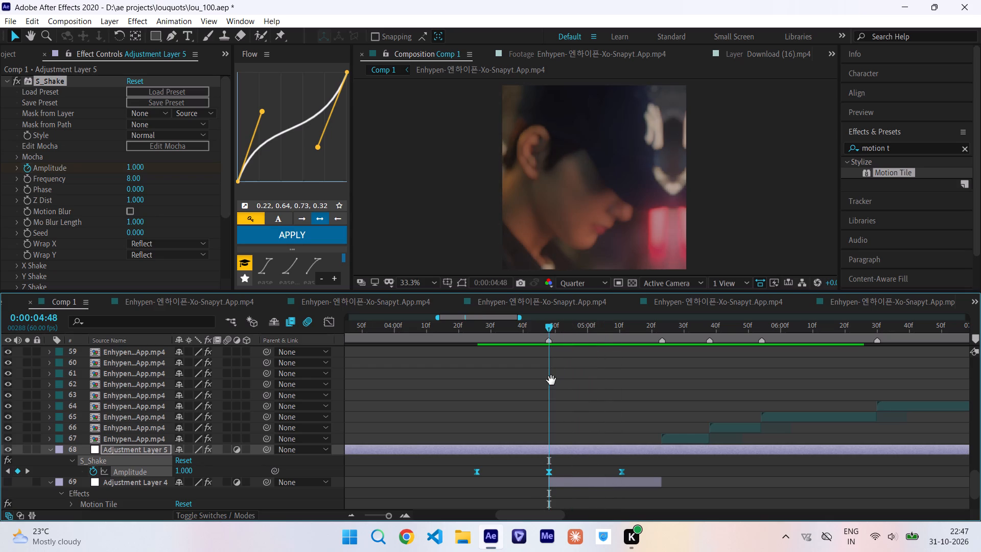
pyautogui.click(547, 327)
pyautogui.press('space')
pyautogui.moveTo(547, 327); pyautogui.dragTo(593, 330)
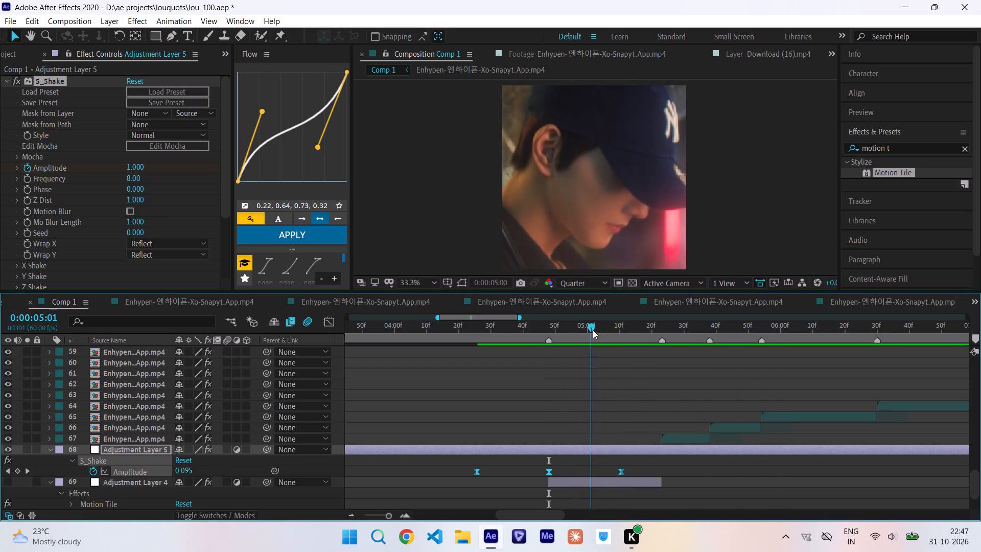
pyautogui.moveTo(593, 330); pyautogui.dragTo(599, 334)
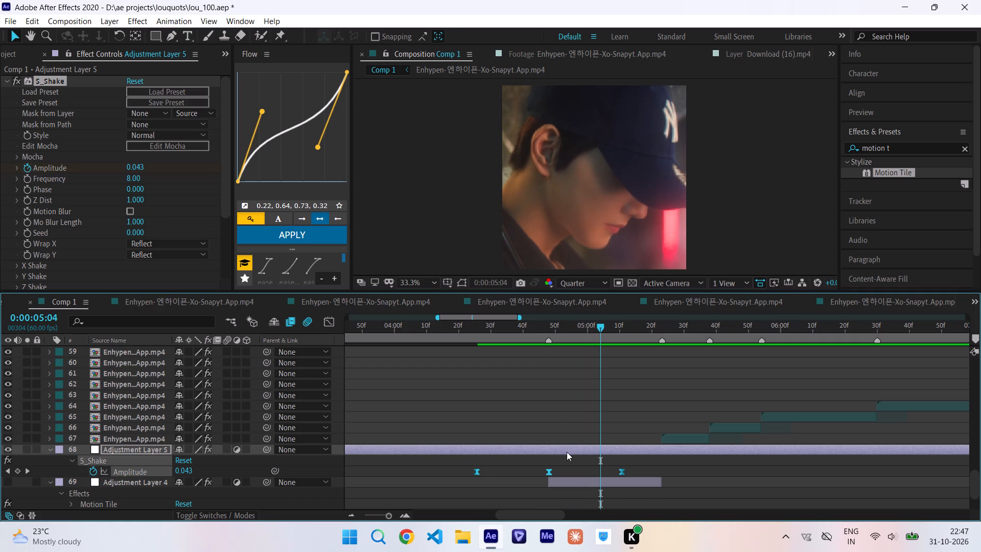
# Remove the S_Shake effect from Adjustment Layer 5, keeping the layer itself.
pyautogui.press('Delete')
pyautogui.press('Delete')
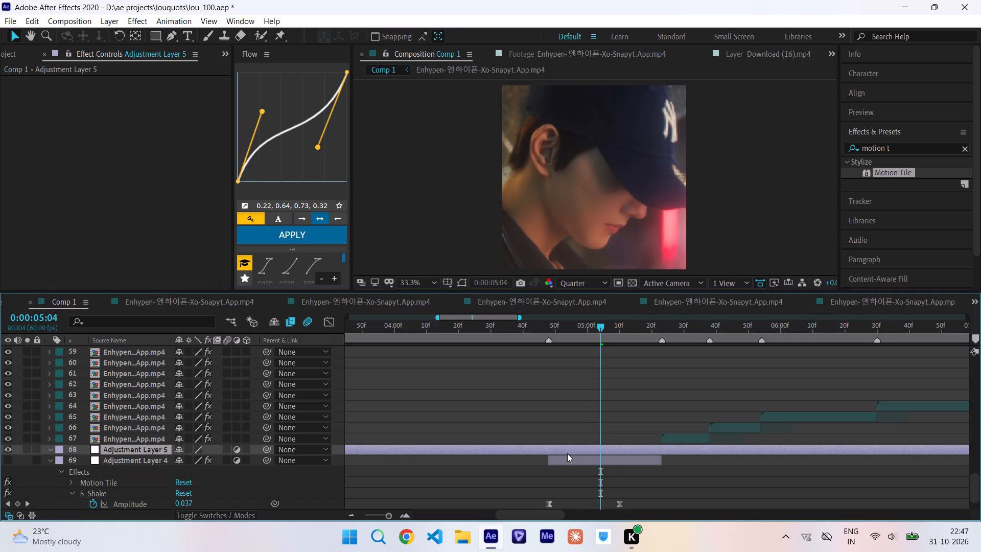
pyautogui.press('Delete')
pyautogui.hotkey('ctrl', 'z')
# Search the effects for "bcc ri" and apply BCC Ripple Dissolve to Adjustment Layer 5.
pyautogui.moveTo(897, 150); pyautogui.dragTo(873, 159)
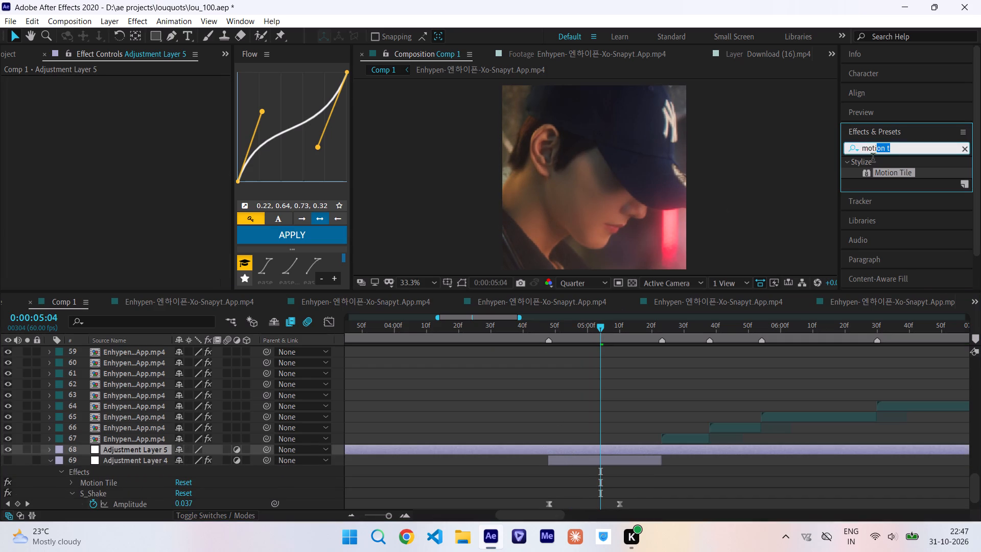
pyautogui.moveTo(873, 159); pyautogui.dragTo(834, 169)
pyautogui.write('bcc r')
pyautogui.press('i')
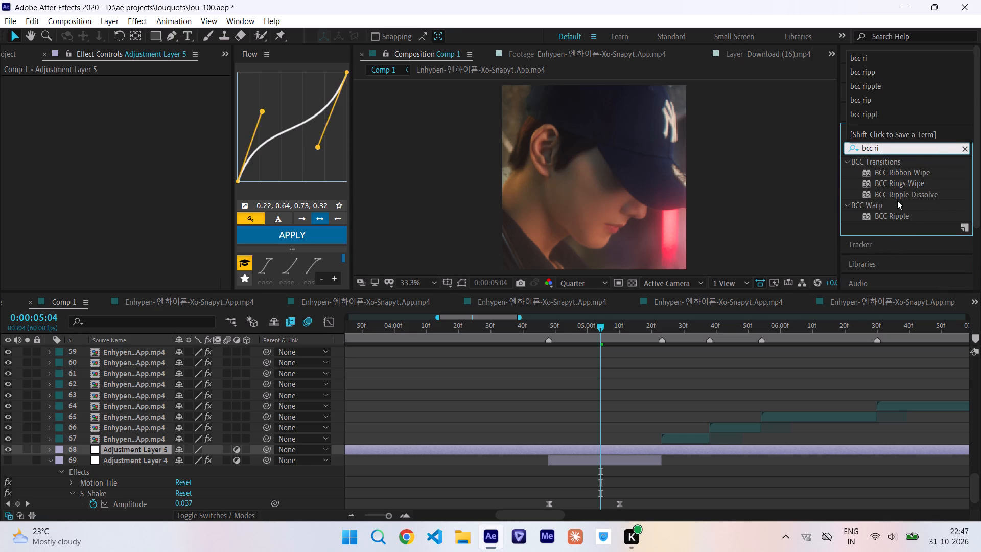
pyautogui.moveTo(907, 197); pyautogui.dragTo(557, 422)
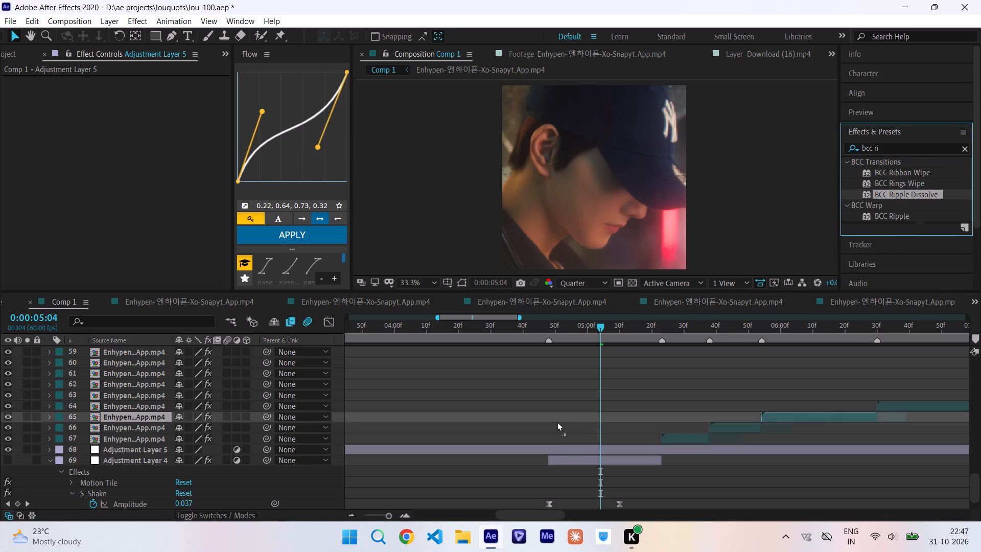
pyautogui.moveTo(557, 422); pyautogui.dragTo(557, 449)
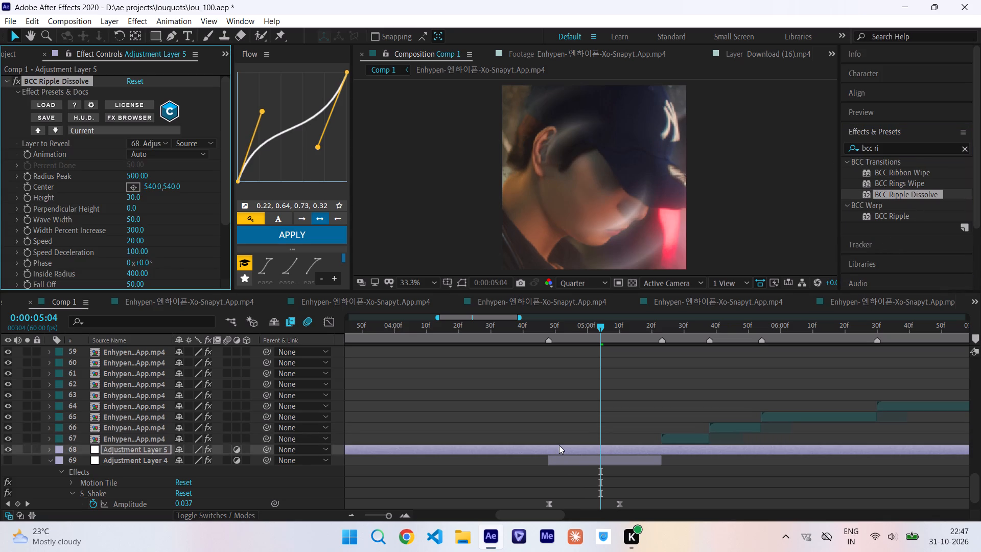
# Trim Adjustment Layer 5 to run only from 0:00:04:48 to 0:00:05:23 by splitting it and deleting the outer pieces.
pyautogui.click(549, 327)
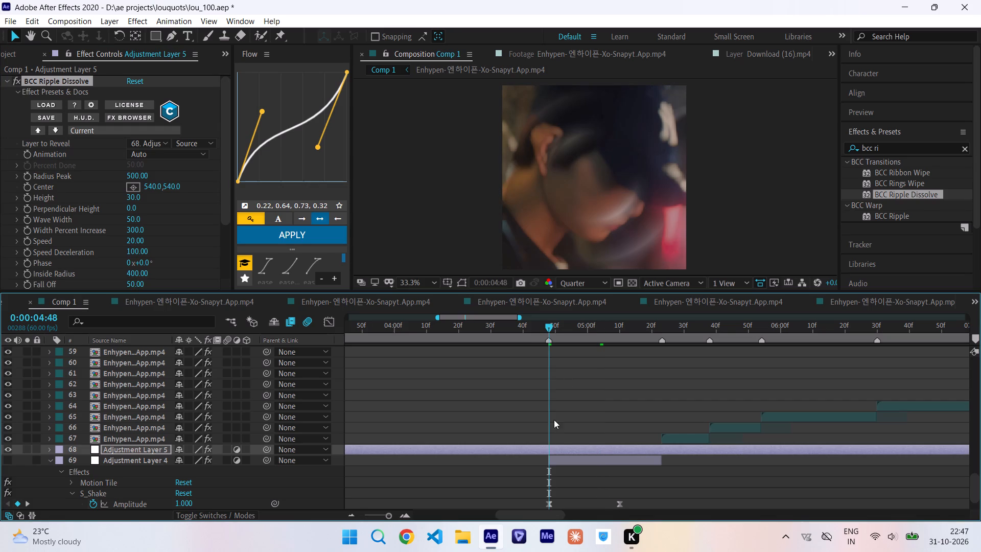
pyautogui.hotkey('ctrl', 'shift', 'd')
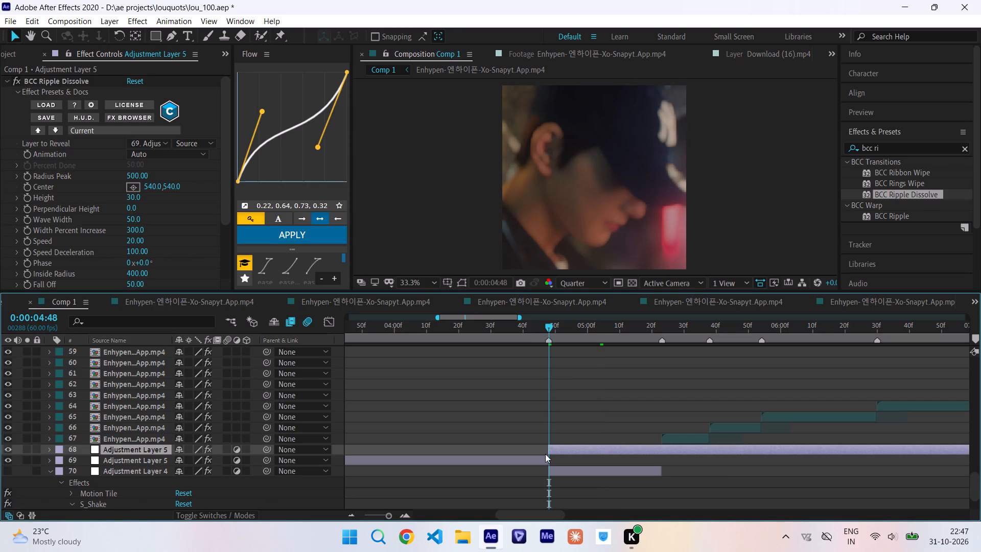
pyautogui.click(545, 458)
pyautogui.press('Delete')
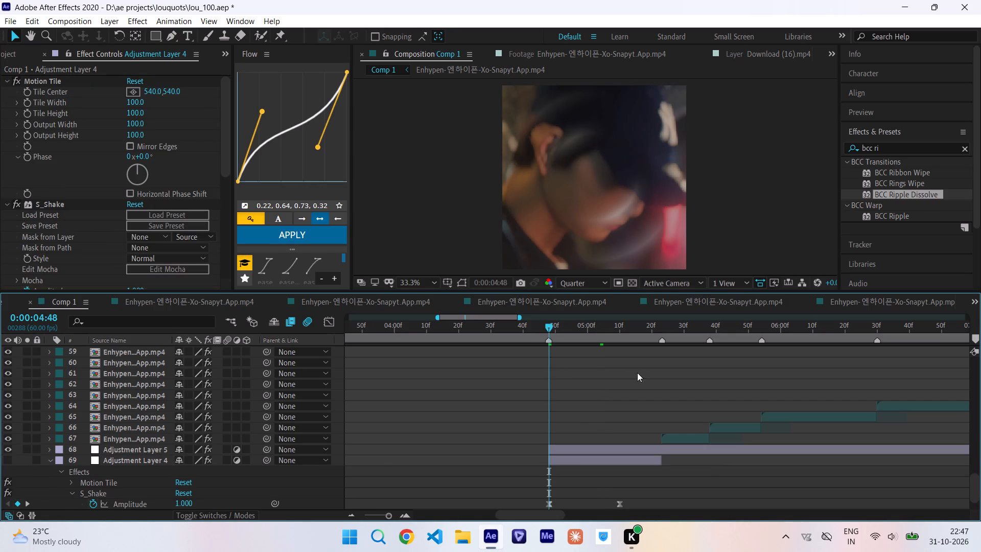
pyautogui.click(662, 326)
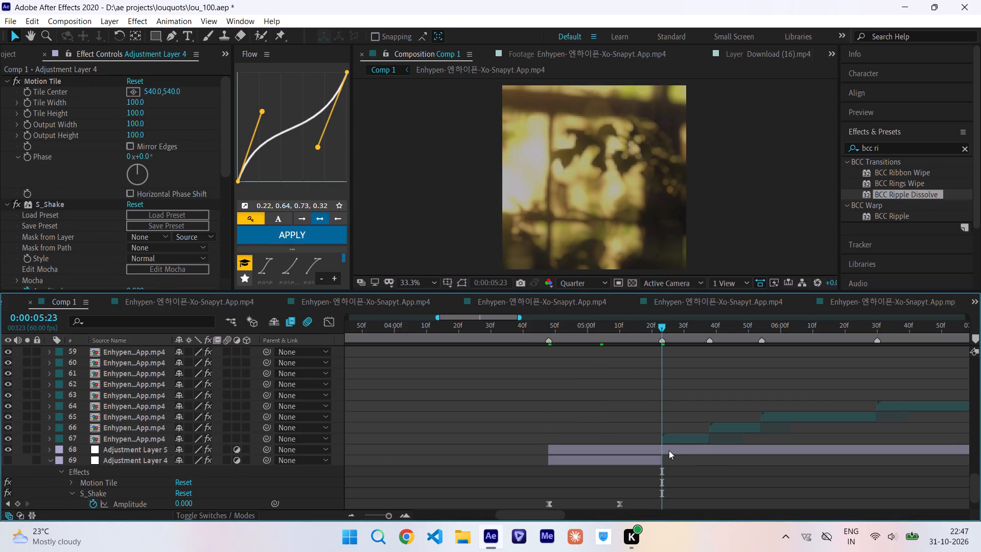
pyautogui.click(669, 450)
pyautogui.hotkey('ctrl', 'shift', 'd')
pyautogui.press('Delete')
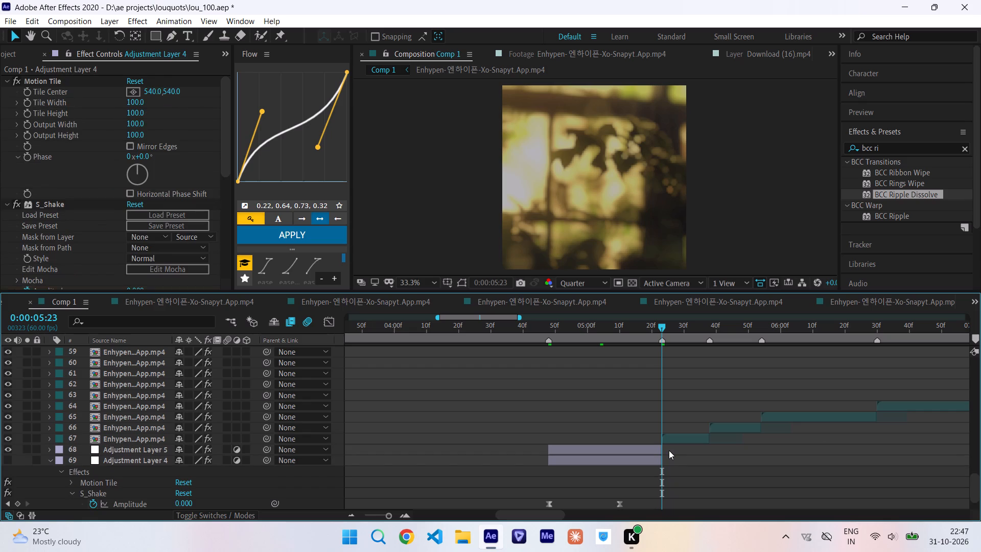
# Set the ripple's Animation to Pct. Done and keyframe Percent Done at 25 on 0:00:04:48 and 100 on 0:00:05:23.
pyautogui.click(644, 452)
pyautogui.press('i')
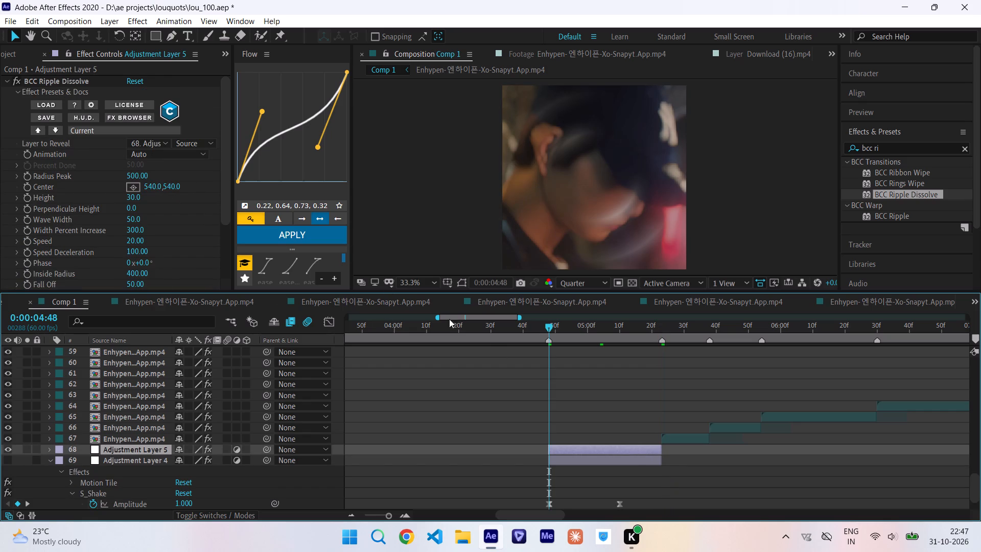
pyautogui.click(145, 153)
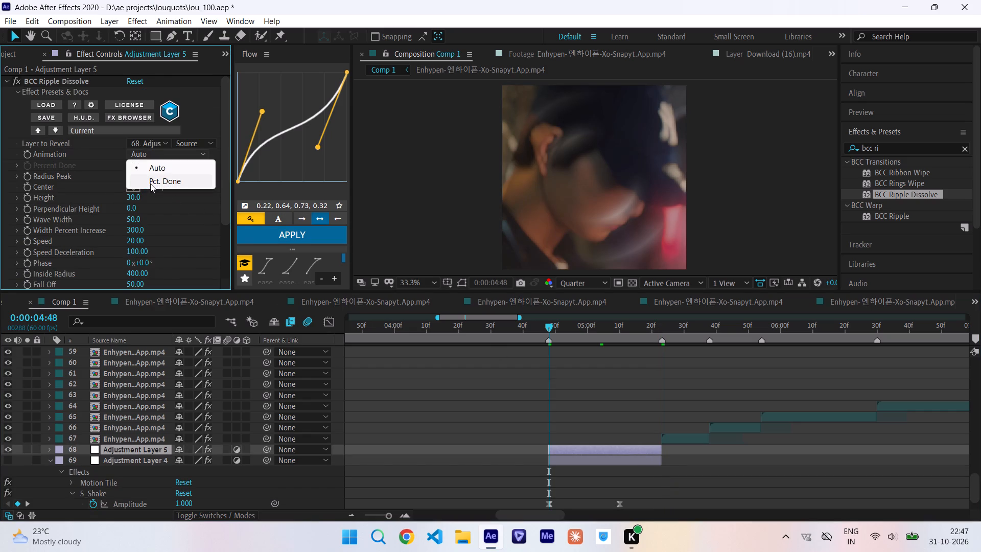
pyautogui.click(150, 181)
pyautogui.click(142, 166)
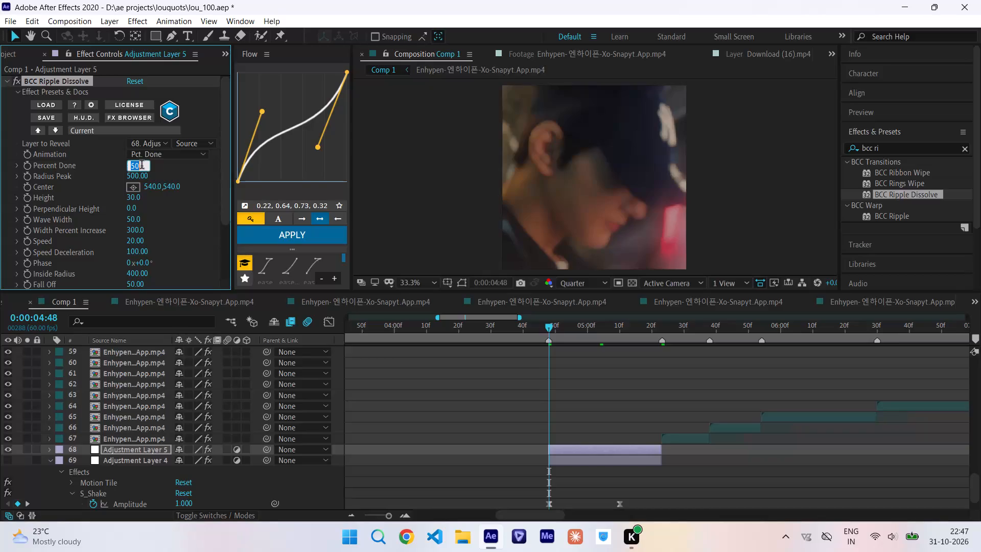
pyautogui.write('25')
pyautogui.press('Return')
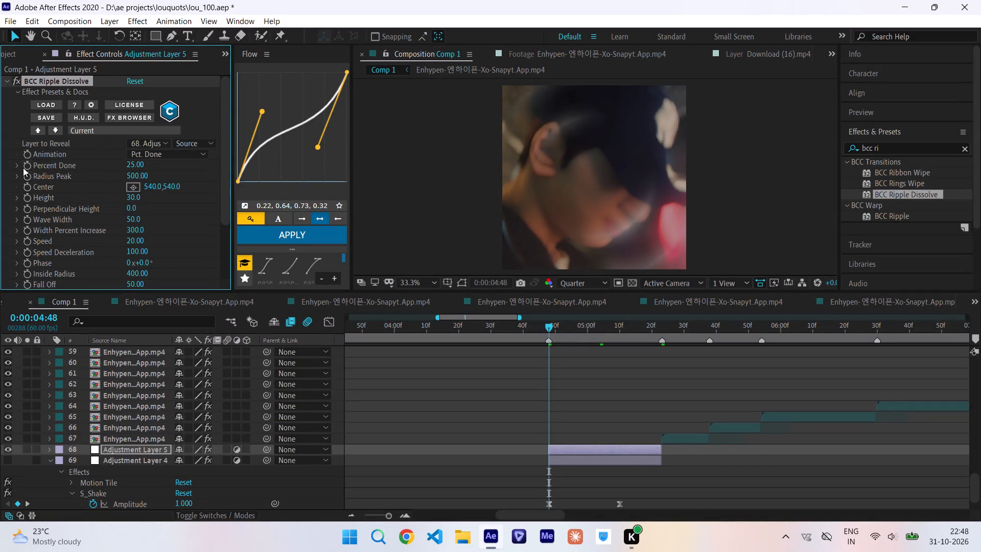
pyautogui.click(26, 165)
pyautogui.moveTo(548, 329); pyautogui.dragTo(660, 352)
pyautogui.moveTo(142, 162); pyautogui.dragTo(228, 169)
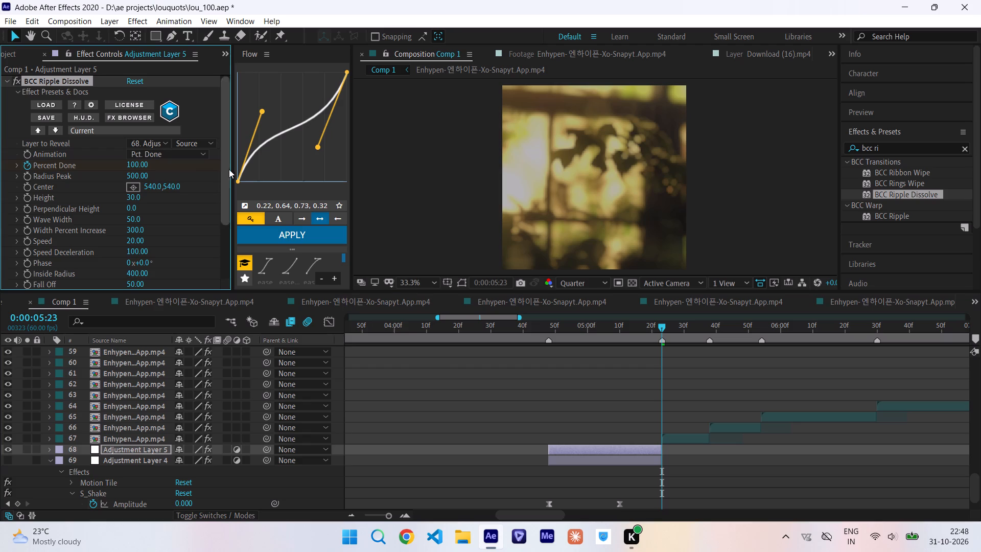
# Preview the ripple across the cut, reveal its Percent Done keyframes and apply Easy Ease to both.
pyautogui.moveTo(496, 327); pyautogui.dragTo(618, 347)
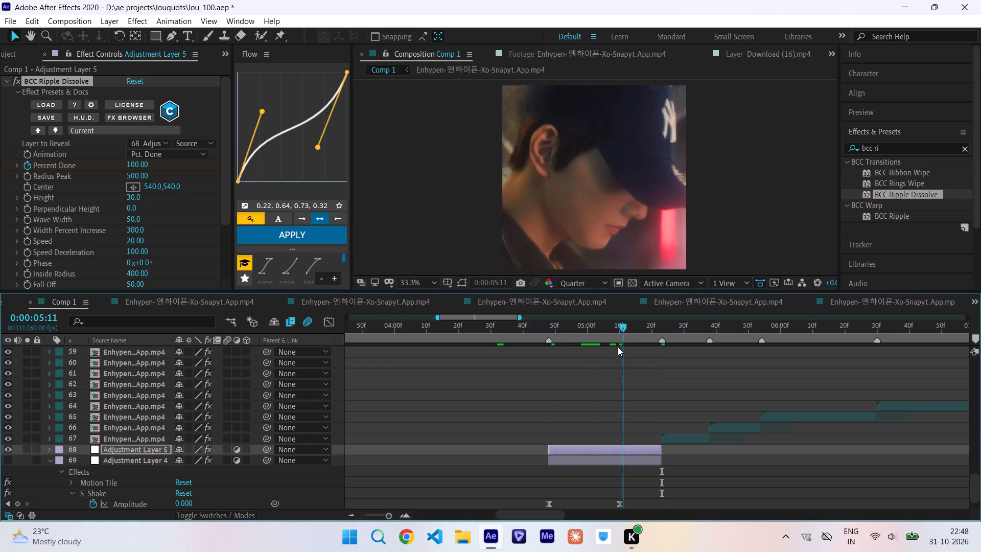
pyautogui.moveTo(618, 347); pyautogui.dragTo(501, 357)
pyautogui.press('space')
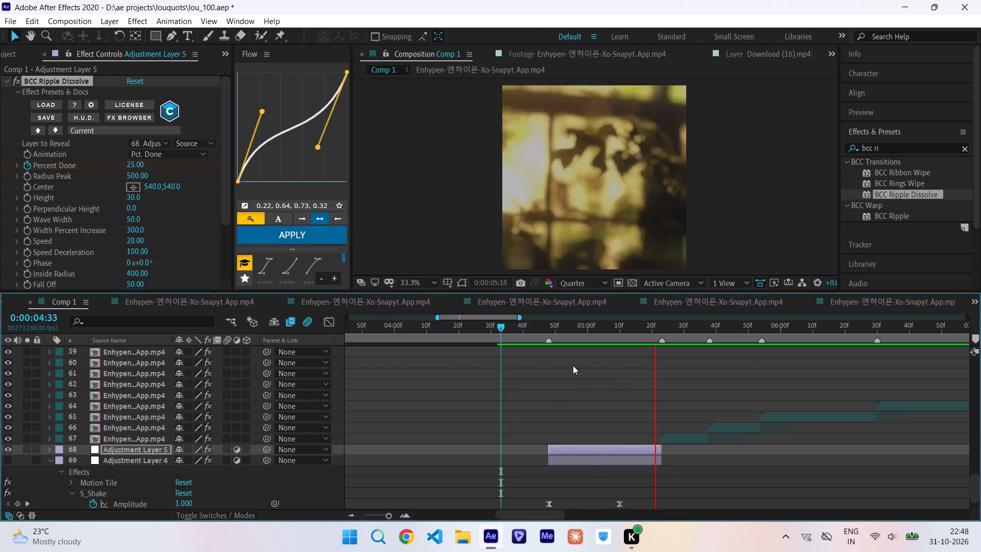
pyautogui.click(549, 327)
pyautogui.press('u')
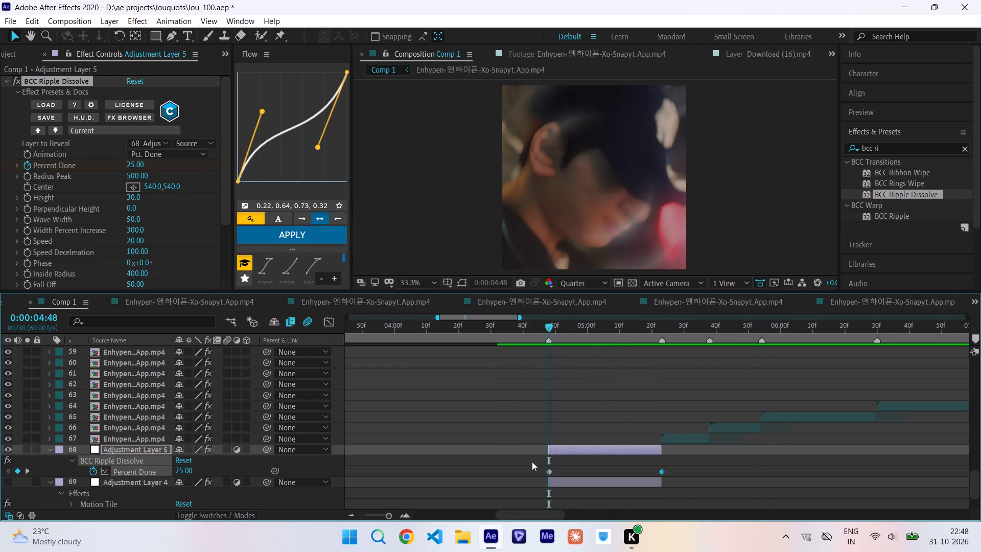
pyautogui.moveTo(532, 462); pyautogui.dragTo(692, 475)
pyautogui.press('F9')
# Preview the eased ripple and steepen the Percent Done value curve out of the first keyframe for a fast start.
pyautogui.moveTo(542, 329); pyautogui.dragTo(508, 346)
pyautogui.press('space')
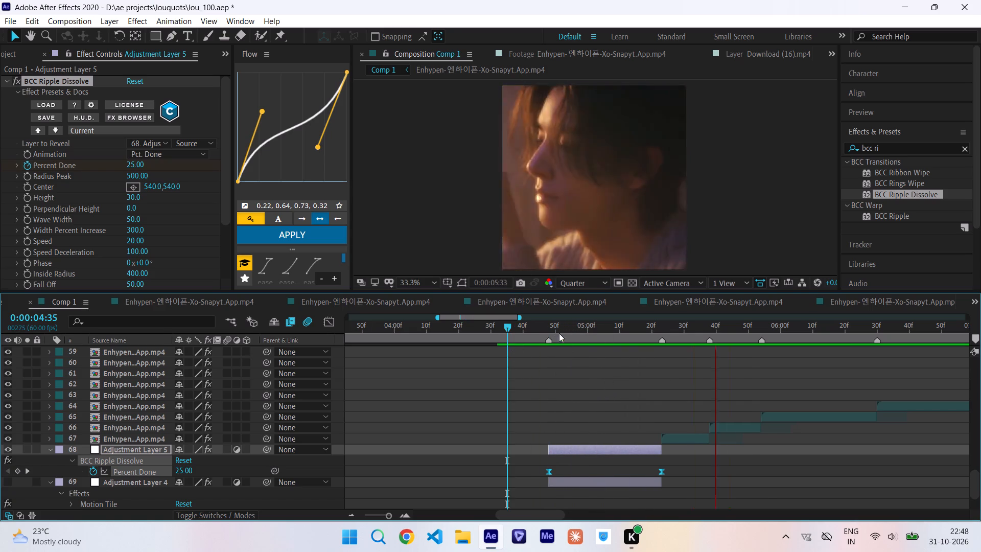
pyautogui.click(550, 327)
pyautogui.click(326, 317)
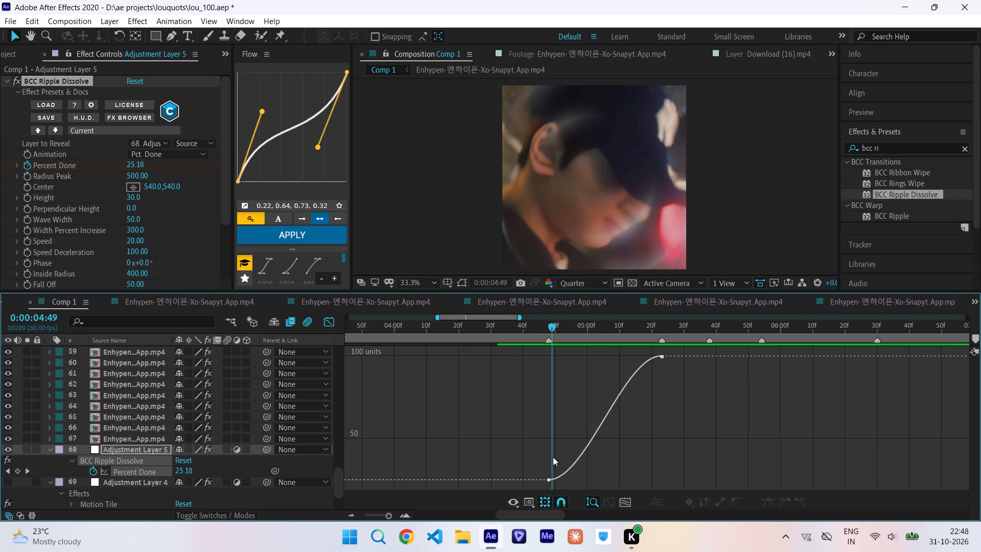
pyautogui.click(548, 482)
pyautogui.moveTo(590, 481); pyautogui.dragTo(534, 450)
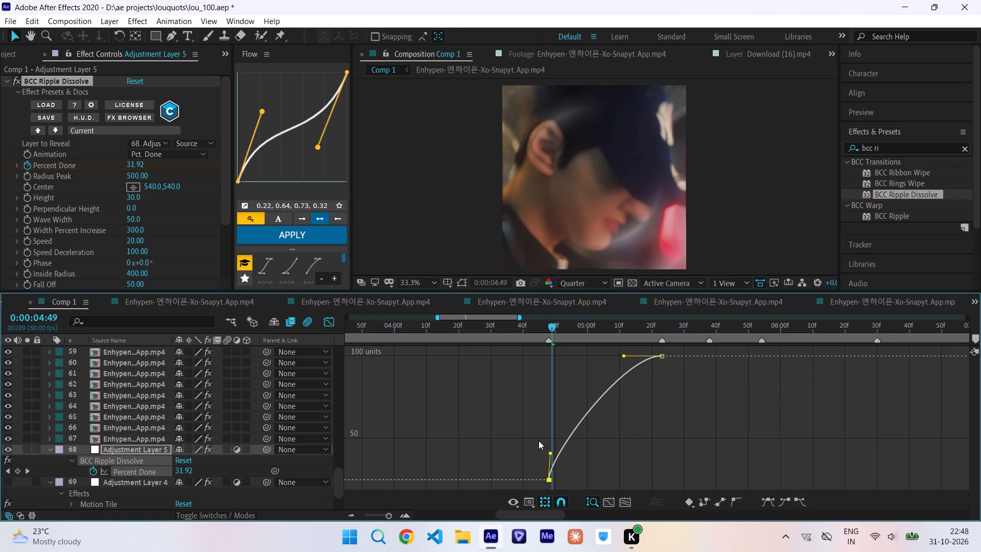
# Review the fast-start ripple and steepen the Percent Done value curve into the last keyframe for a fast finish.
pyautogui.moveTo(541, 326); pyautogui.dragTo(629, 330)
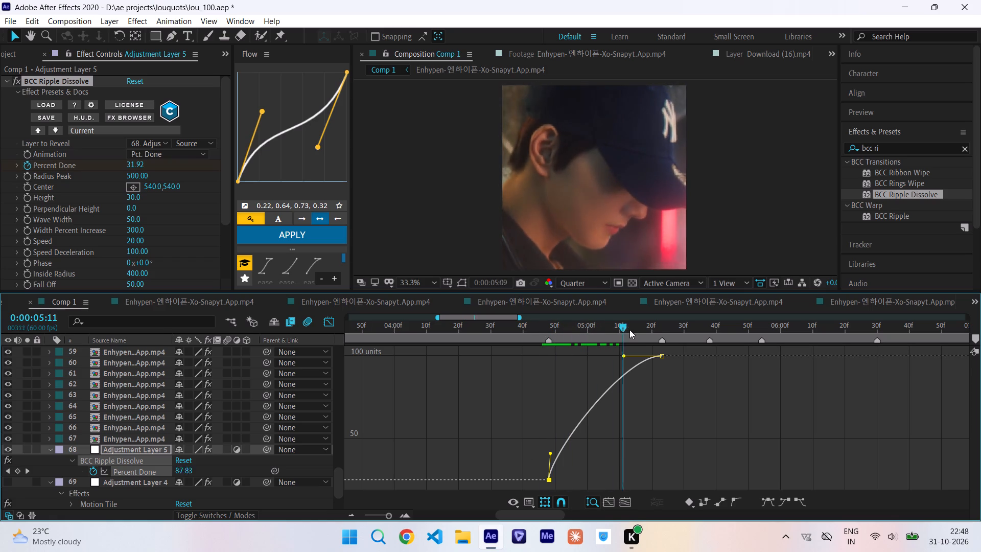
pyautogui.moveTo(629, 330); pyautogui.dragTo(496, 380)
pyautogui.press('space')
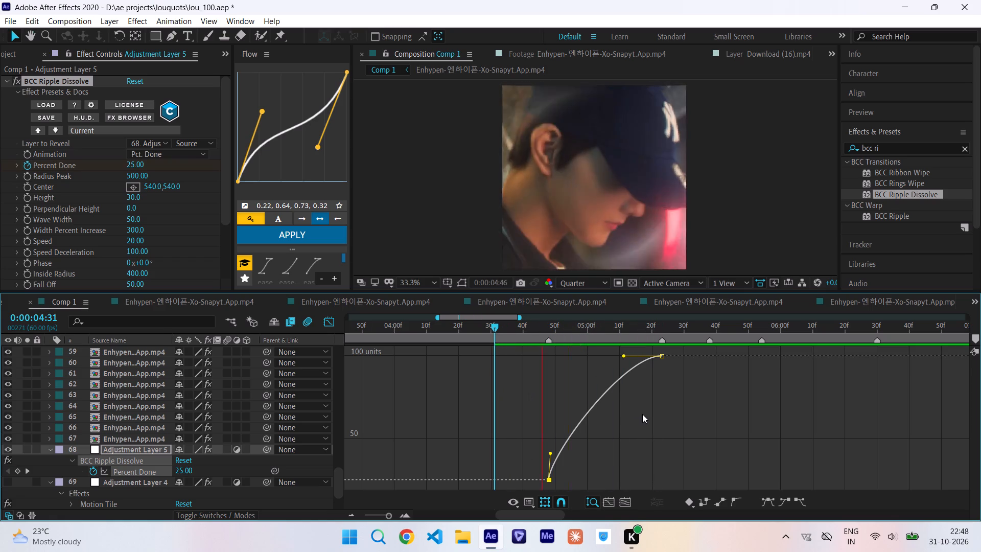
pyautogui.click(533, 330)
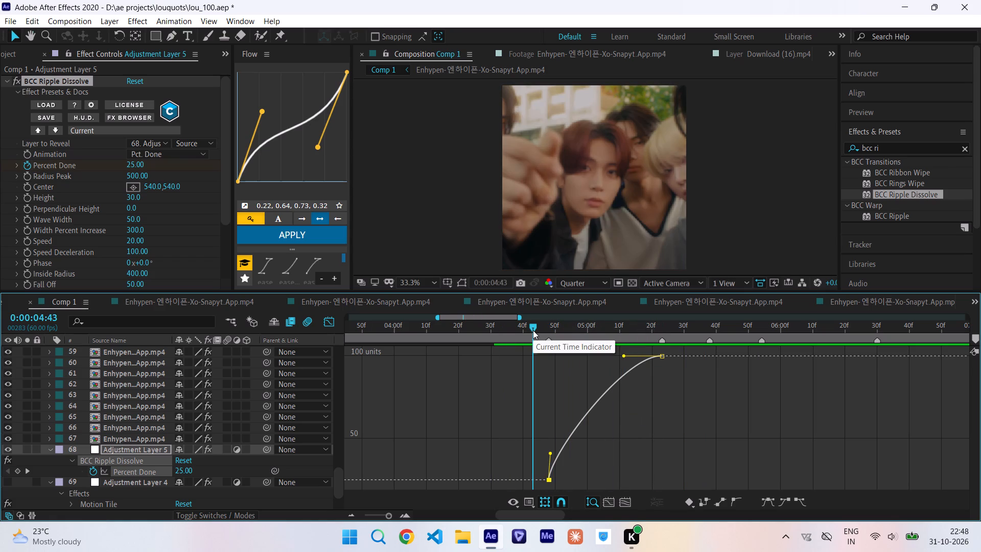
pyautogui.moveTo(522, 324); pyautogui.dragTo(583, 327)
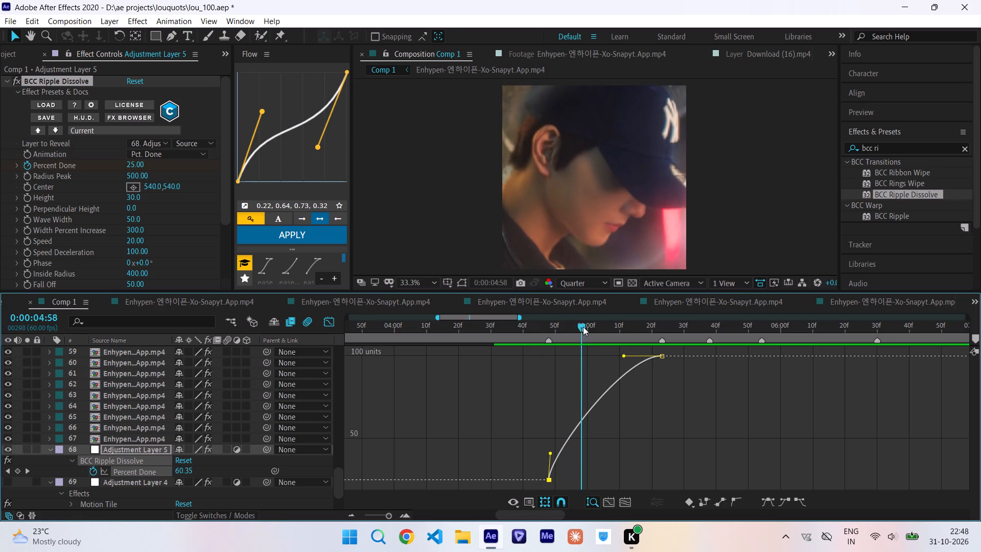
pyautogui.moveTo(583, 327); pyautogui.dragTo(594, 327)
pyautogui.moveTo(625, 357); pyautogui.dragTo(644, 408)
# Play Comp 1 from 0:00:04:14 and 0:00:04:24 and scrub to 0:00:05:08 to judge the reshaped ripple.
pyautogui.moveTo(593, 327); pyautogui.dragTo(439, 355)
pyautogui.press('space')
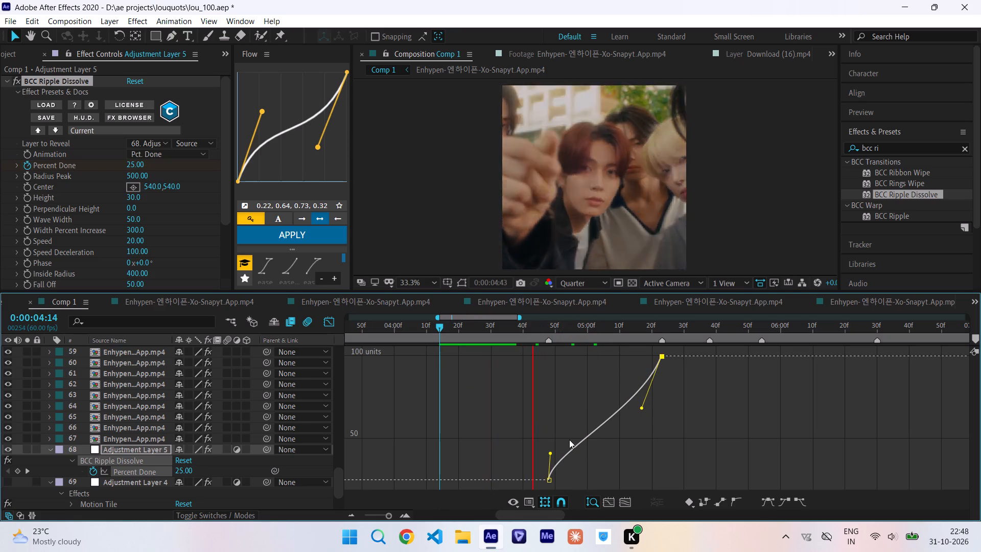
pyautogui.click(470, 324)
pyautogui.press('space')
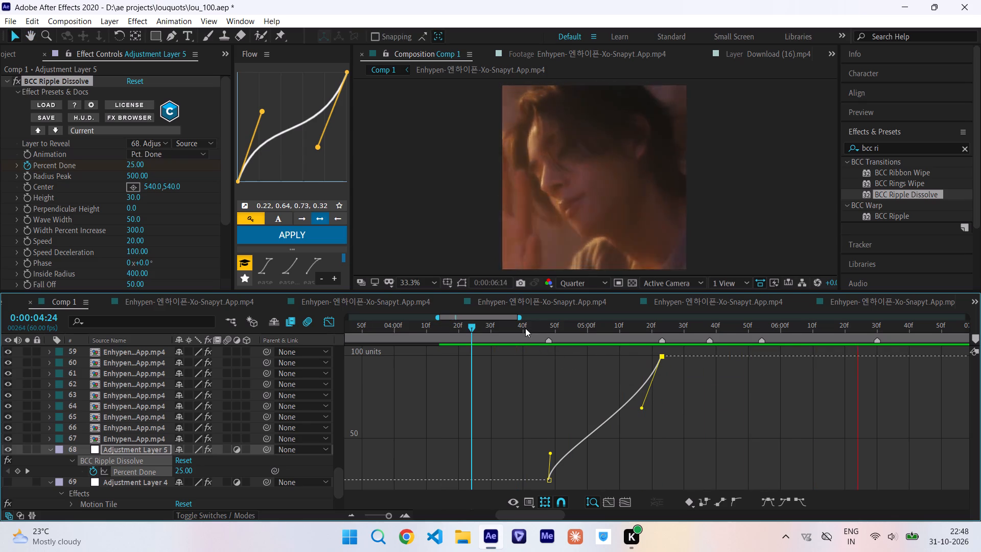
pyautogui.moveTo(525, 328); pyautogui.dragTo(618, 321)
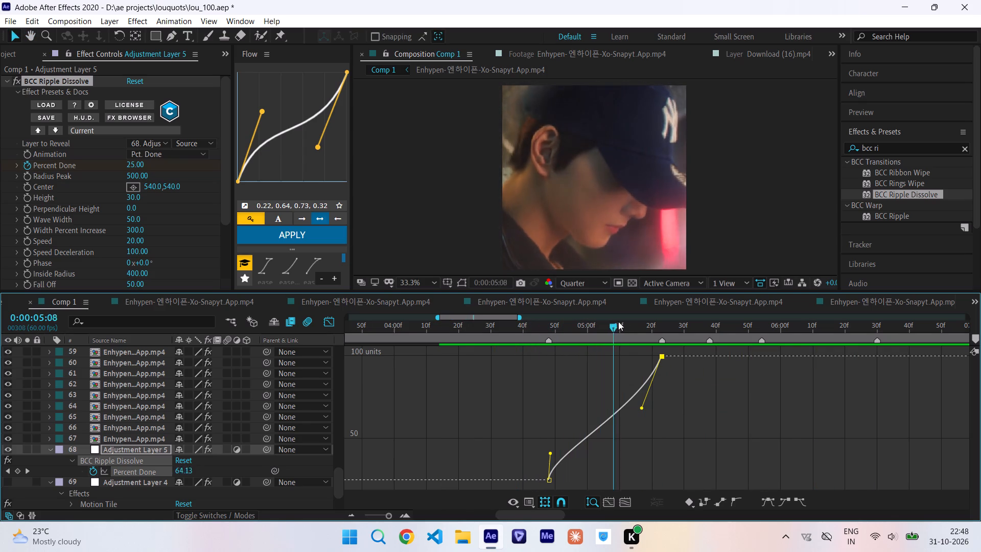
# Change the ripple's Light Color on Adjustment Layer 5 to magenta FF00E4, judging it at 0:00:04:57.
pyautogui.moveTo(618, 321); pyautogui.dragTo(598, 337)
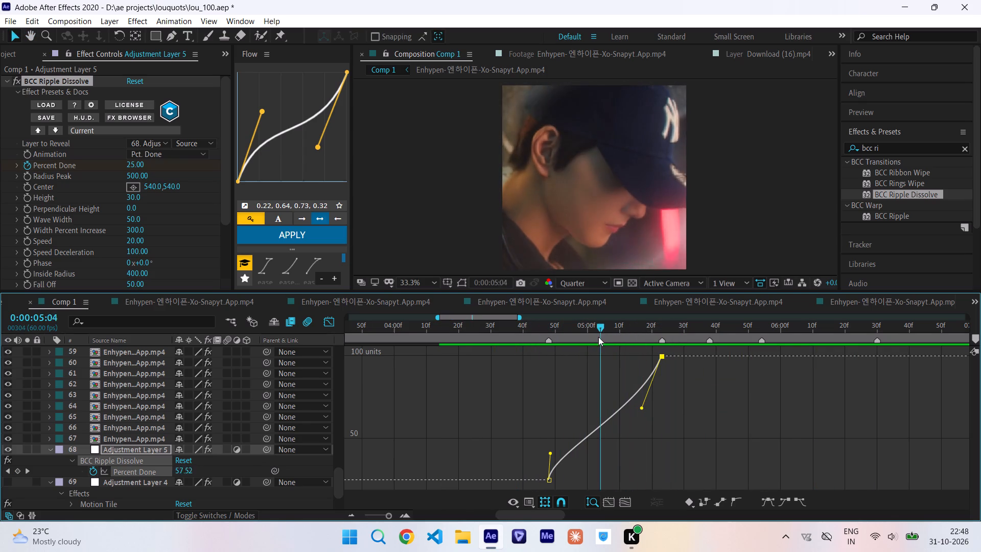
pyautogui.moveTo(598, 337); pyautogui.dragTo(578, 338)
pyautogui.scroll(-2, 175, 245)
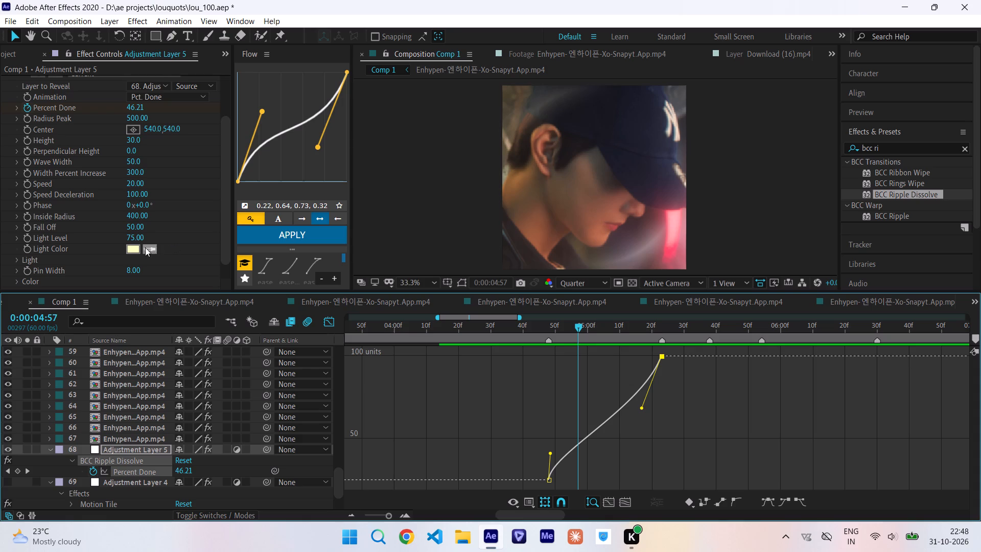
pyautogui.click(132, 247)
pyautogui.click(311, 330)
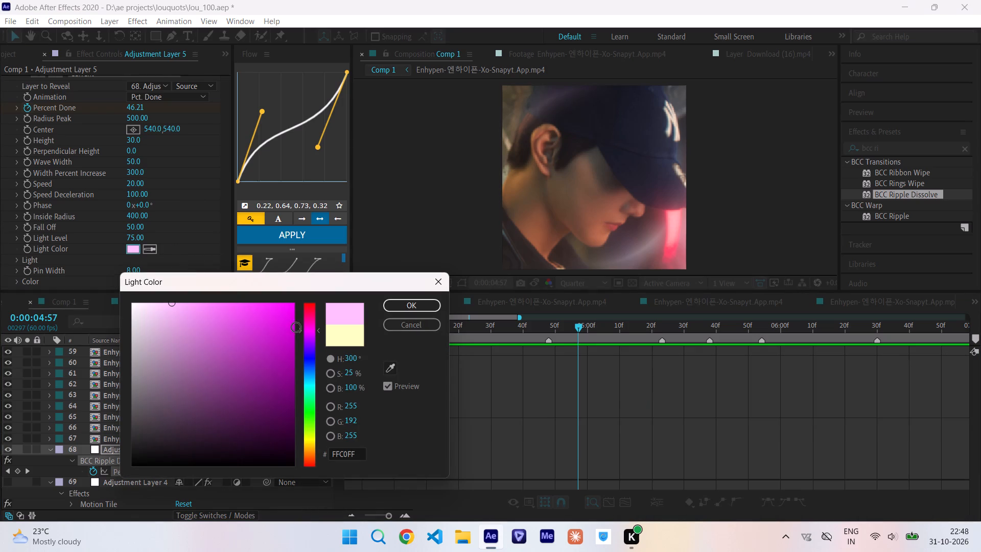
pyautogui.moveTo(205, 312); pyautogui.dragTo(191, 311)
pyautogui.moveTo(191, 311); pyautogui.dragTo(190, 317)
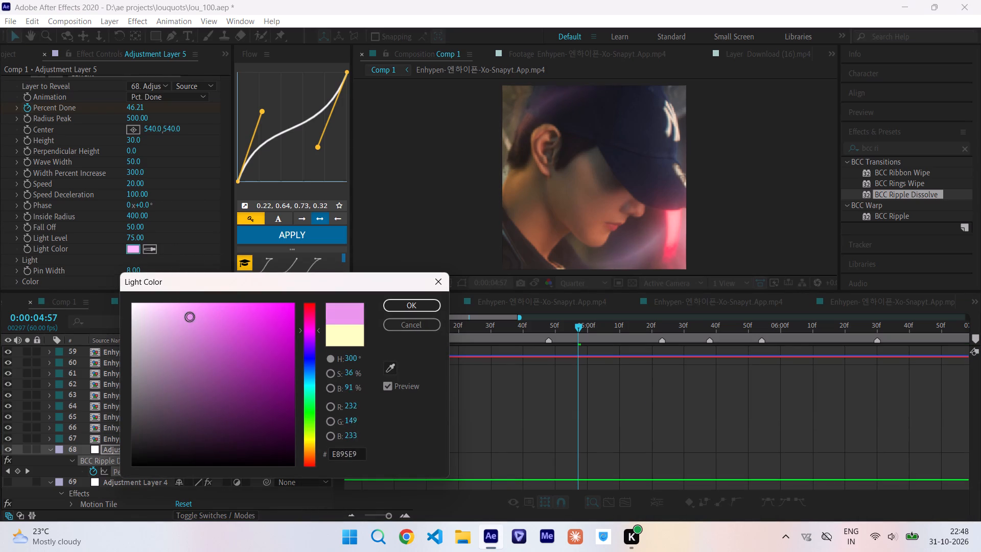
pyautogui.moveTo(190, 317); pyautogui.dragTo(205, 349)
pyautogui.click(205, 349)
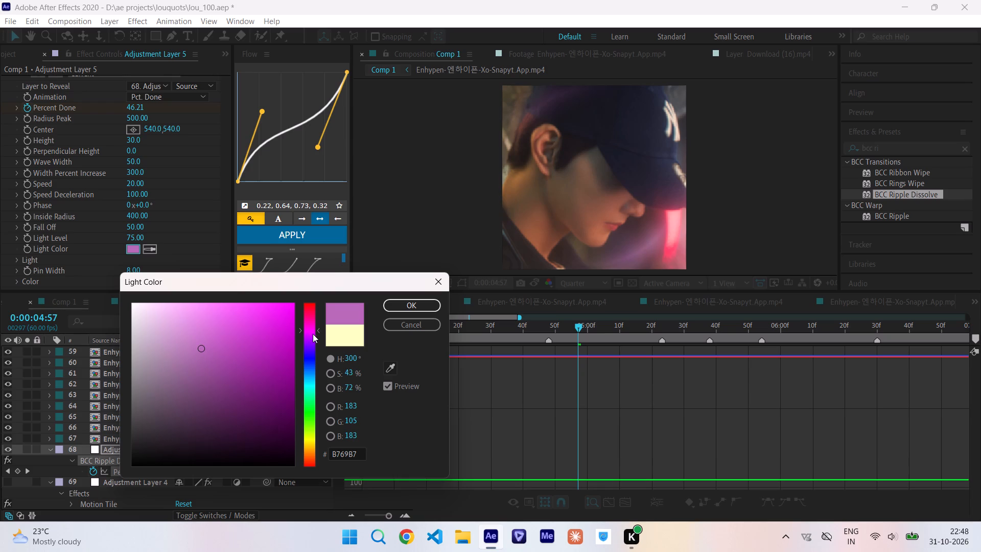
pyautogui.moveTo(313, 332); pyautogui.dragTo(314, 326)
pyautogui.moveTo(208, 346); pyautogui.dragTo(307, 297)
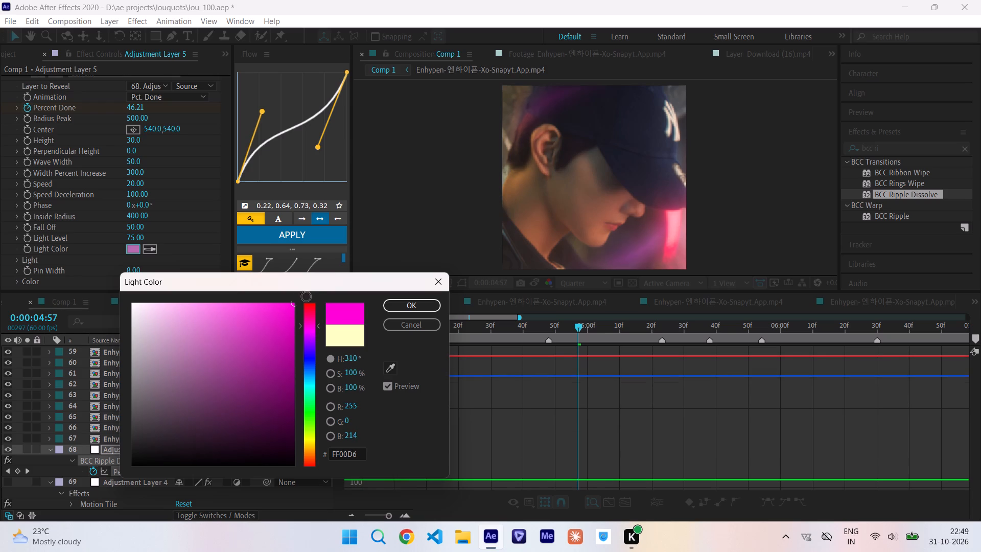
pyautogui.moveTo(307, 297); pyautogui.dragTo(318, 292)
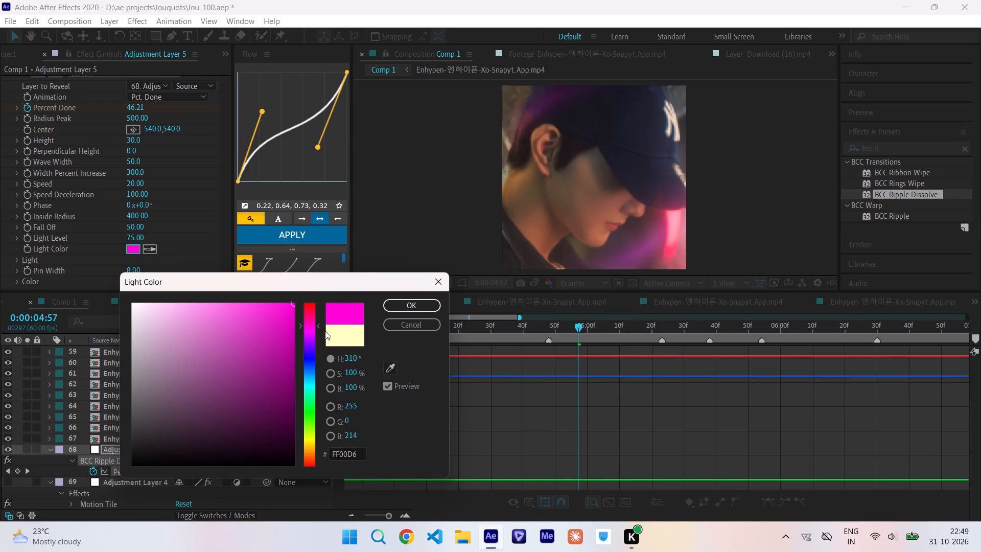
pyautogui.click(313, 329)
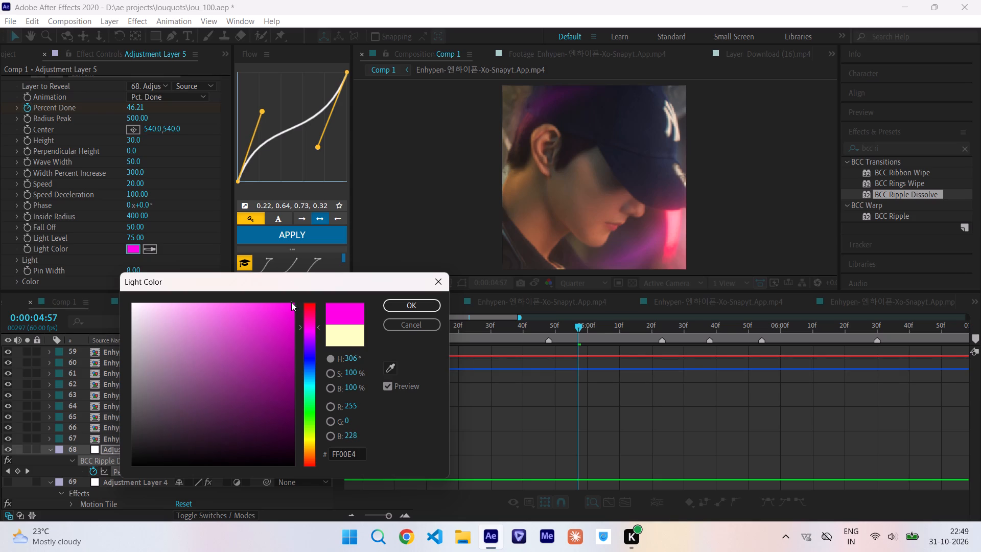
pyautogui.click(390, 309)
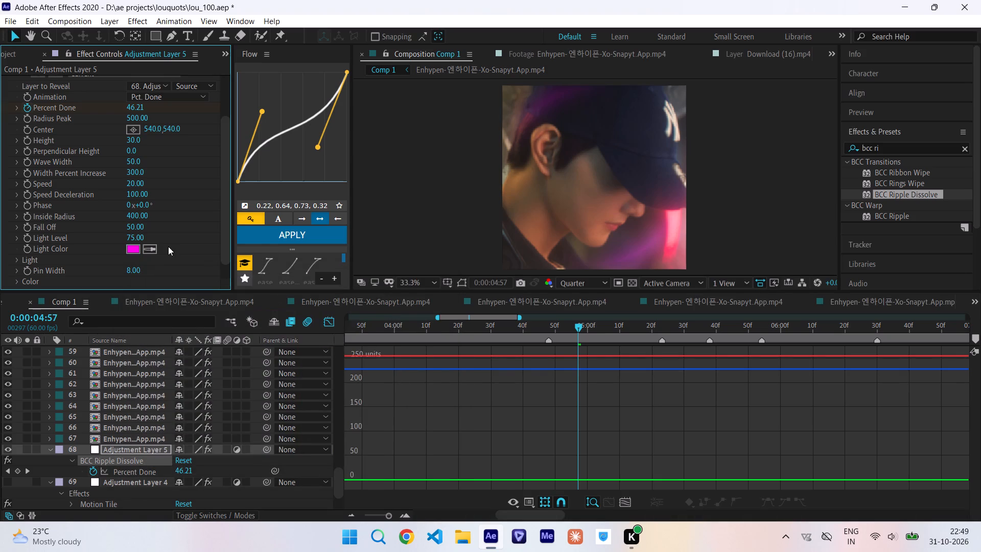
# Raise the ripple's Light Level to 84 and return the timeline to layer bars.
pyautogui.moveTo(138, 239); pyautogui.dragTo(151, 239)
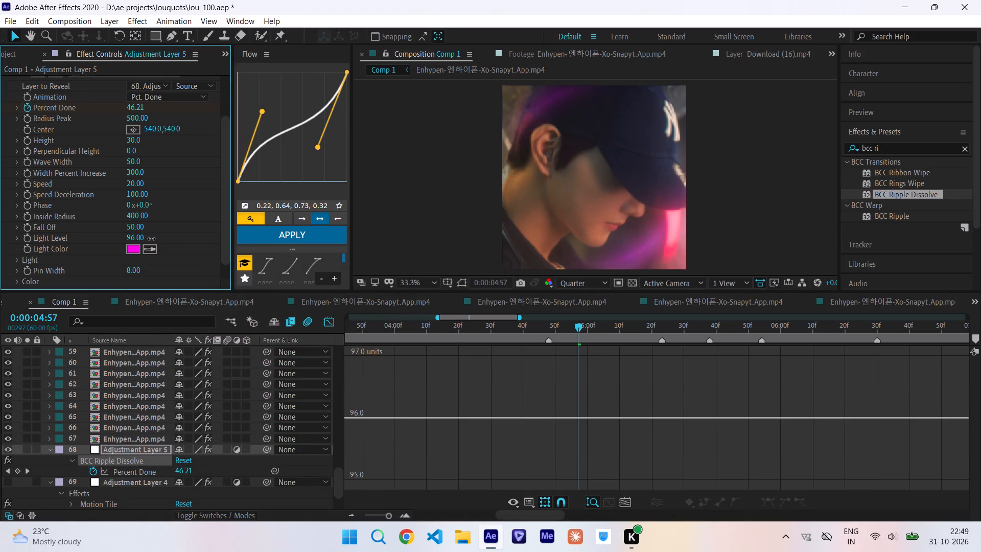
pyautogui.moveTo(151, 239); pyautogui.dragTo(144, 239)
pyautogui.click(322, 328)
# Check the ripple's glow up to 0:00:04:56 and soften its Light Color to pink F956E8.
pyautogui.moveTo(508, 337); pyautogui.dragTo(512, 337)
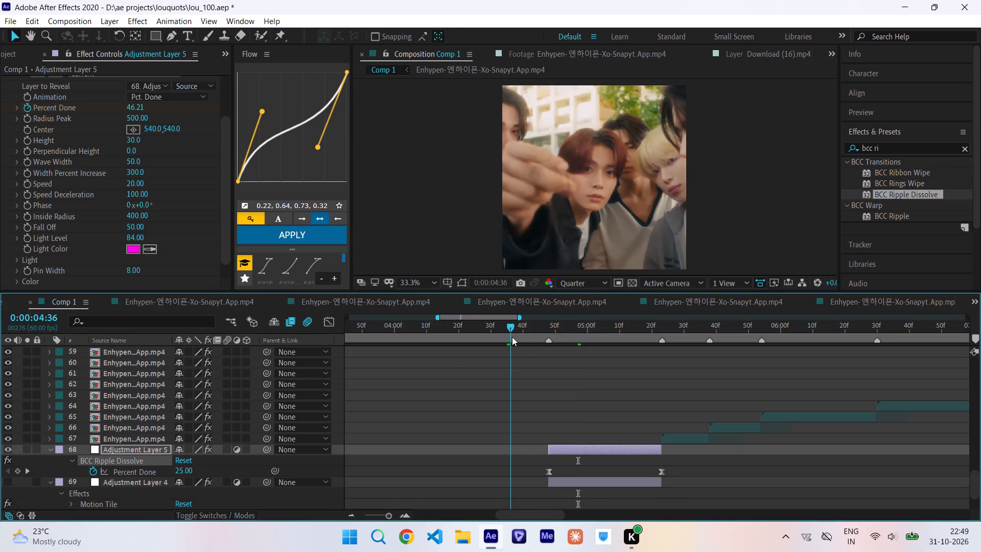
pyautogui.moveTo(512, 337); pyautogui.dragTo(576, 337)
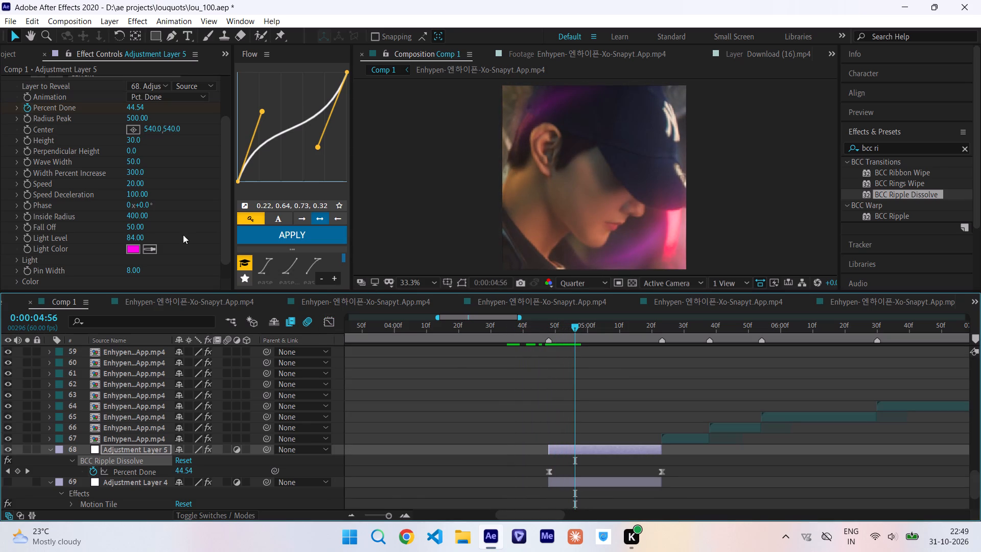
pyautogui.click(136, 248)
pyautogui.click(233, 303)
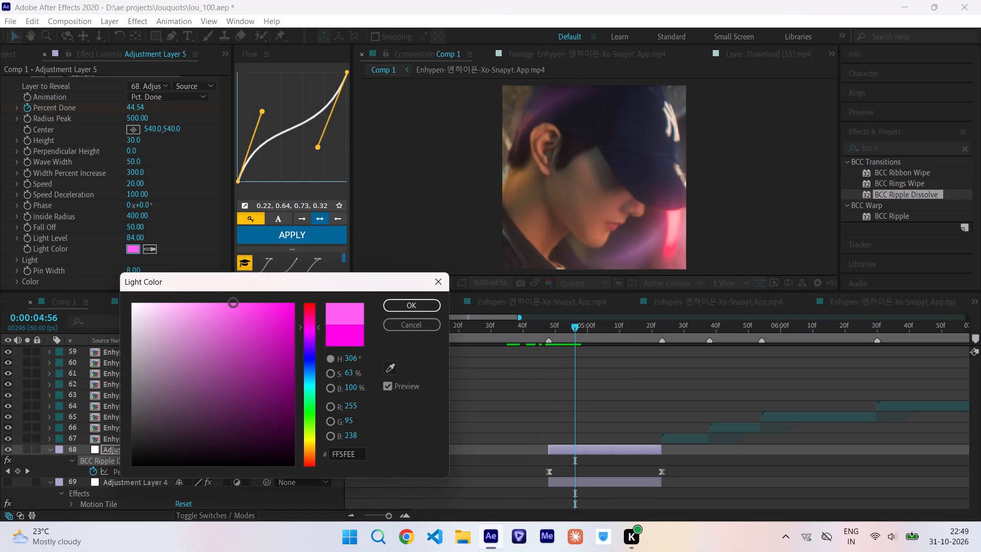
pyautogui.click(235, 307)
pyautogui.click(235, 307)
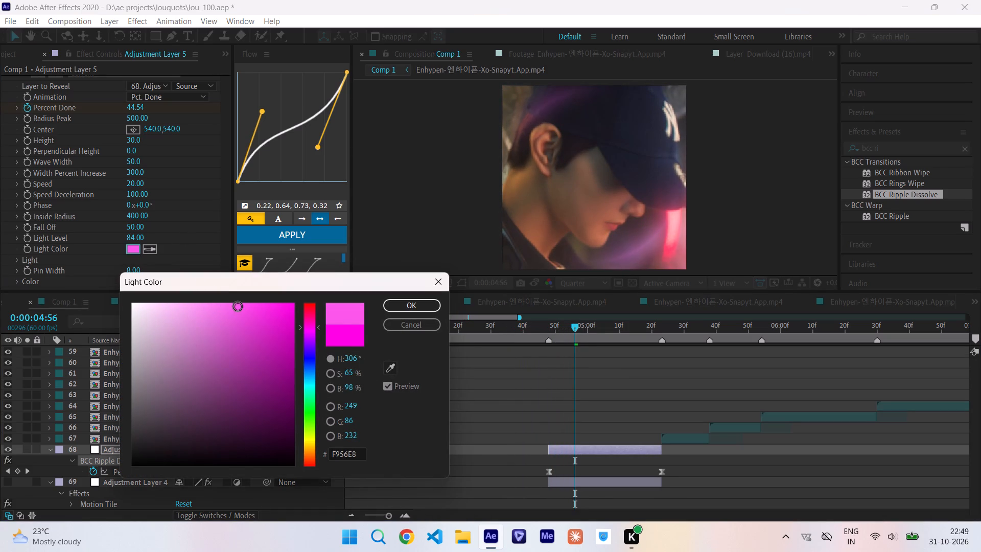
pyautogui.click(410, 309)
# Scrub the recoloured ripple across the cut and play Comp 1 from 0:00:04:05.
pyautogui.moveTo(501, 329); pyautogui.dragTo(515, 330)
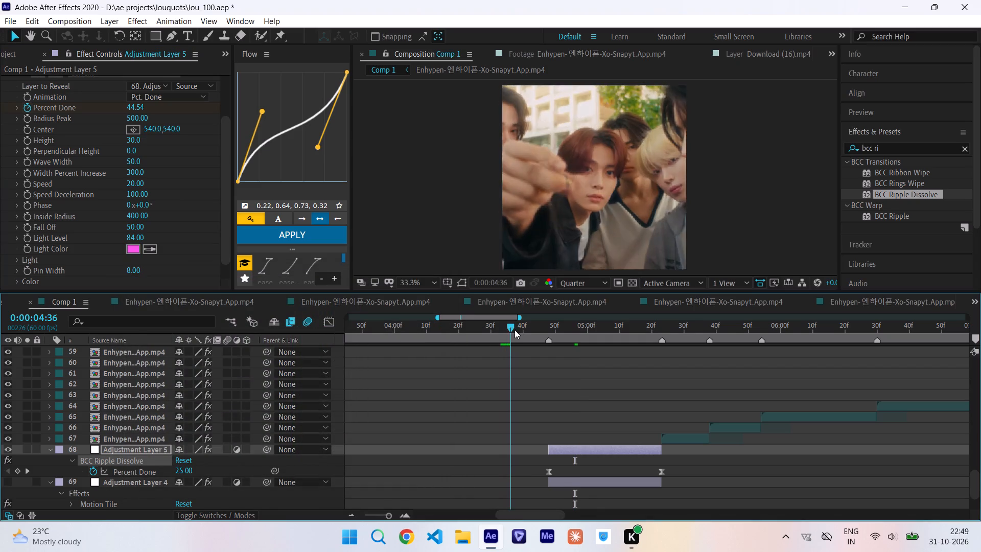
pyautogui.moveTo(515, 330); pyautogui.dragTo(621, 333)
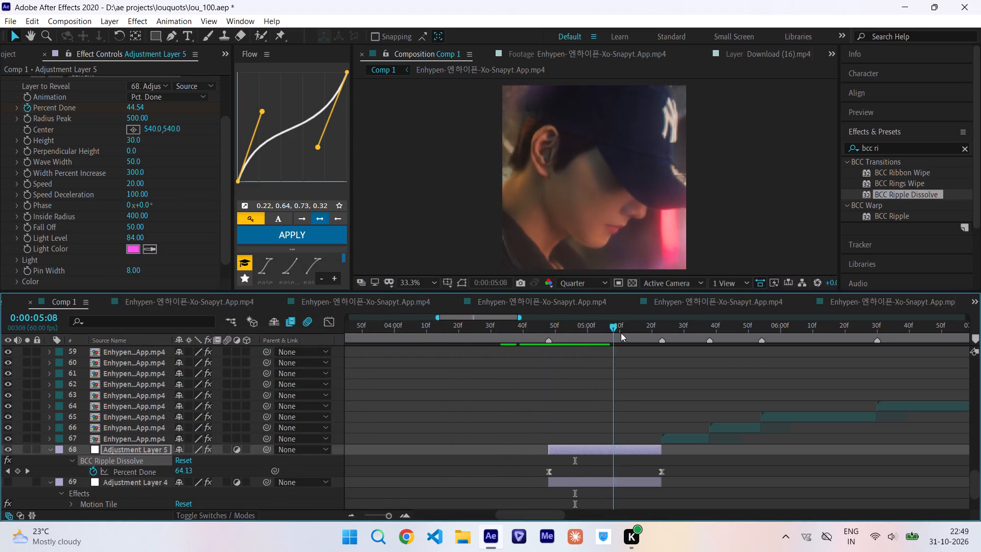
pyautogui.moveTo(621, 333); pyautogui.dragTo(411, 387)
pyautogui.press('space')
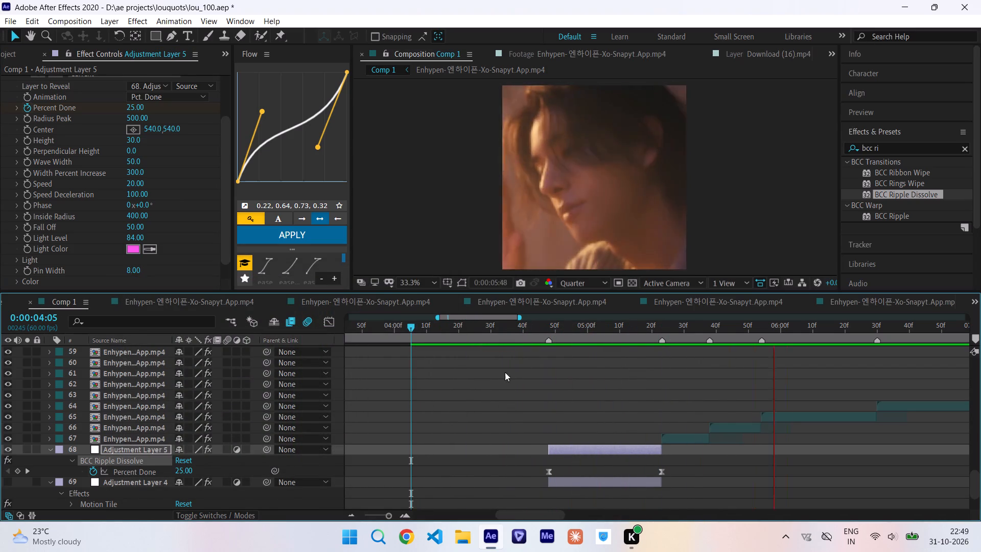
# Turn Adjustment Layer 4's visibility on and replay the cut to judge the shake and ripple together.
pyautogui.click(11, 478)
pyautogui.click(451, 329)
pyautogui.press('space')
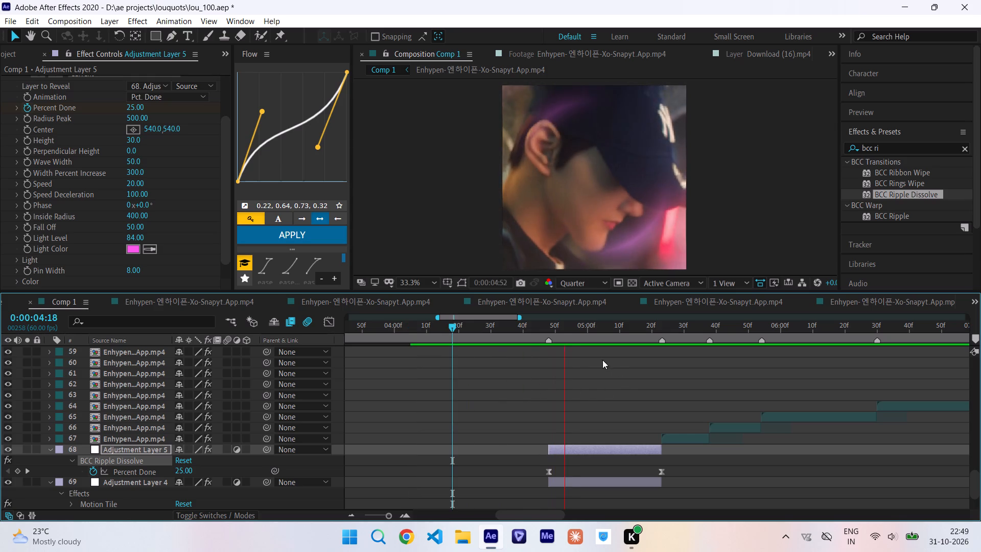
pyautogui.click(422, 325)
pyautogui.press('space')
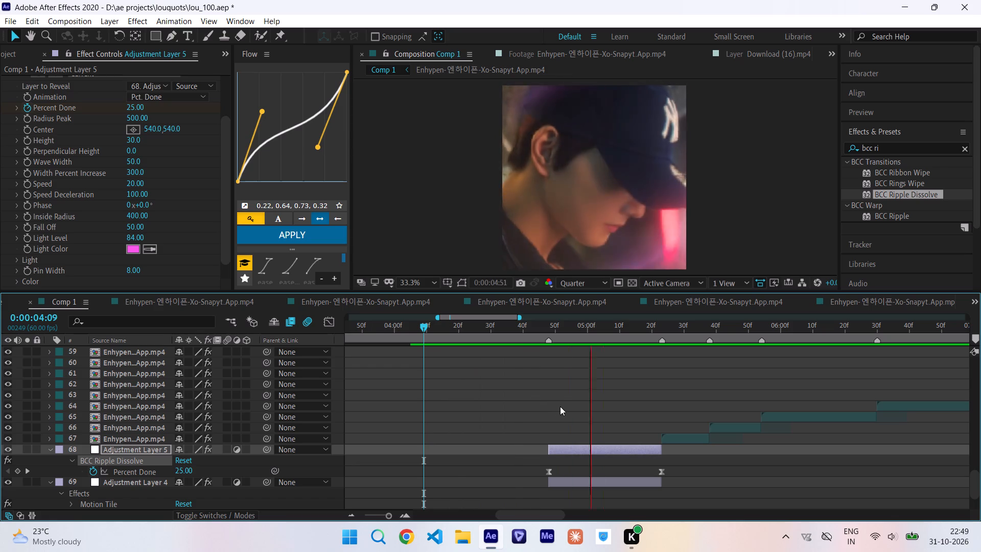
pyautogui.click(447, 331)
pyautogui.press('space')
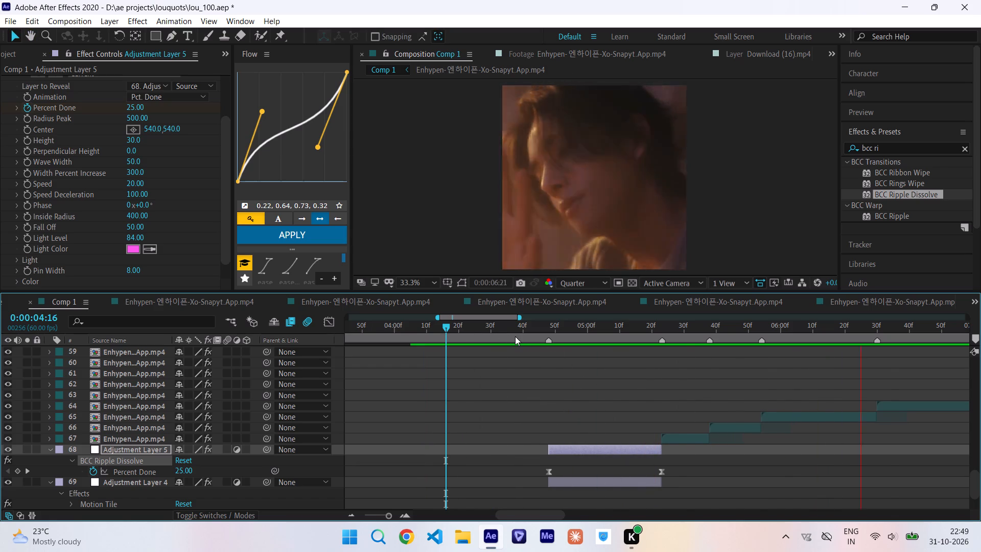
# Save the project.
pyautogui.hotkey('ctrl', 's')
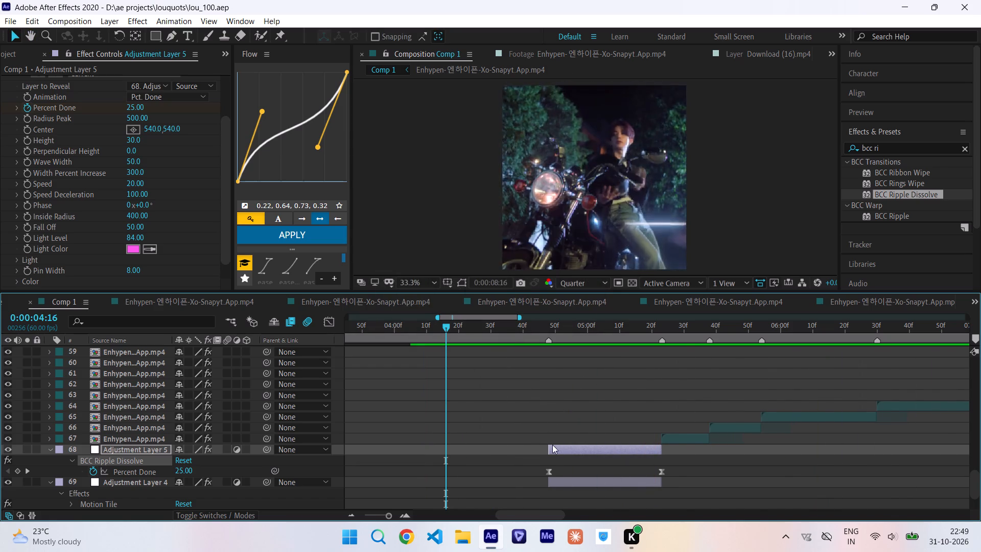
# Collapse both adjustment layers' properties, find the cuts around 0:00:13:25, and copy and paste Adjustment Layer 4.
pyautogui.press('u')
pyautogui.click(558, 463)
pyautogui.press('u')
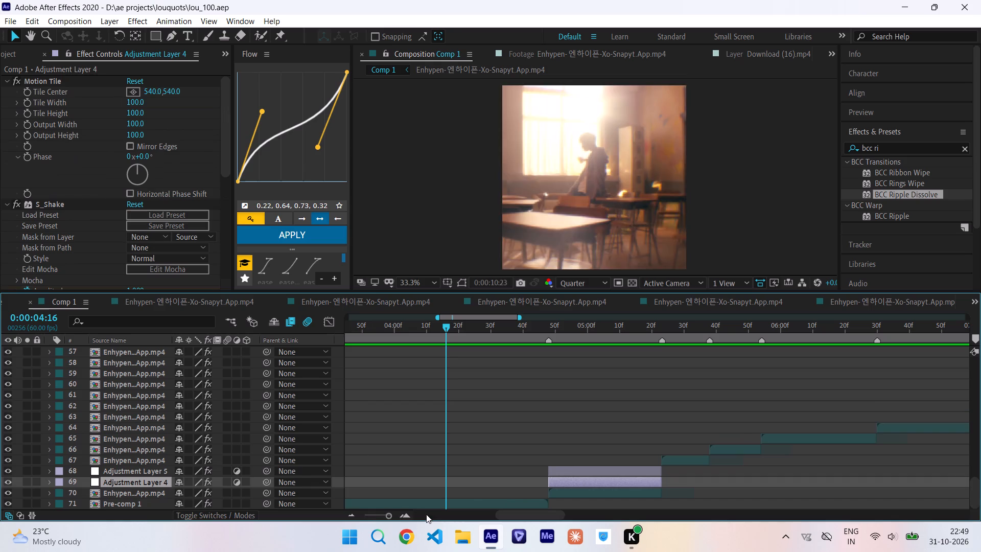
pyautogui.tripleClick(353, 515)
pyautogui.click(353, 515)
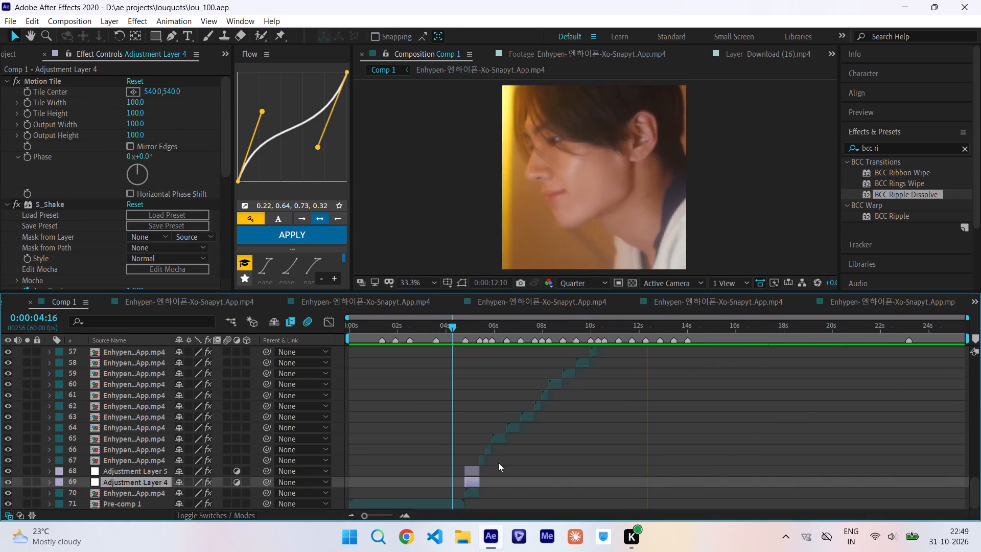
pyautogui.scroll(8, 502, 462)
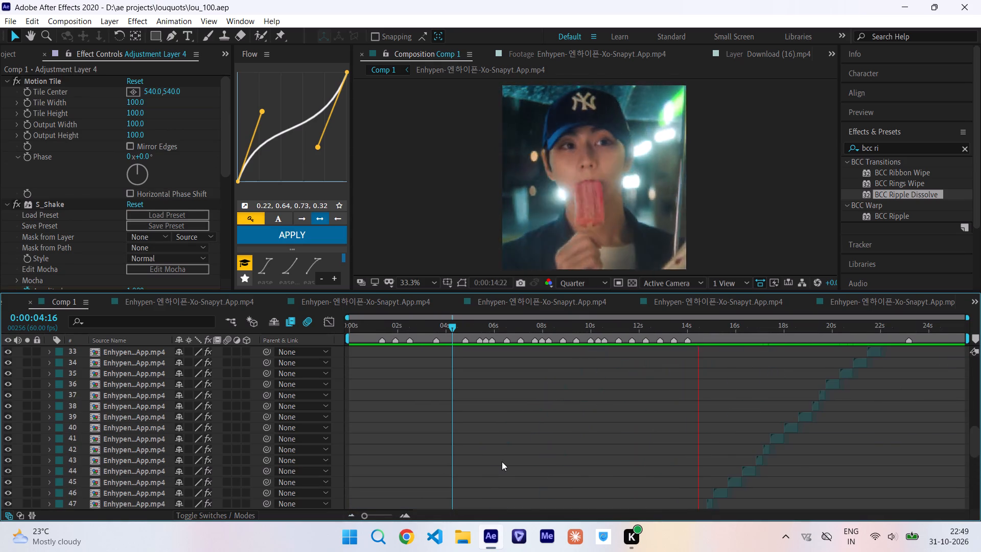
pyautogui.scroll(-3, 502, 462)
pyautogui.click(673, 325)
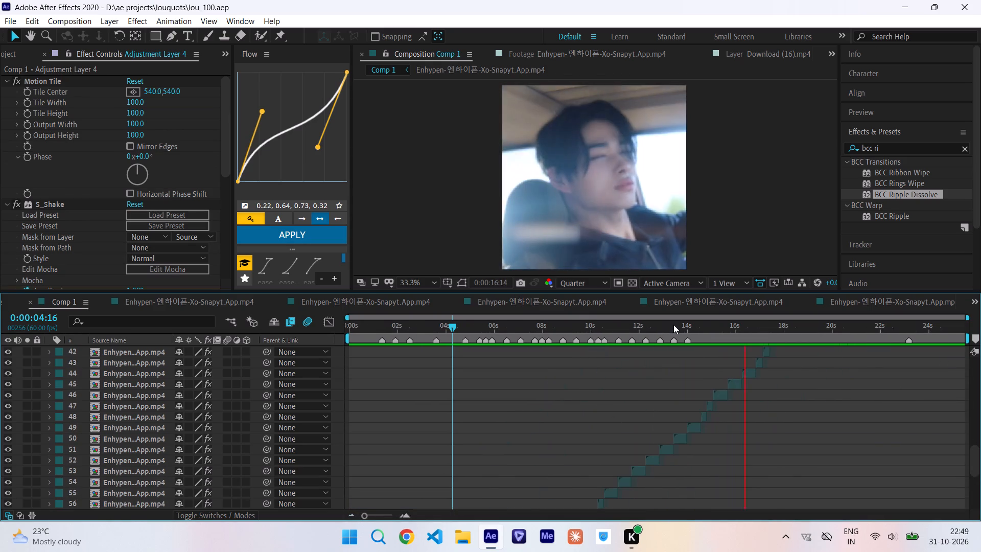
pyautogui.scroll(-5, 552, 483)
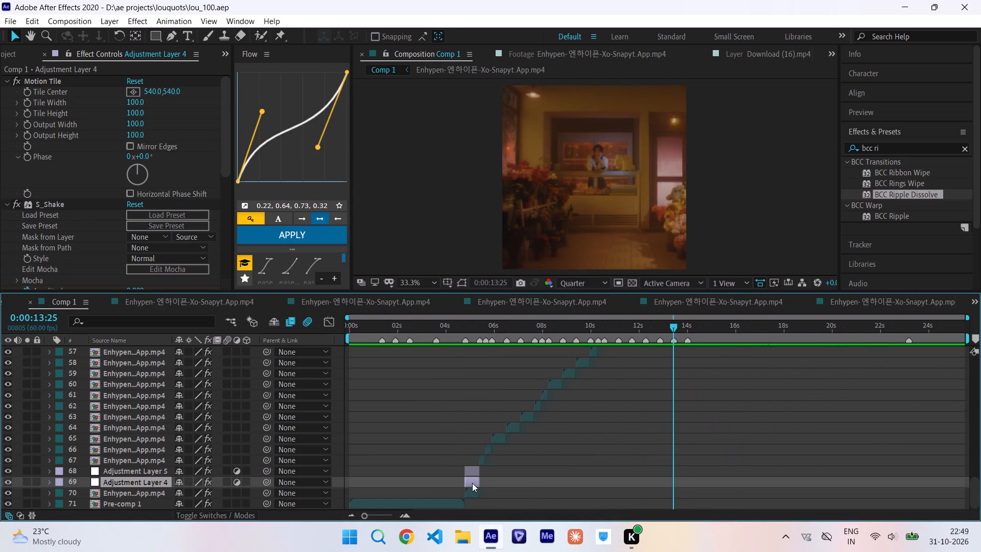
pyautogui.click(472, 482)
pyautogui.hotkey('ctrl', 'c')
pyautogui.hotkey('ctrl', 'v')
# Move the copied Adjustment Layer 4 directly above the layer 50 clip and align its start with the cut at about 0:00:14:00.
pyautogui.moveTo(154, 484); pyautogui.dragTo(161, 376)
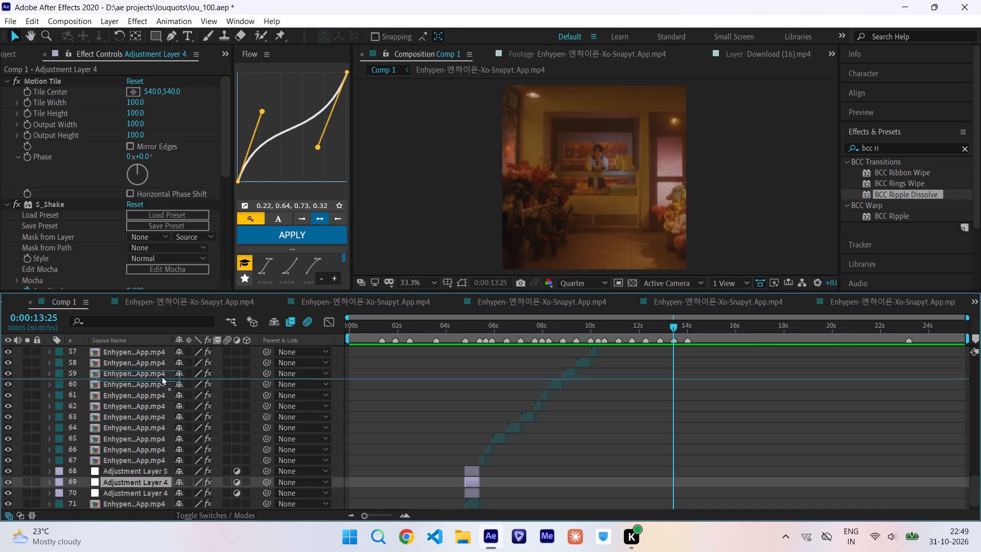
pyautogui.moveTo(161, 376); pyautogui.dragTo(163, 374)
pyautogui.moveTo(471, 379); pyautogui.dragTo(487, 386)
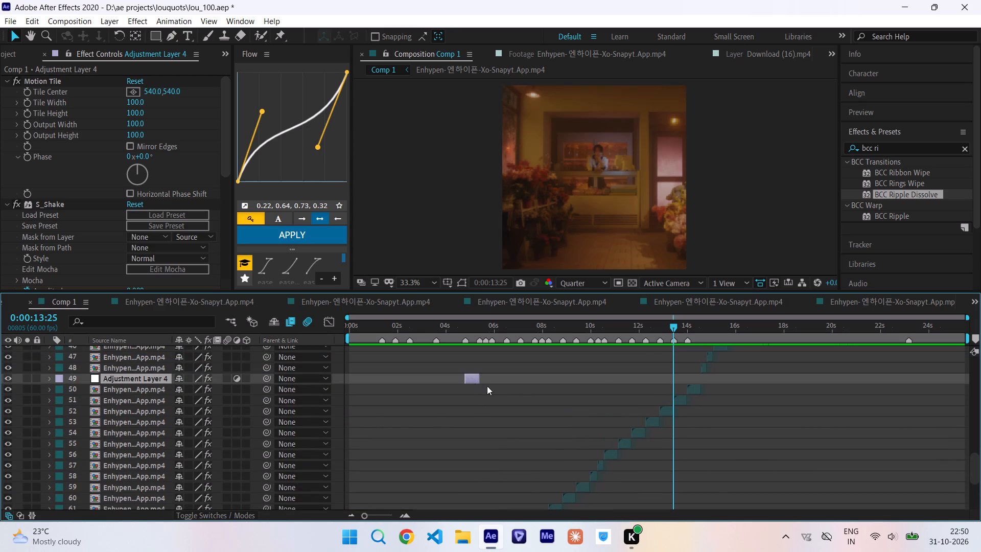
pyautogui.moveTo(487, 386); pyautogui.dragTo(692, 452)
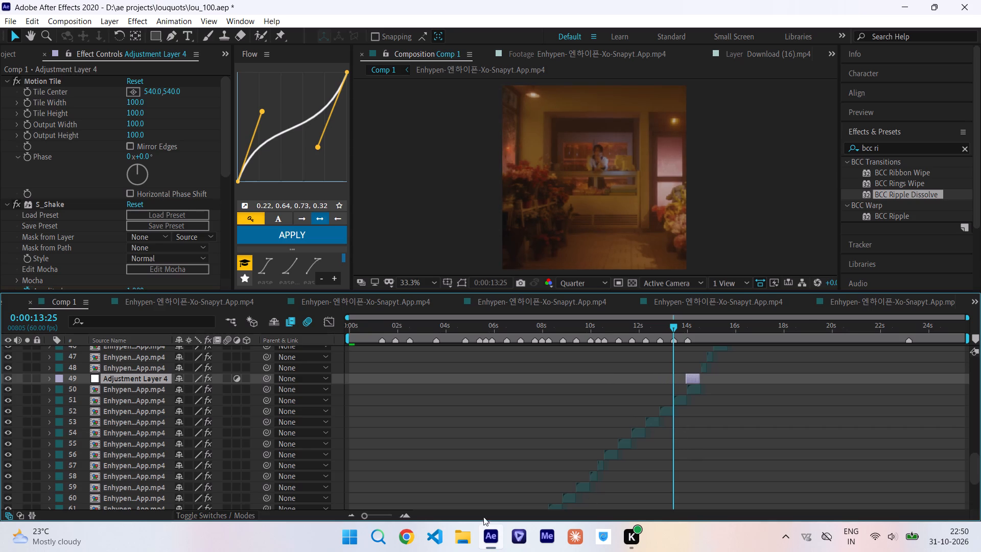
pyautogui.doubleClick(400, 514)
pyautogui.click(731, 378)
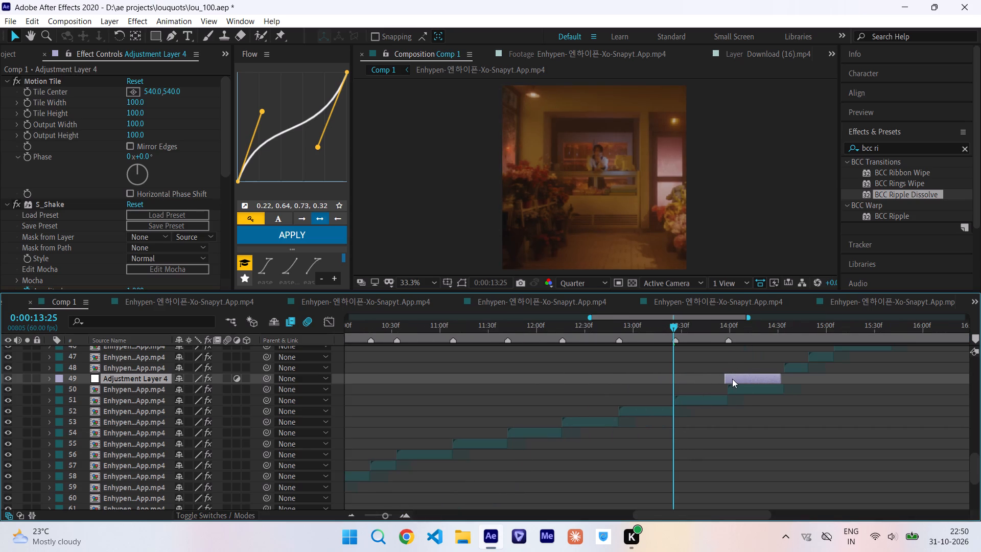
# Scrub to 0:00:14:05 and play from 0:00:13:35 and 0:00:13:44 to judge the copied shake at the cut.
pyautogui.moveTo(722, 327); pyautogui.dragTo(738, 334)
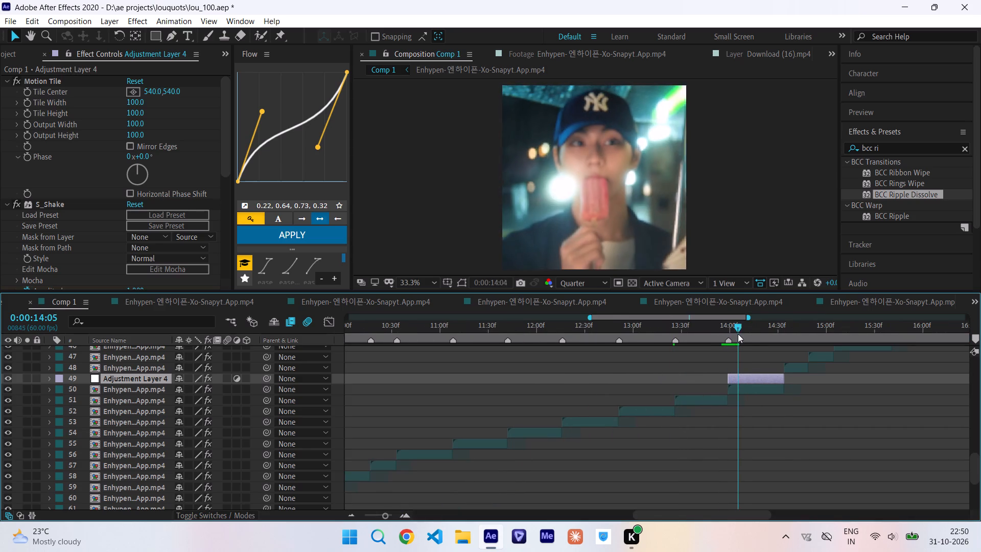
pyautogui.moveTo(738, 334); pyautogui.dragTo(690, 394)
pyautogui.press('space')
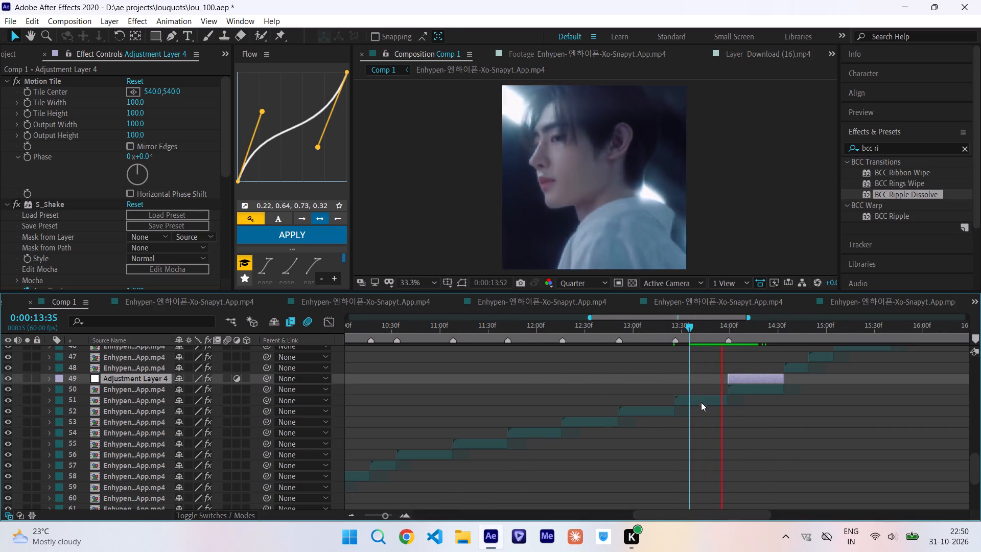
pyautogui.click(704, 330)
pyautogui.press('space')
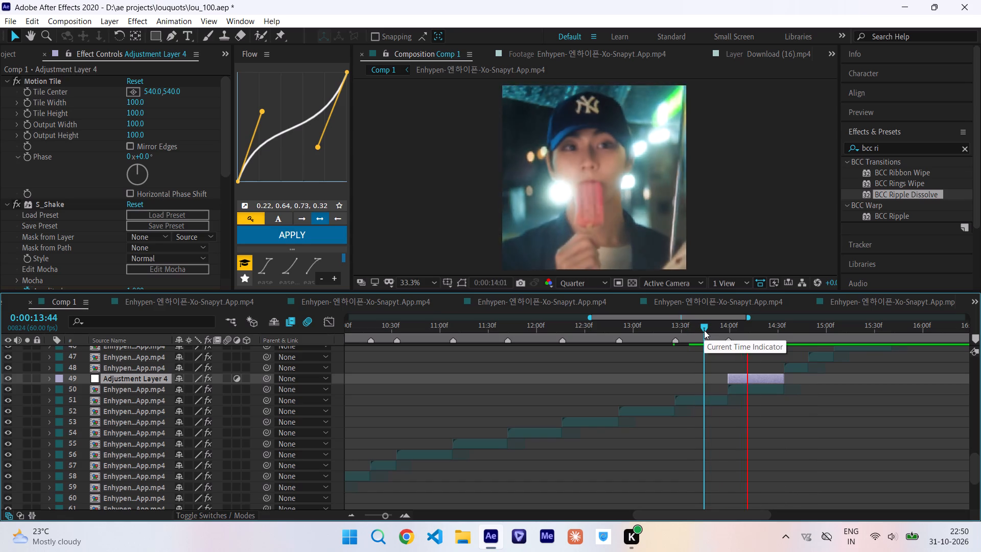
# Save the project with the copied shake adjustment layer in place.
pyautogui.hotkey('ctrl', 's')
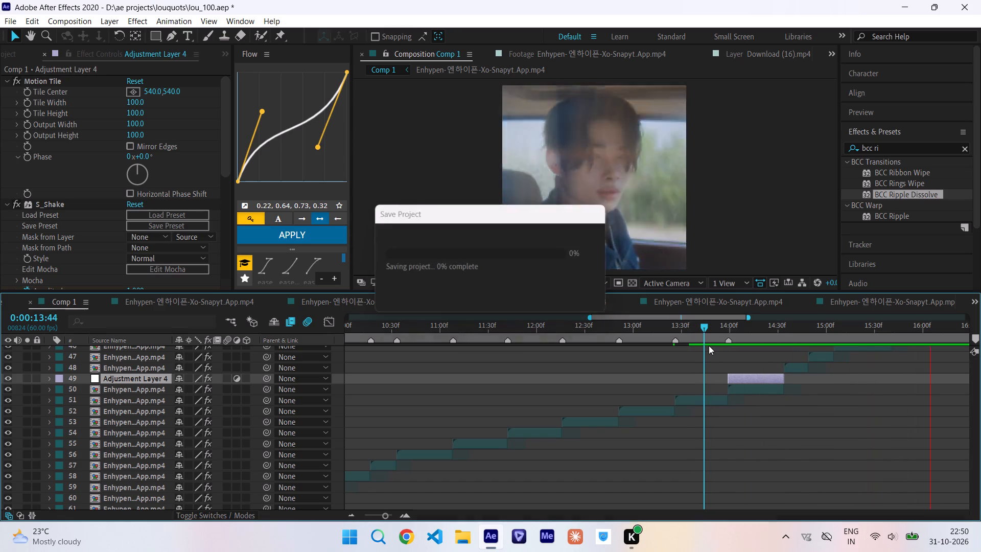
pyautogui.tripleClick(351, 513)
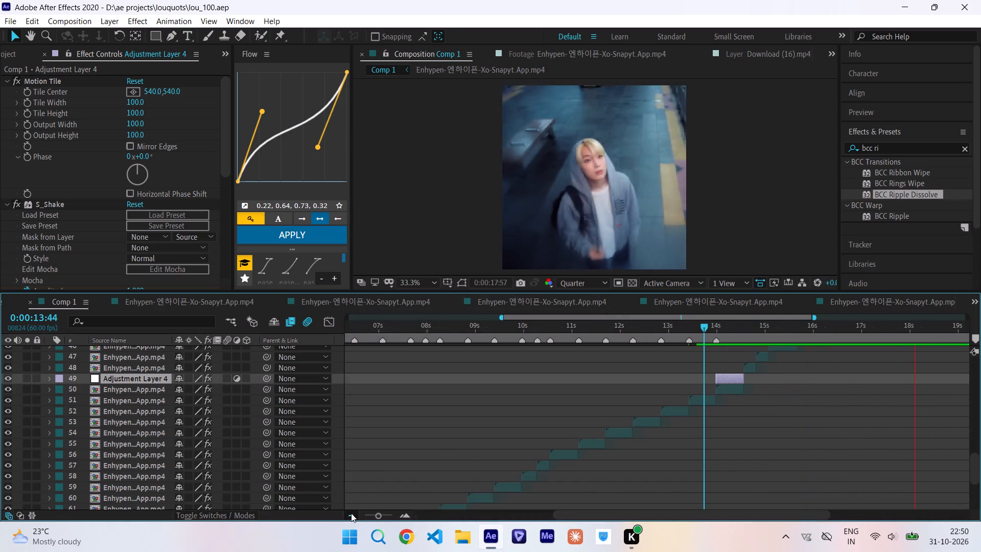
pyautogui.doubleClick(351, 513)
pyautogui.scroll(-4, 383, 488)
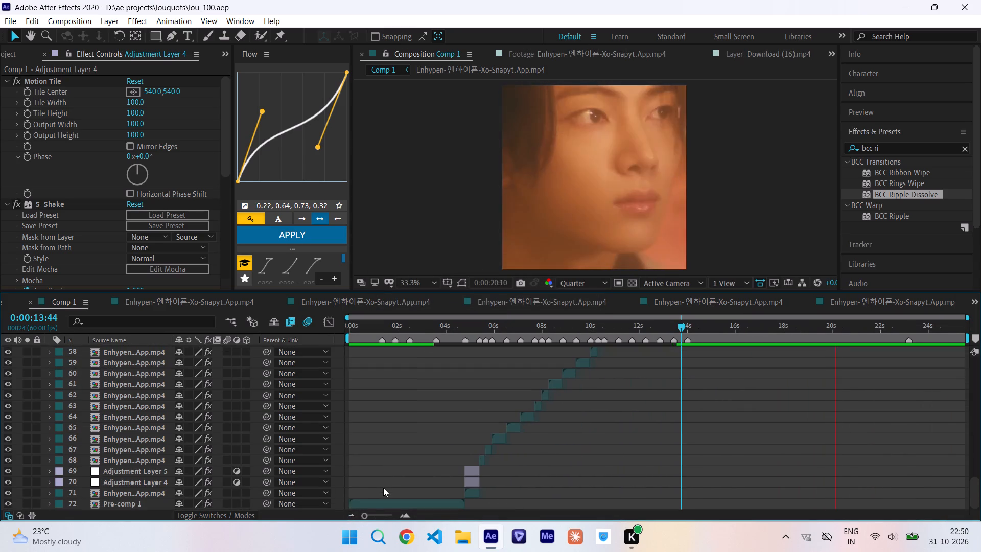
pyautogui.hotkey('ctrl', 's')
# Turn on visibility for layers 3 to 29: the lyric texts, Pre-comp 2 and Adjustment Layers 1 to 3.
pyautogui.scroll(9, 501, 425)
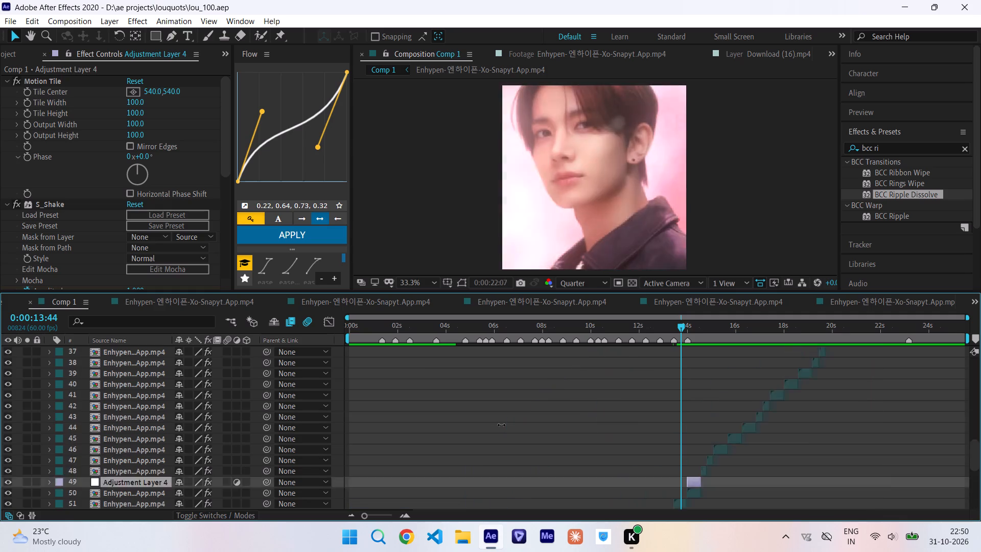
pyautogui.scroll(14, 501, 425)
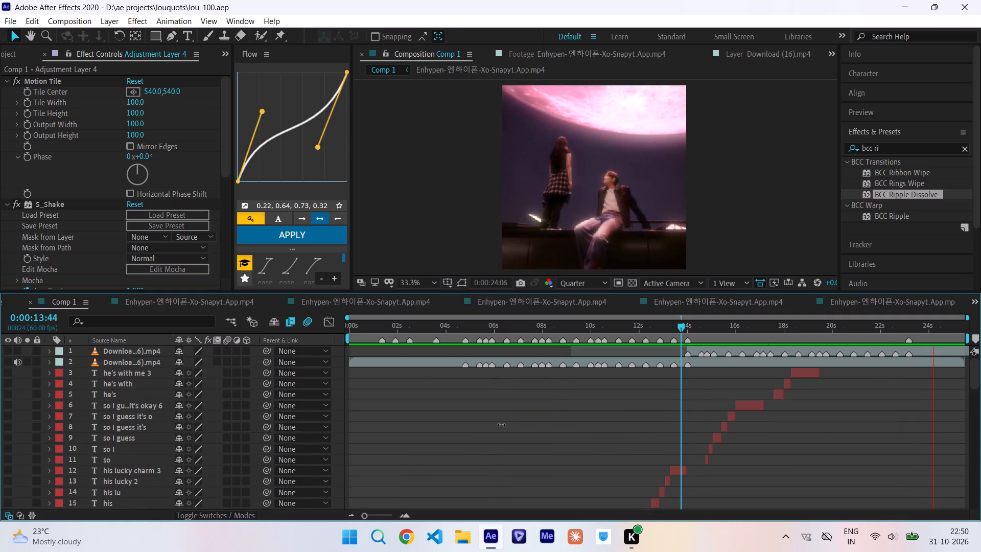
pyautogui.scroll(-14, 501, 425)
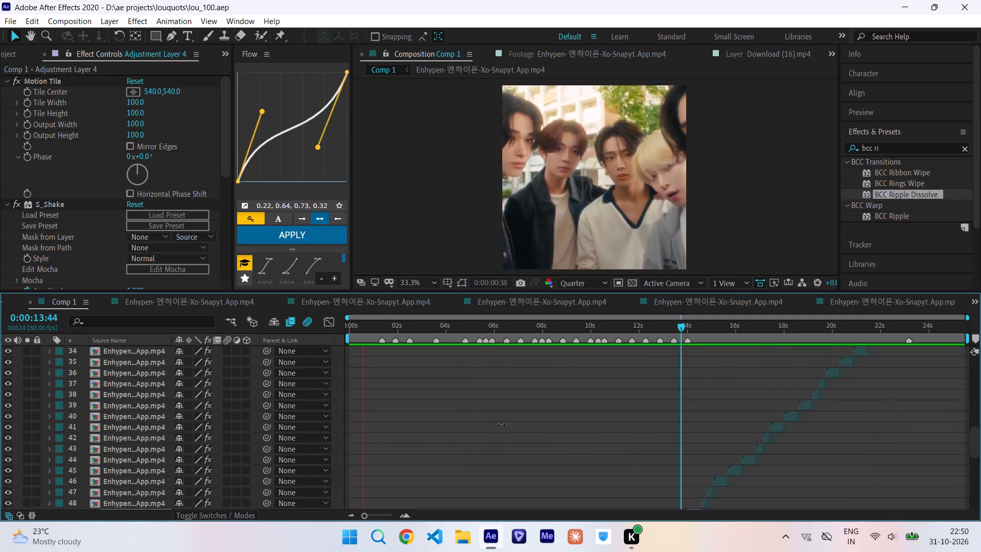
pyautogui.scroll(-1, 501, 425)
pyautogui.scroll(8, 501, 425)
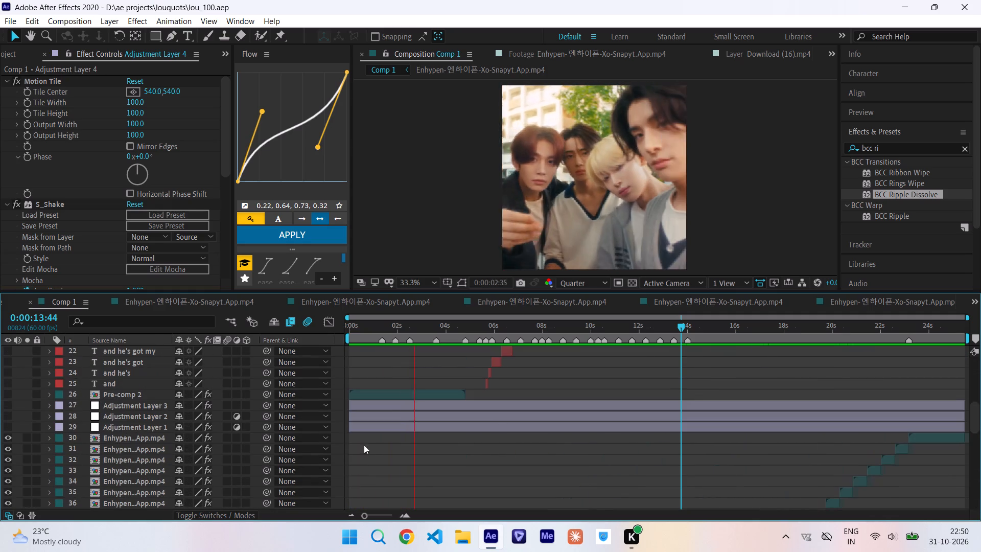
pyautogui.moveTo(84, 427); pyautogui.dragTo(172, 337)
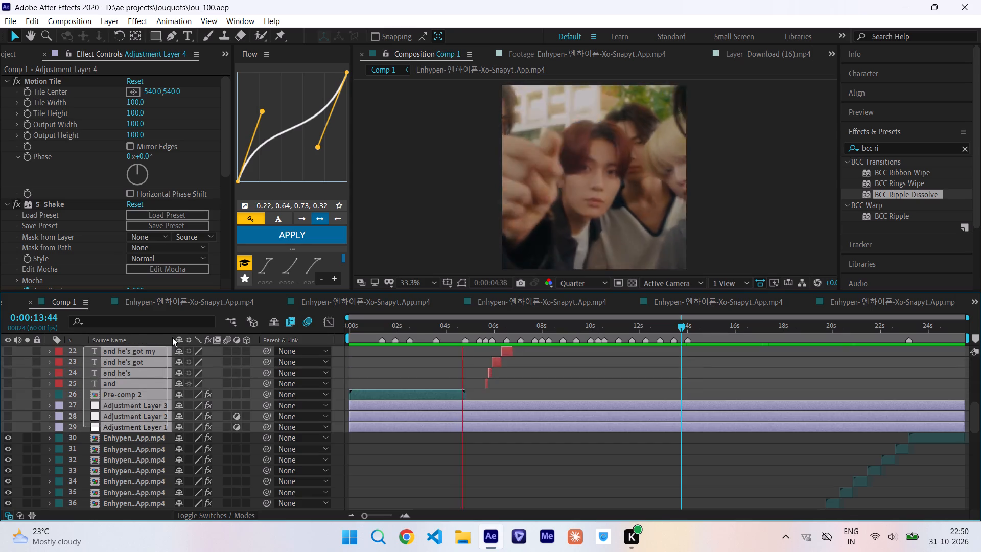
pyautogui.moveTo(172, 337); pyautogui.dragTo(168, 353)
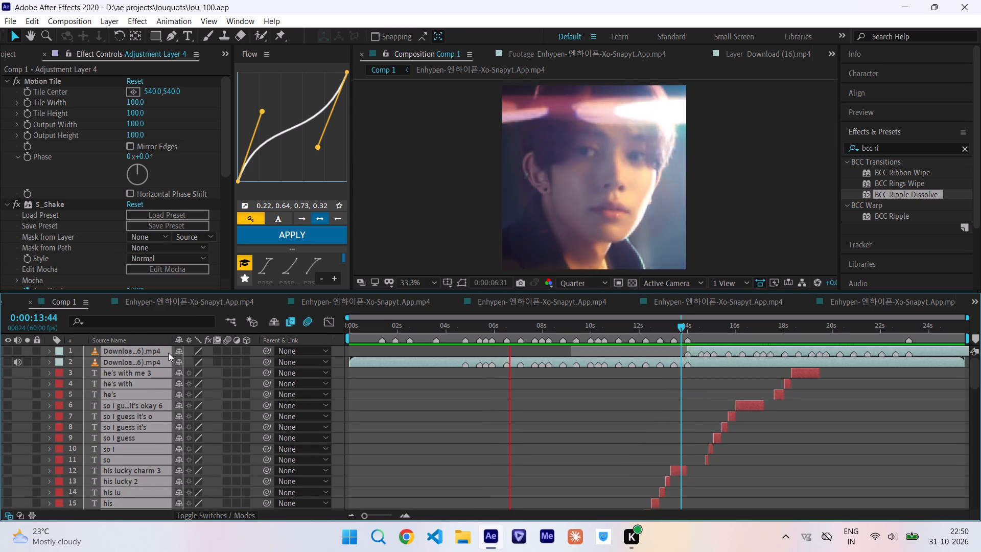
pyautogui.moveTo(168, 353); pyautogui.dragTo(160, 378)
pyautogui.click(7, 371)
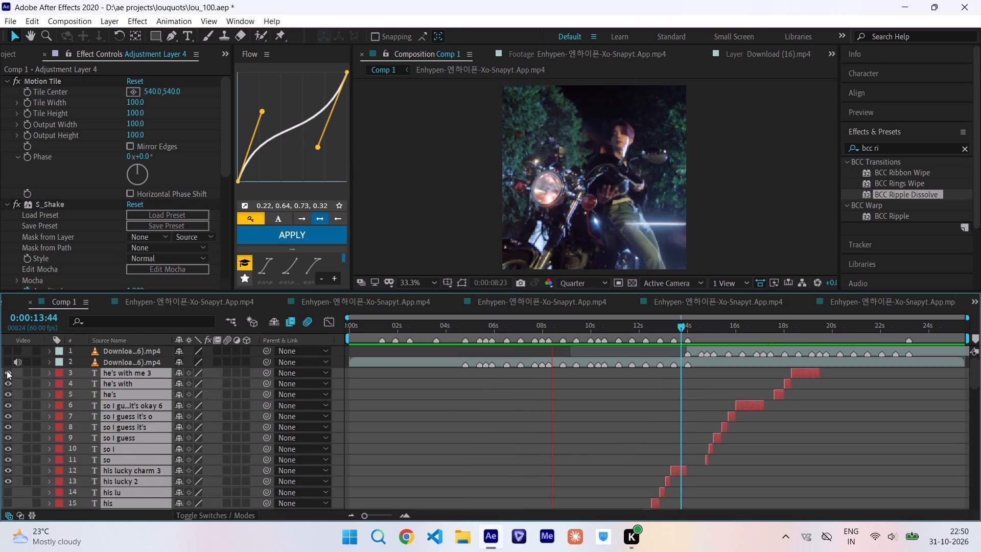
pyautogui.scroll(-2, 443, 406)
pyautogui.scroll(3, 443, 407)
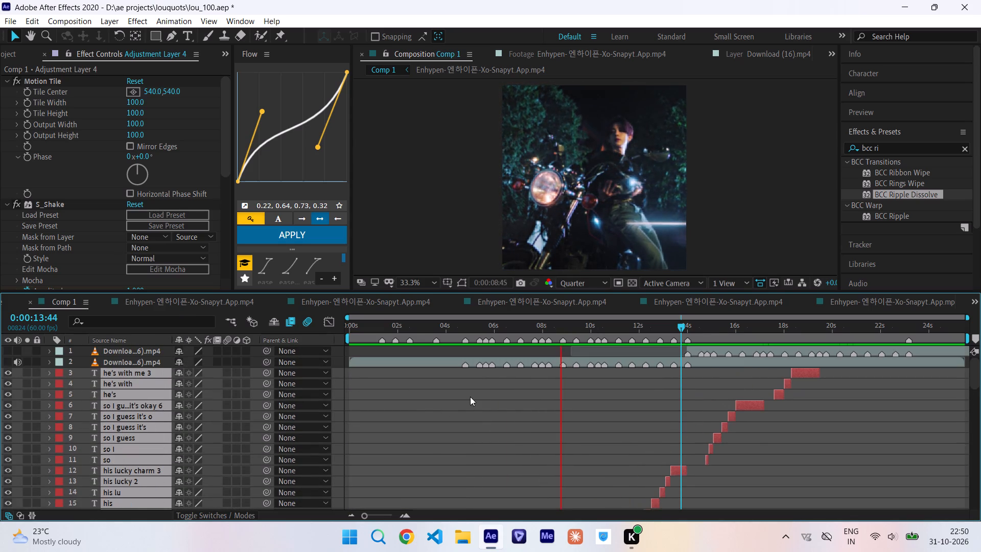
pyautogui.click(486, 429)
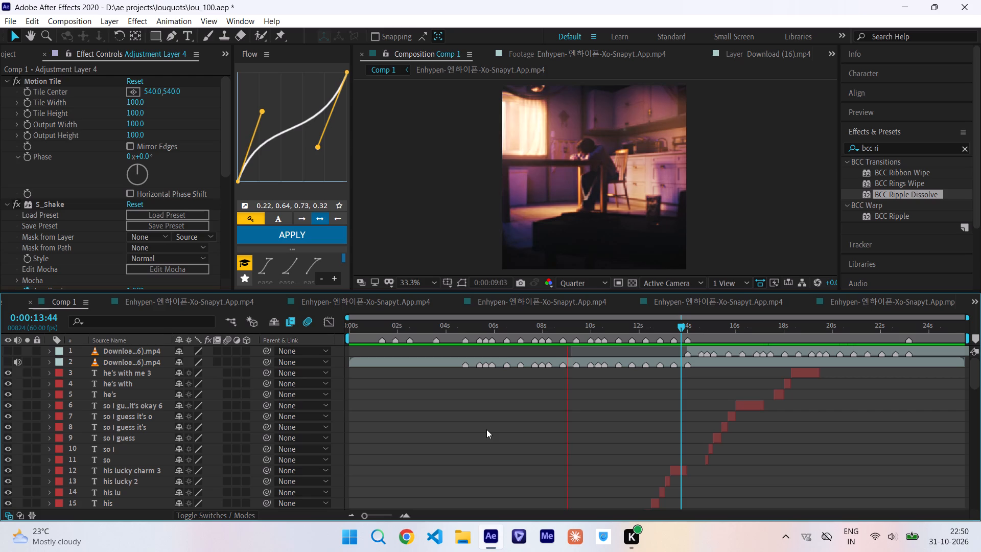
# Save the project with the lyric and adjustment layers switched on.
pyautogui.scroll(2, 594, 429)
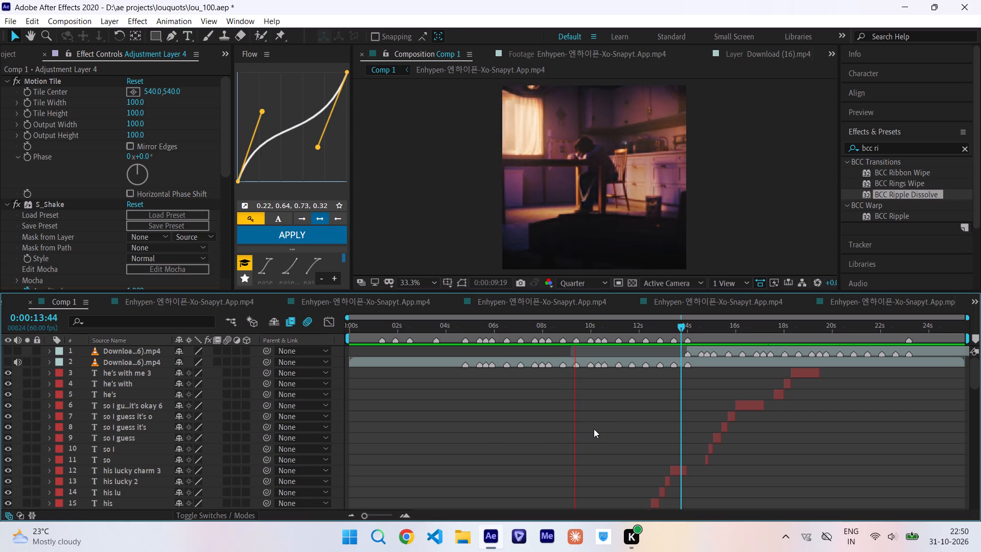
pyautogui.scroll(-3, 600, 412)
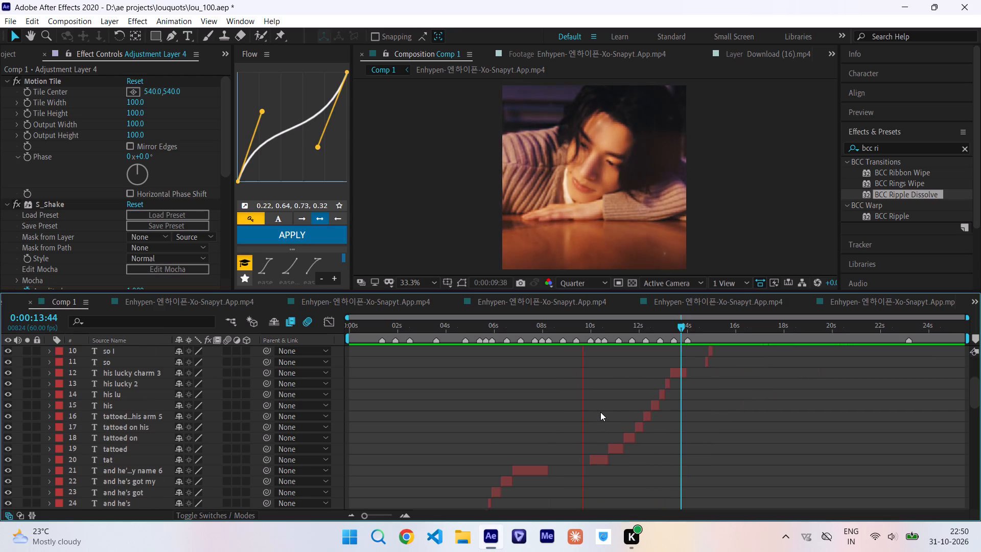
pyautogui.scroll(2, 600, 412)
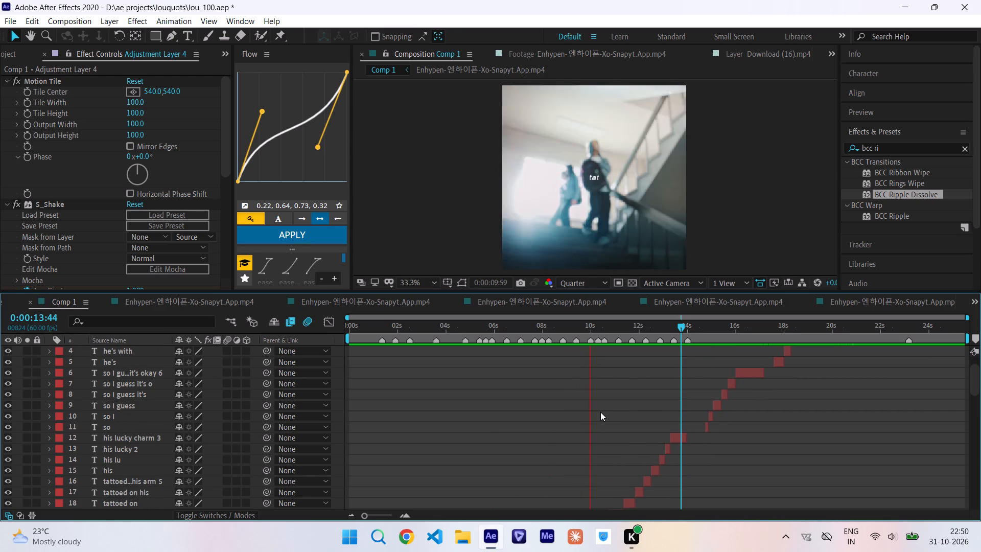
pyautogui.hotkey('ctrl', 's')
# Watch the lyrics over the clips in playback up to 0:00:13:04 while looking through the layer stack.
pyautogui.scroll(2, 600, 412)
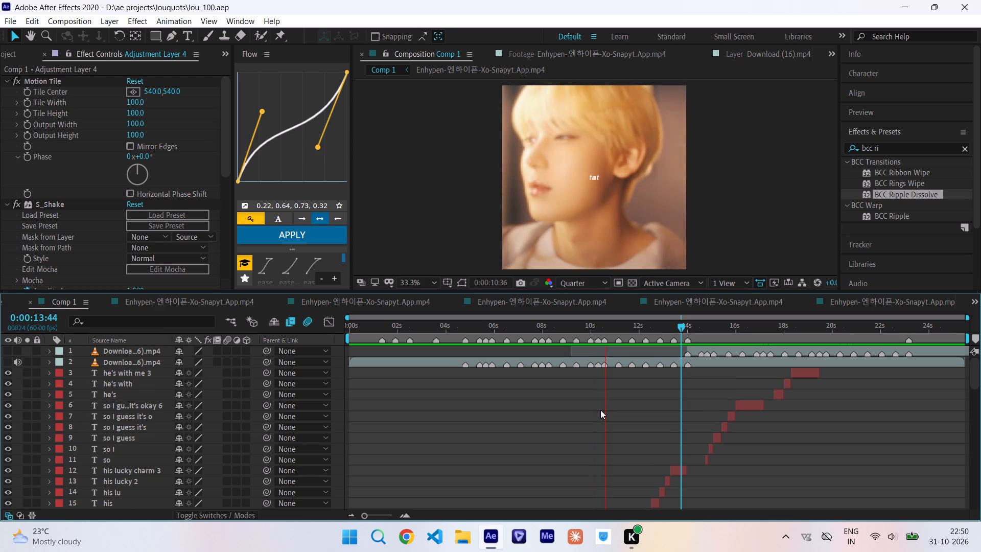
pyautogui.scroll(2, 600, 410)
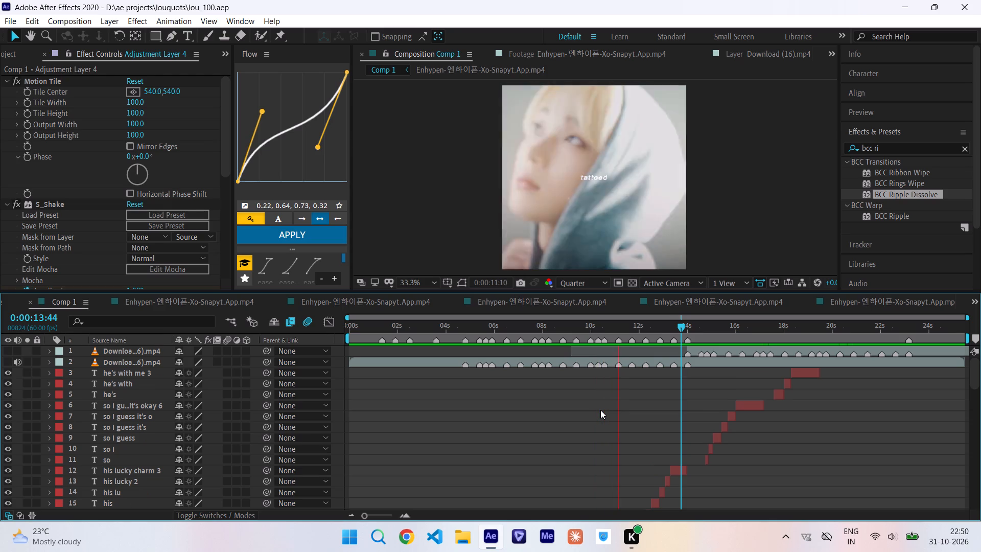
pyautogui.scroll(-1, 600, 410)
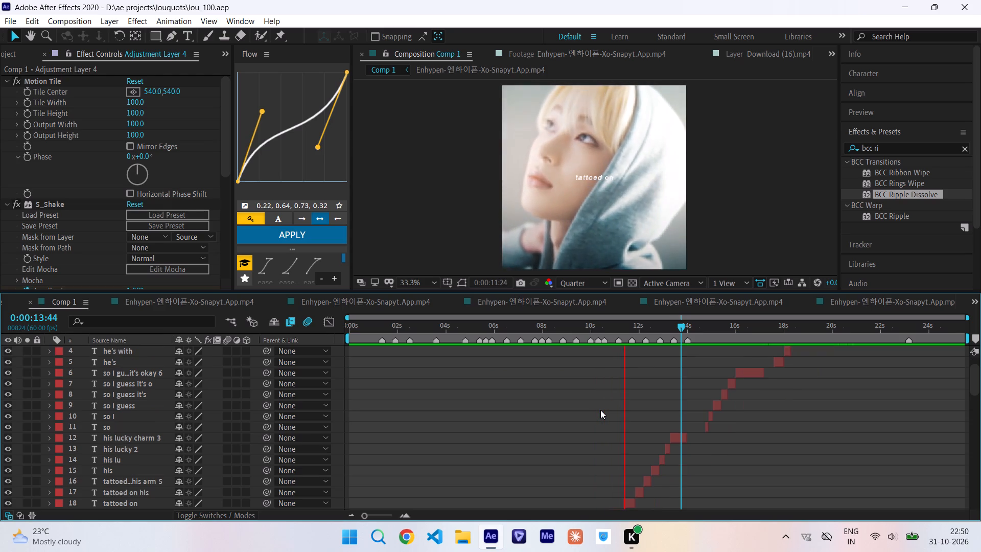
pyautogui.scroll(1, 600, 410)
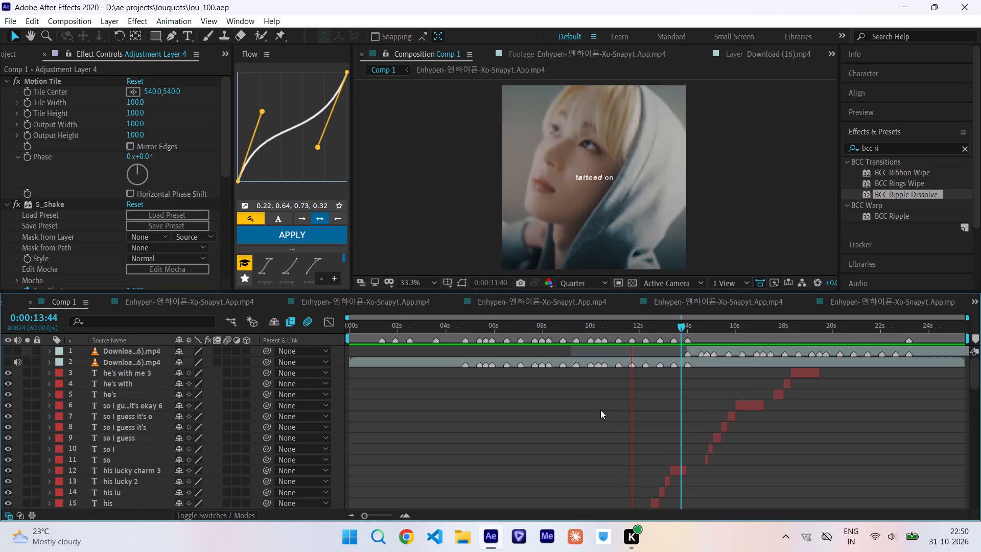
pyautogui.scroll(-15, 600, 410)
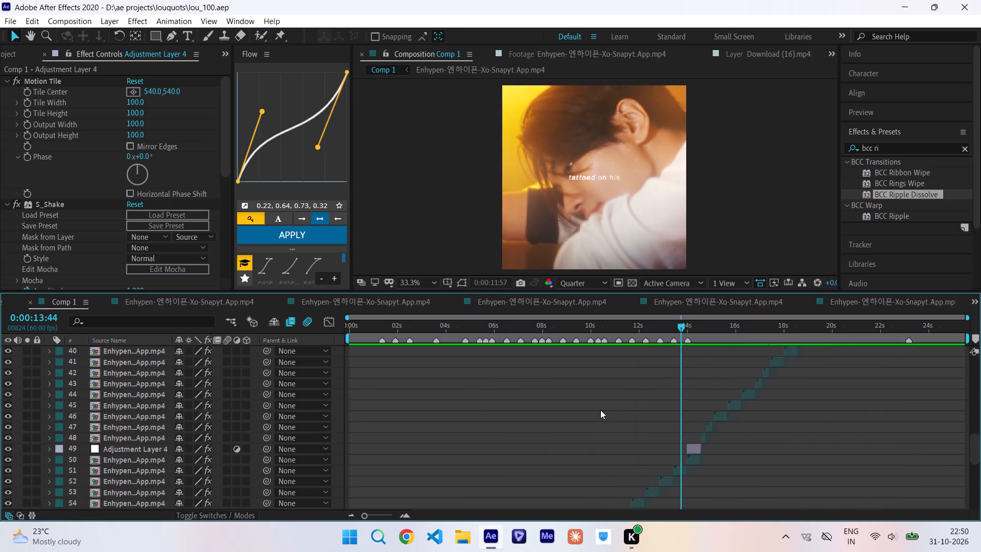
pyautogui.scroll(-11, 600, 410)
pyautogui.scroll(3, 600, 410)
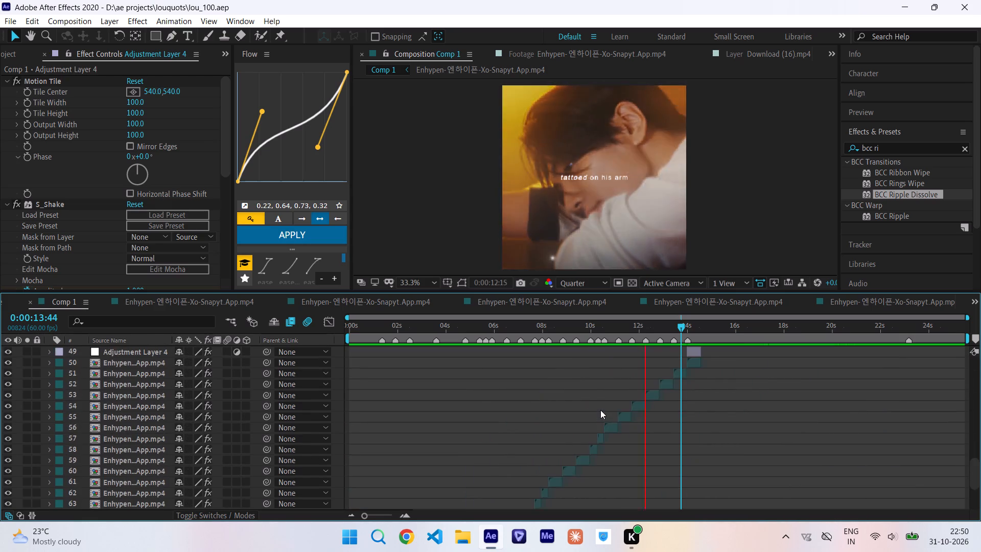
pyautogui.scroll(13, 600, 410)
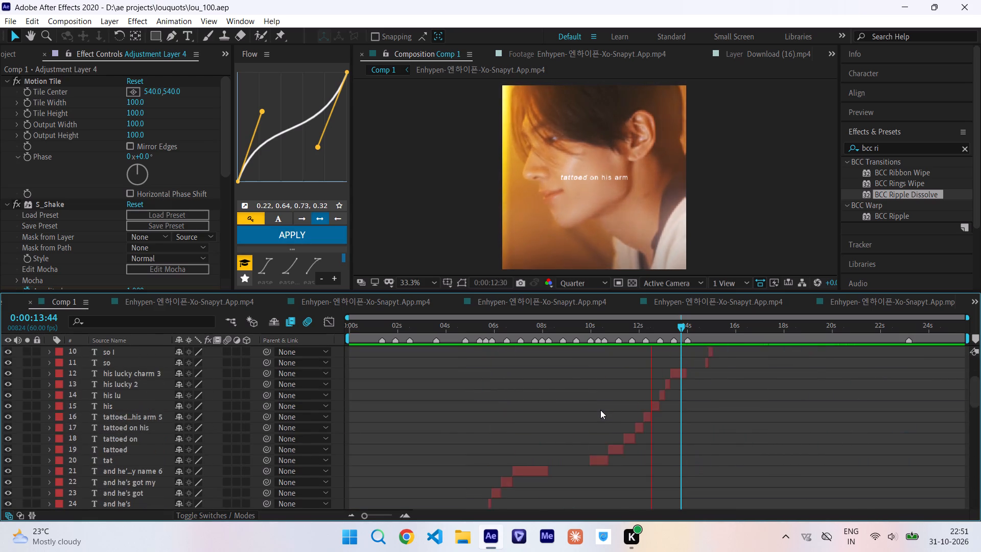
pyautogui.scroll(14, 600, 410)
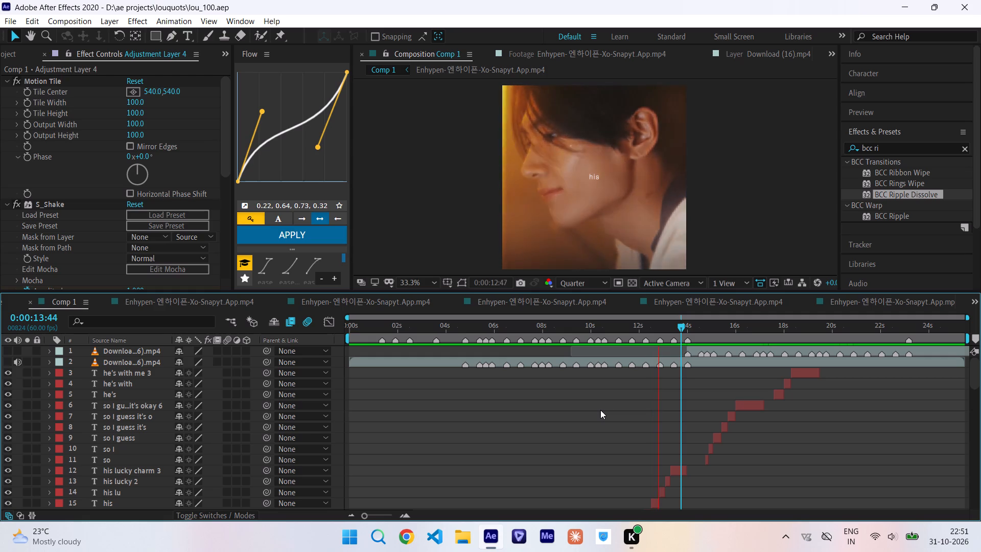
pyautogui.scroll(5, 600, 410)
pyautogui.press('space')
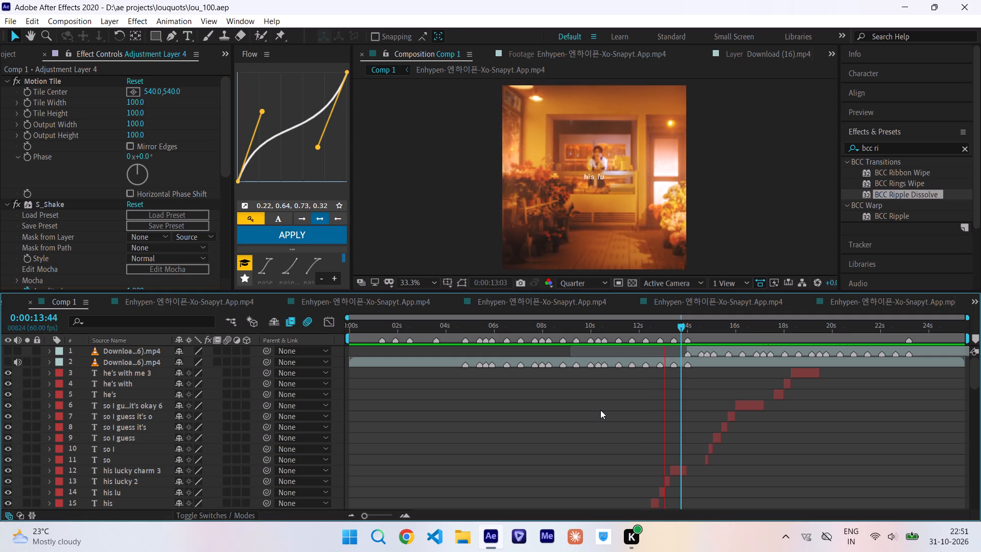
pyautogui.click(627, 431)
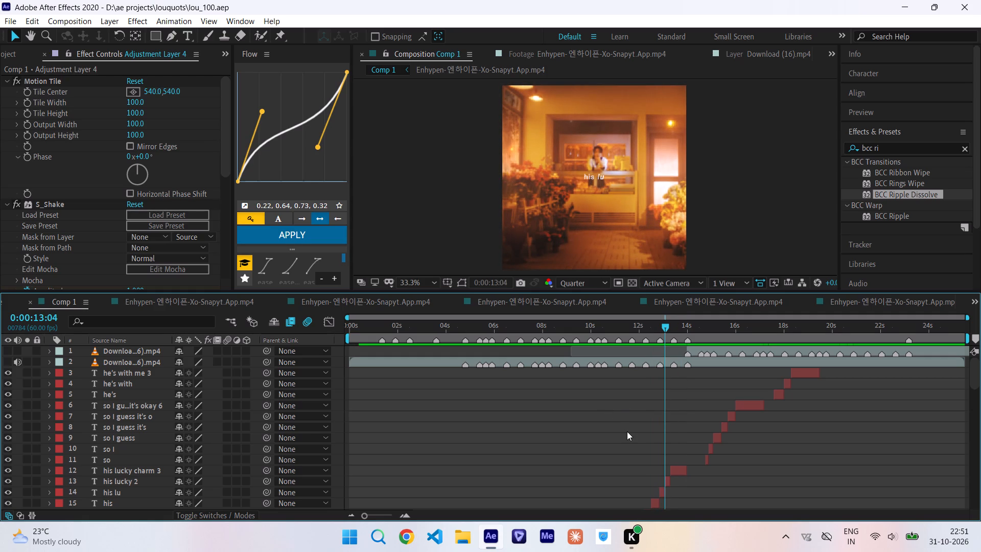
# Save the project.
pyautogui.hotkey('ctrl', 's')
# Look through the layer stack from the lyric texts down to the adjustment layers and upper clips.
pyautogui.scroll(-8, 785, 452)
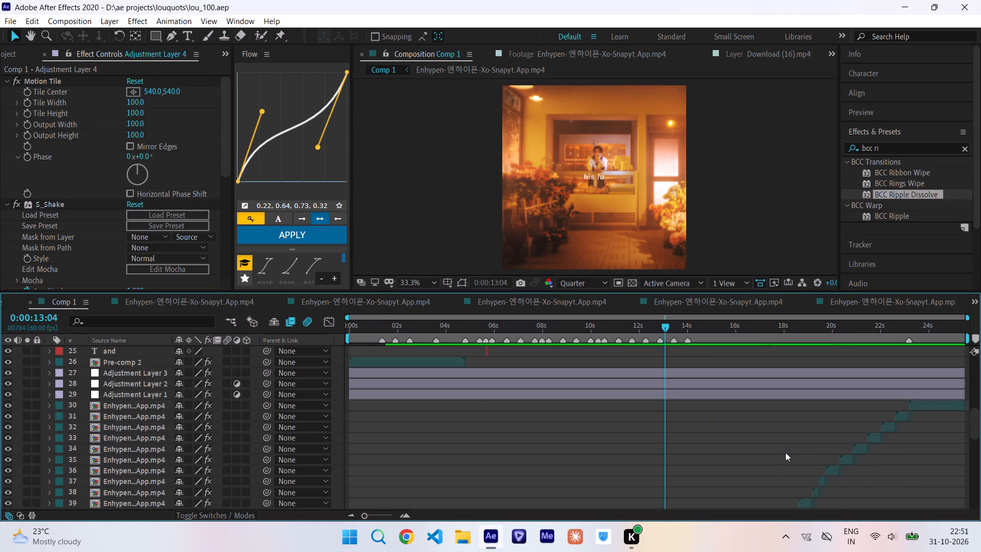
pyautogui.scroll(12, 785, 452)
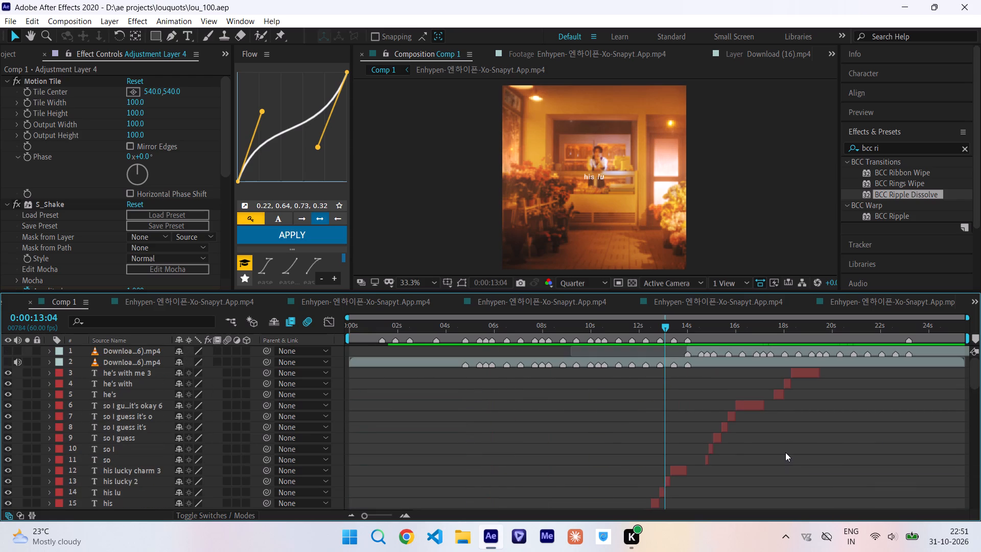
pyautogui.scroll(1, 785, 452)
# Scrub through 0:00:15:13, 0:00:16:09 and 0:00:17:45 to check the lyric text over the clips.
pyautogui.click(352, 515)
pyautogui.click(404, 512)
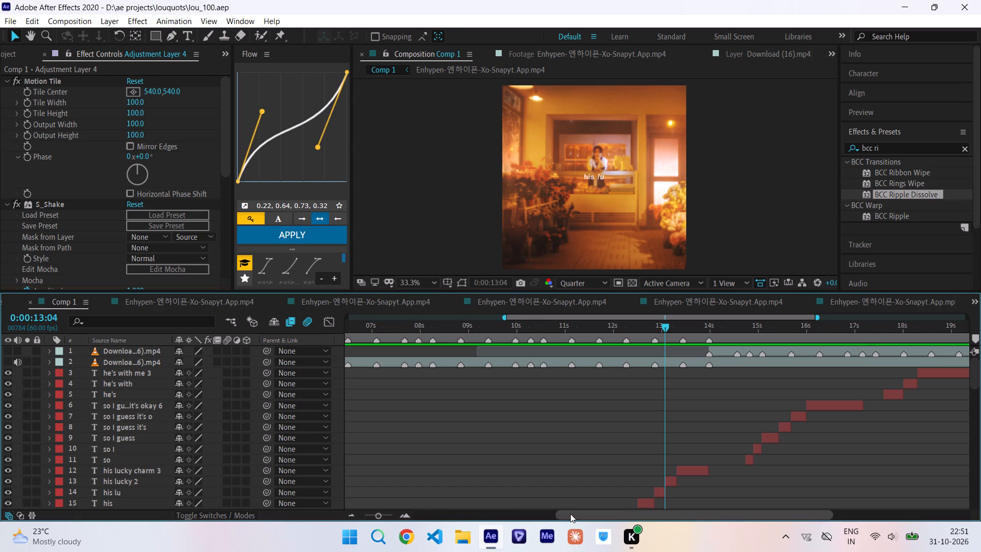
pyautogui.moveTo(571, 513); pyautogui.dragTo(703, 486)
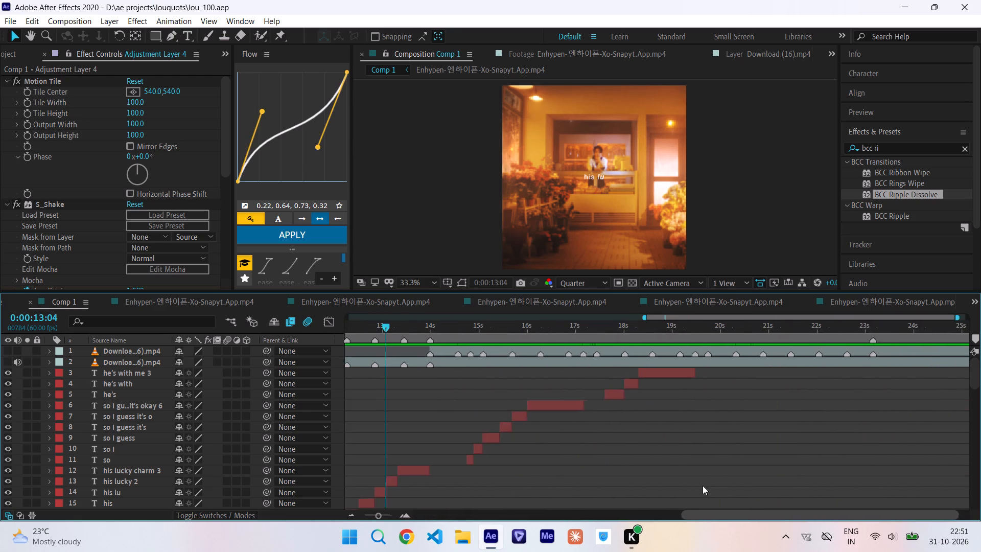
pyautogui.moveTo(703, 486); pyautogui.dragTo(723, 483)
pyautogui.click(466, 332)
pyautogui.moveTo(466, 332); pyautogui.dragTo(470, 332)
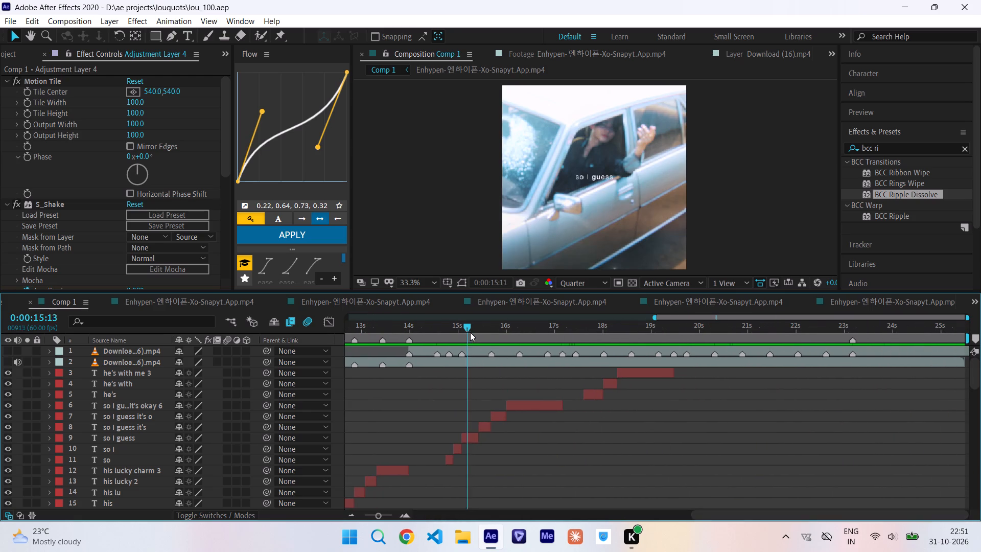
pyautogui.moveTo(470, 332); pyautogui.dragTo(515, 332)
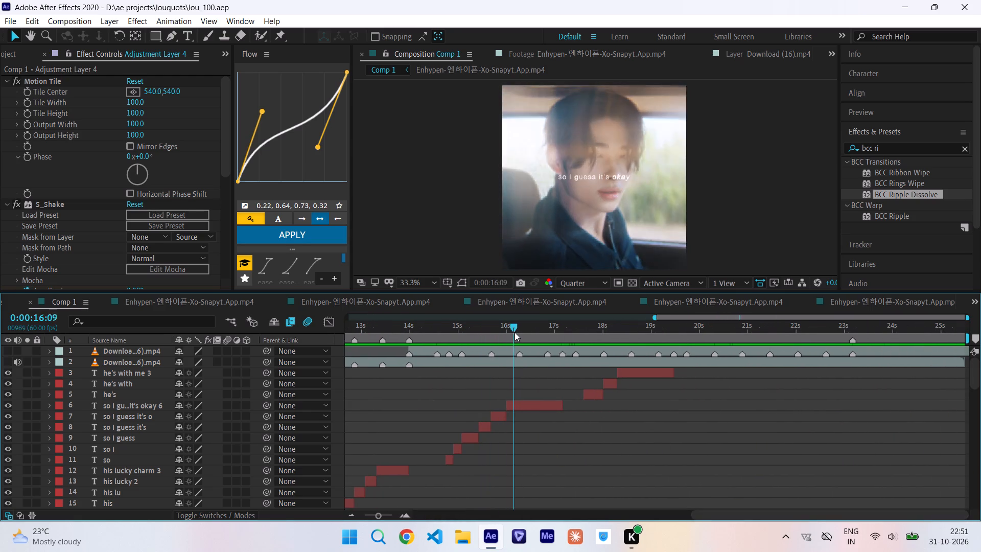
pyautogui.moveTo(515, 332); pyautogui.dragTo(592, 331)
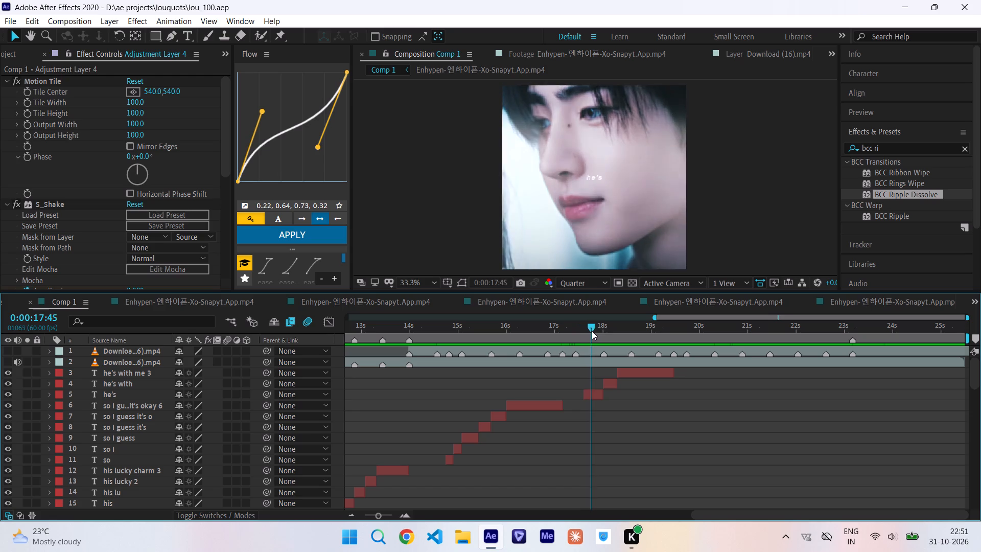
# Scrub from 0:00:16:53 through 0:00:18:30 and 0:00:20:01 to 0:00:22:16 to check the lyrics and clips.
pyautogui.moveTo(592, 331); pyautogui.dragTo(547, 342)
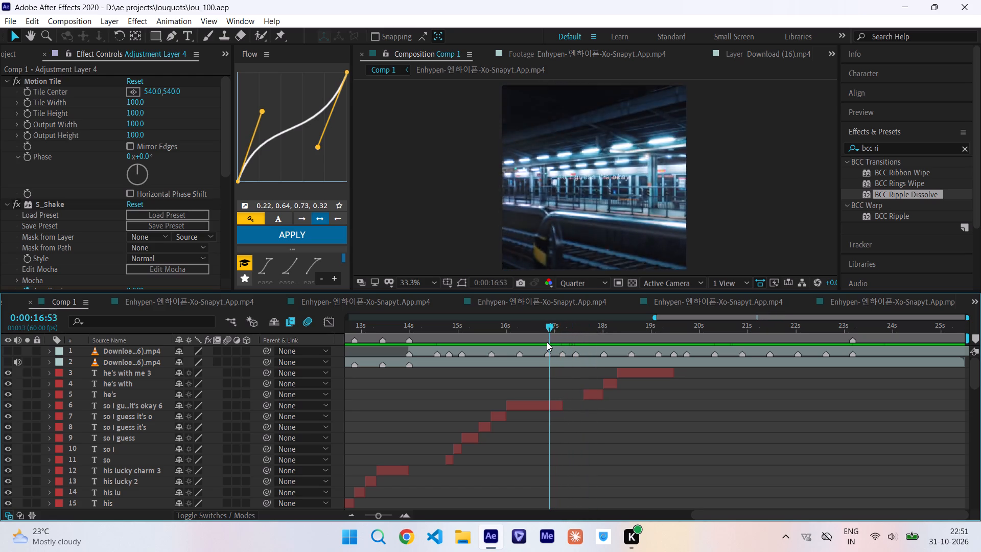
pyautogui.moveTo(547, 342); pyautogui.dragTo(597, 342)
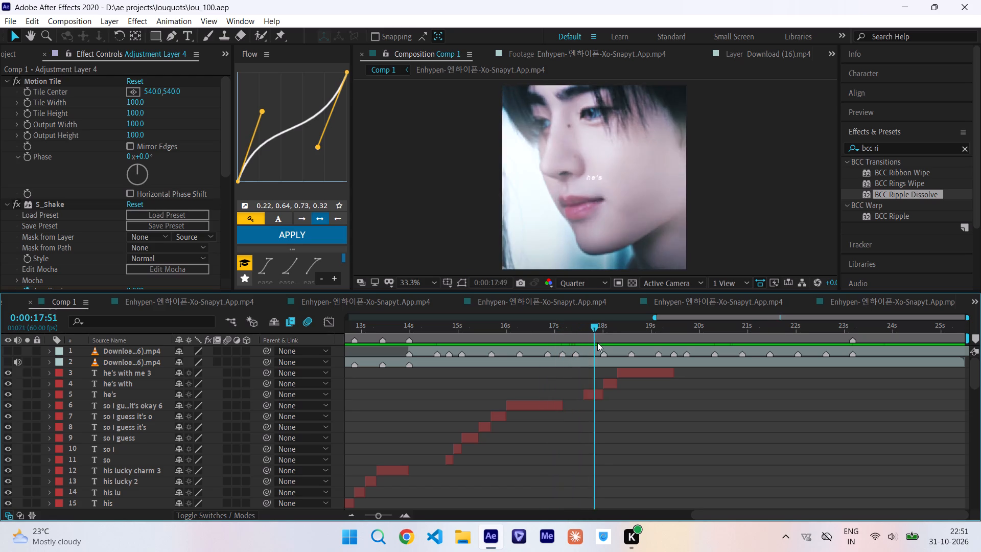
pyautogui.moveTo(597, 342); pyautogui.dragTo(629, 337)
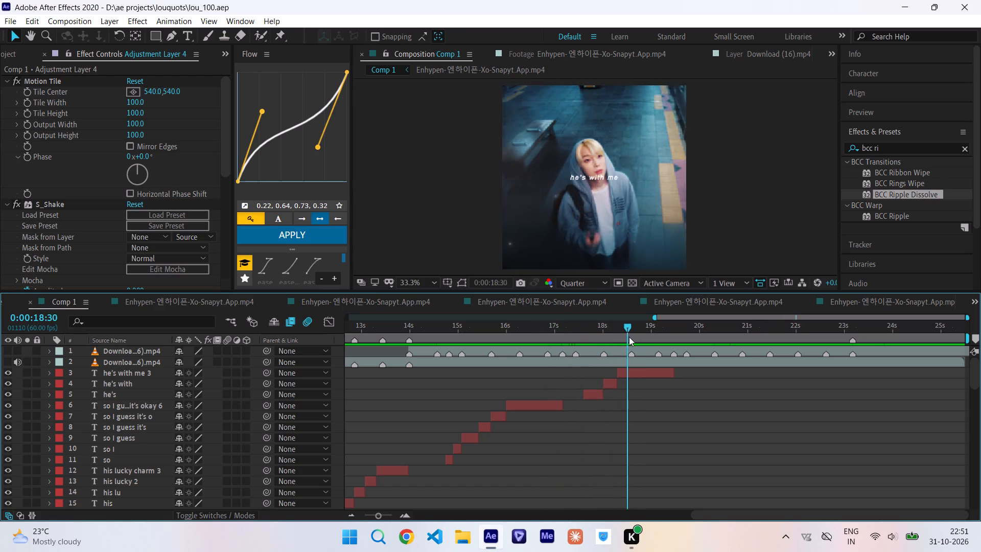
pyautogui.moveTo(629, 337); pyautogui.dragTo(670, 337)
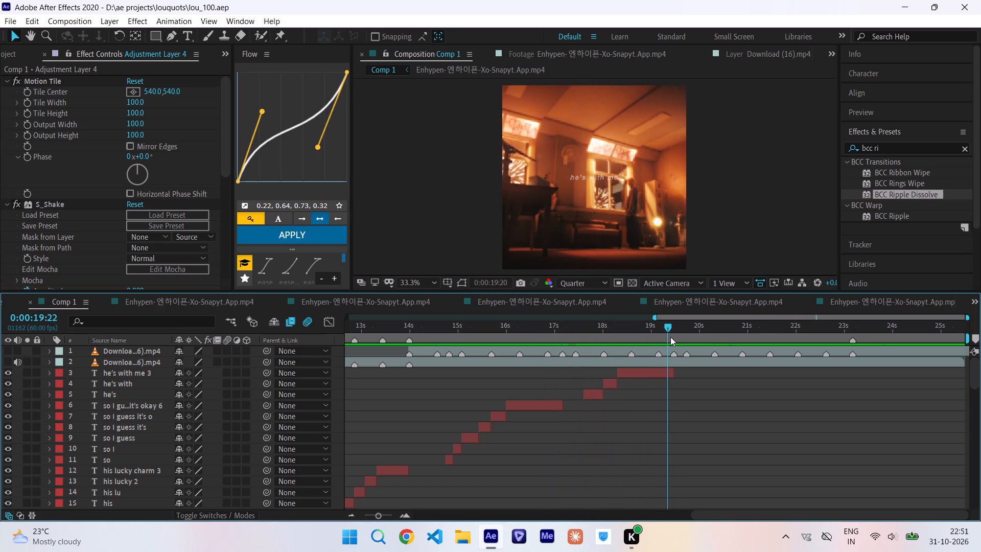
pyautogui.moveTo(670, 337); pyautogui.dragTo(704, 335)
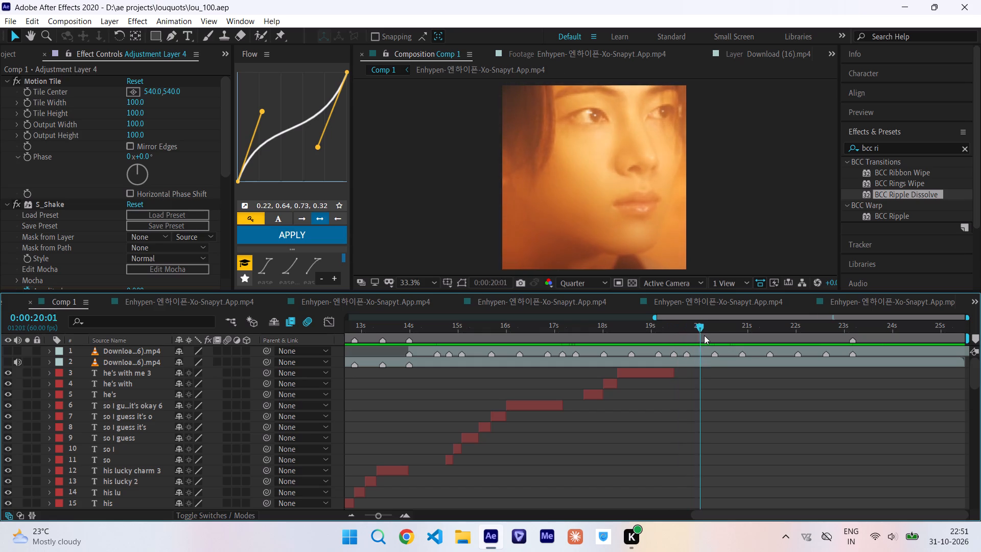
pyautogui.moveTo(704, 335); pyautogui.dragTo(759, 335)
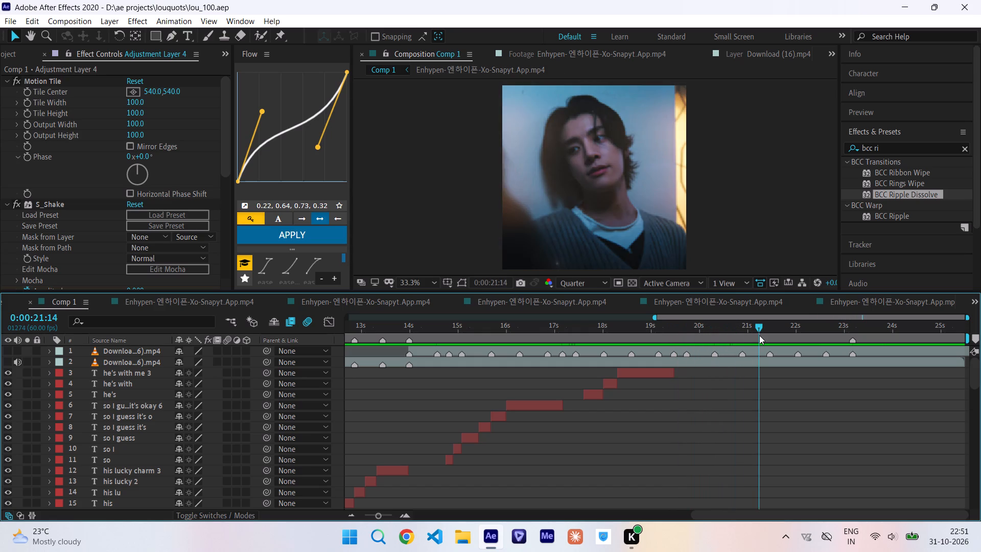
pyautogui.moveTo(759, 335); pyautogui.dragTo(781, 335)
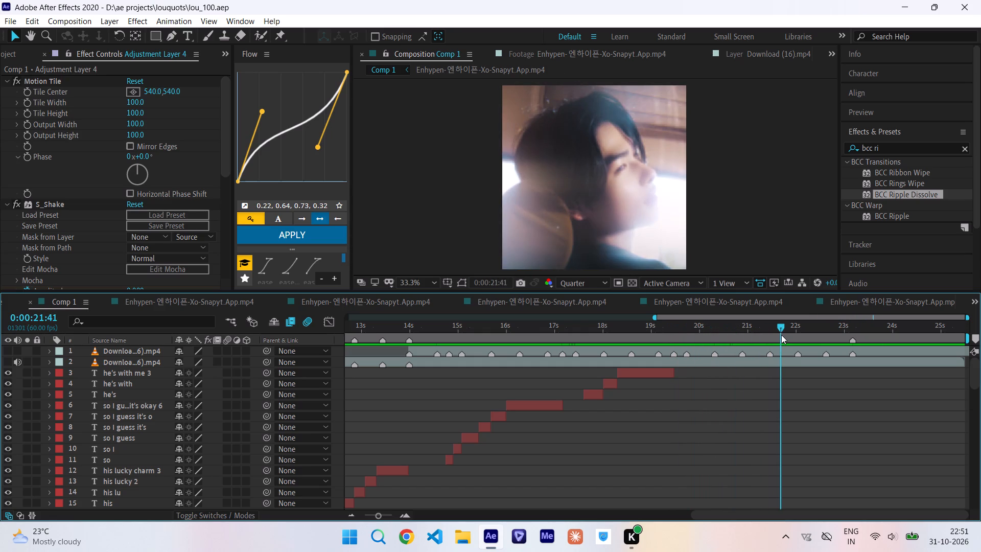
pyautogui.moveTo(781, 335); pyautogui.dragTo(808, 335)
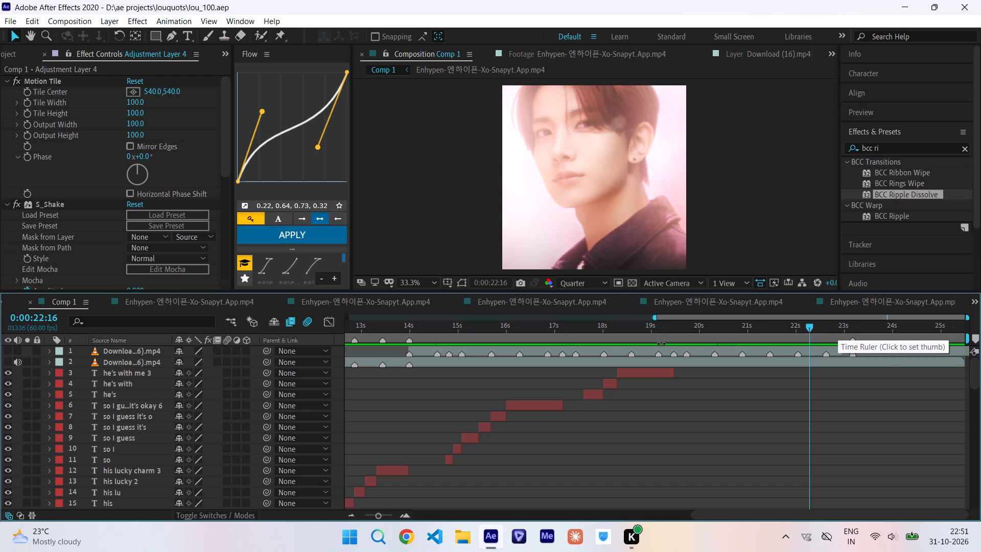
# Fit the whole composition duration in the timeline and check the lyric text at 0:00:06:53.
pyautogui.click(352, 518)
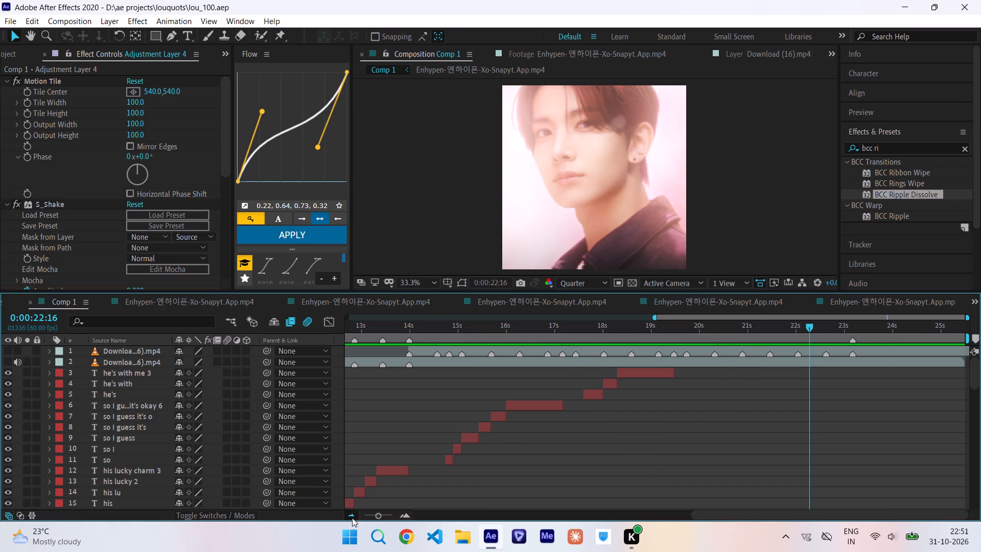
pyautogui.click(352, 518)
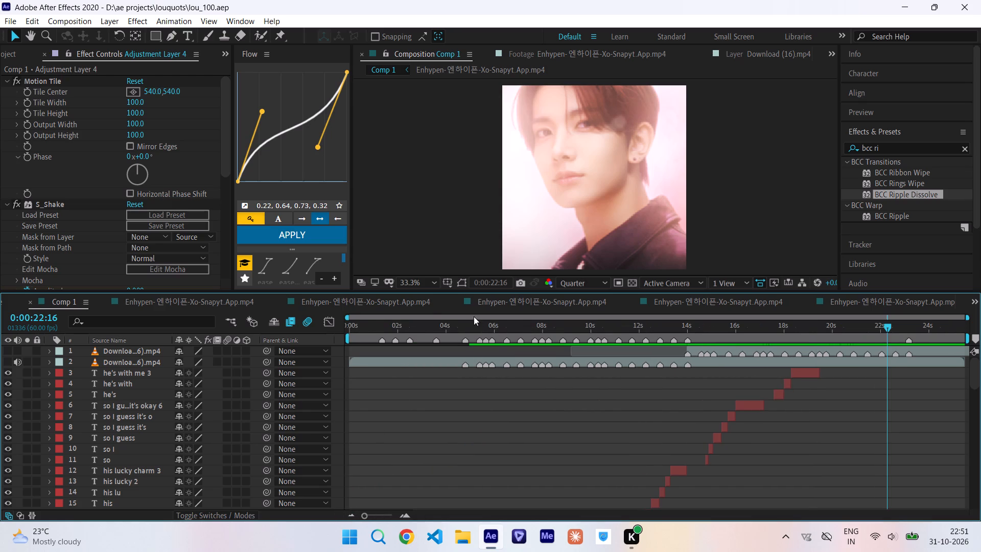
pyautogui.moveTo(476, 327); pyautogui.dragTo(516, 330)
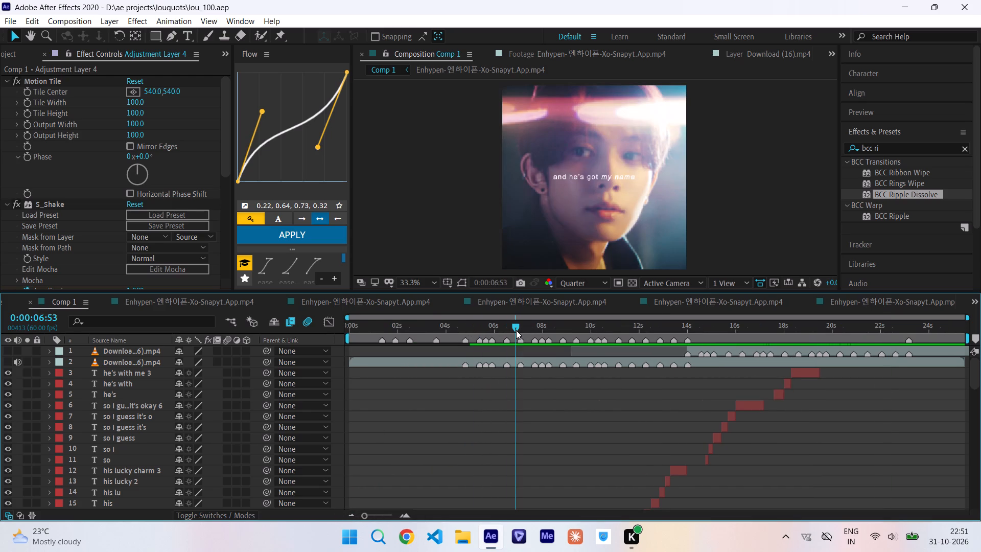
# Look through the layer stack from the lyric texts down to Adjustment Layer 4 and the surrounding clips, and back up.
pyautogui.scroll(-9, 658, 392)
pyautogui.scroll(-4, 654, 432)
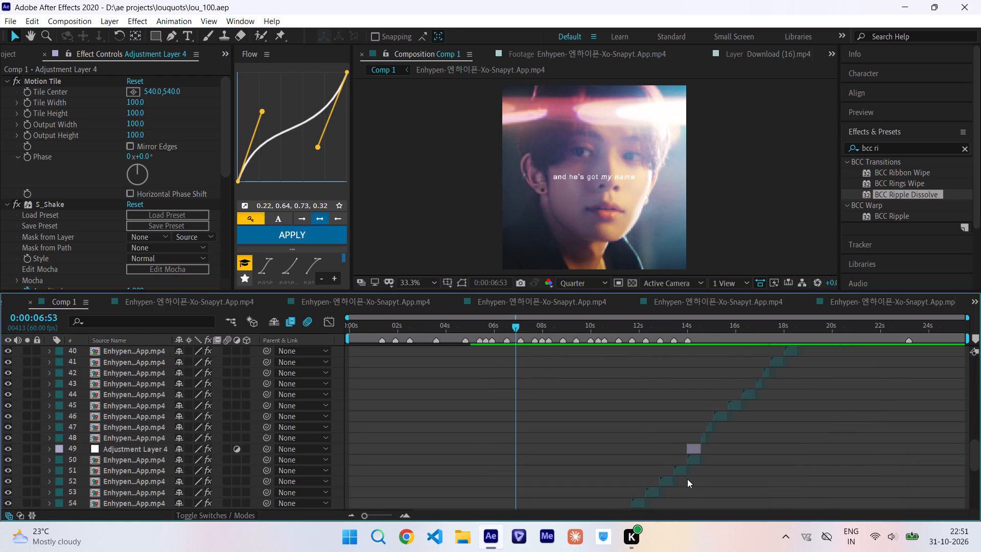
pyautogui.scroll(11, 684, 467)
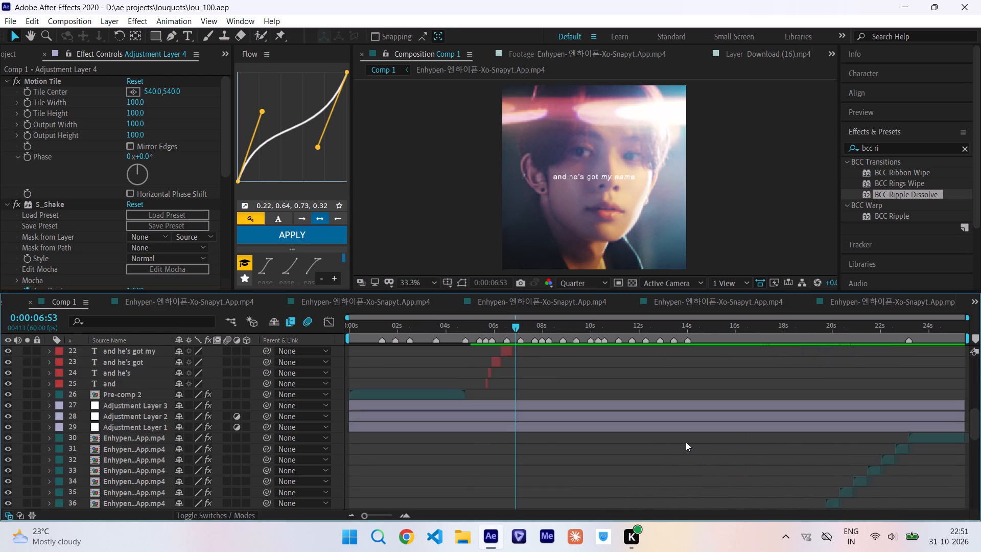
pyautogui.scroll(5, 686, 442)
pyautogui.click(579, 417)
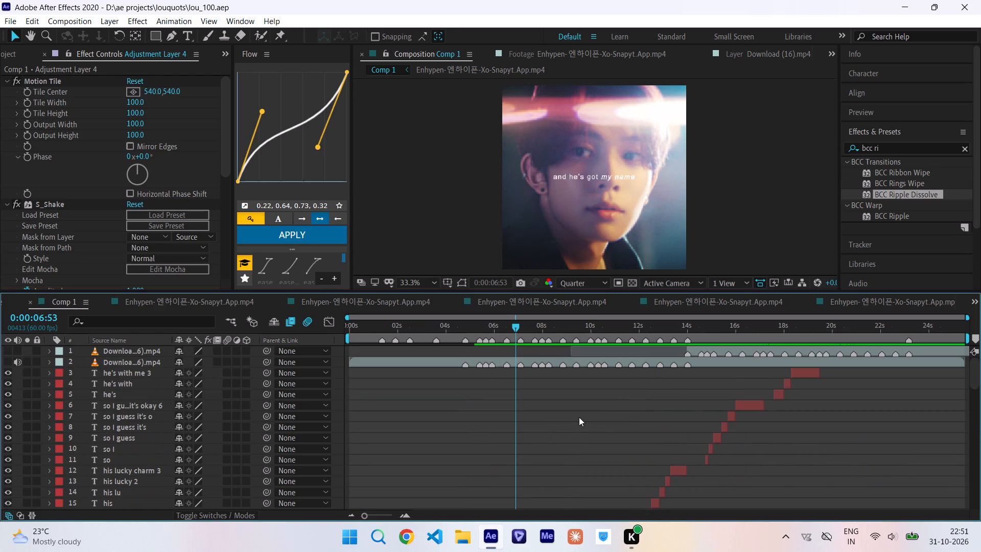
# Play the edit from 0:00:06:13 and again from 0:00:09:11 to review the lyrics, clips and transitions.
pyautogui.moveTo(516, 322); pyautogui.dragTo(499, 327)
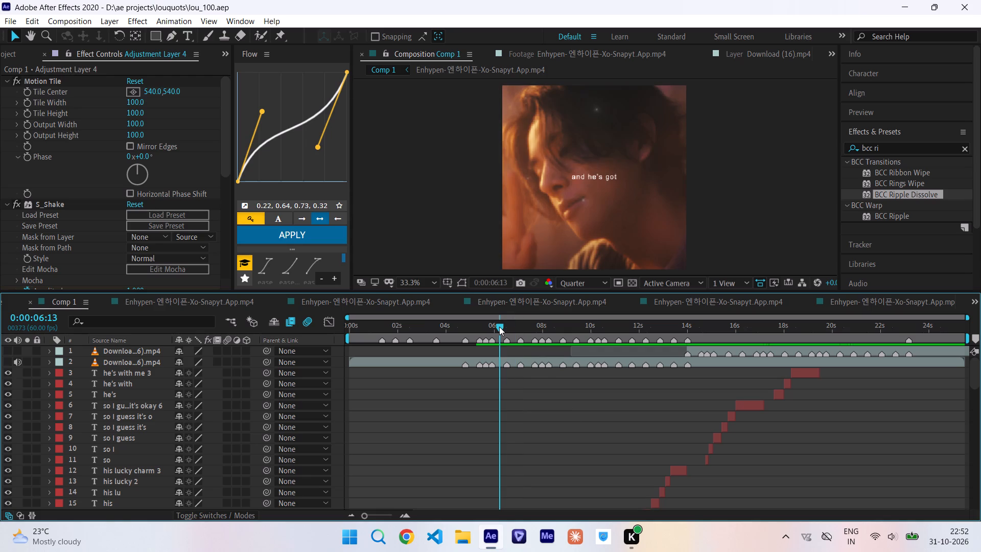
pyautogui.press('space')
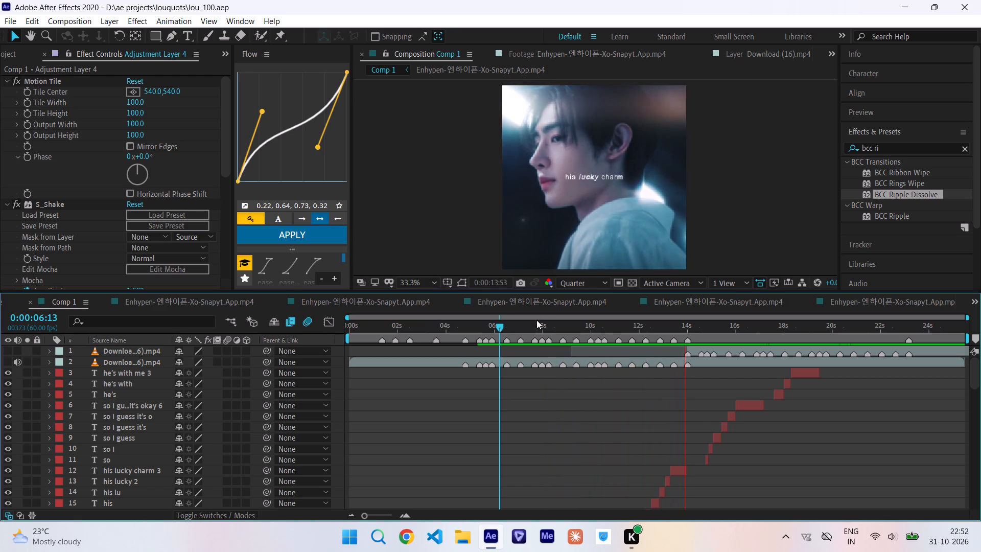
pyautogui.click(571, 323)
pyautogui.press('space')
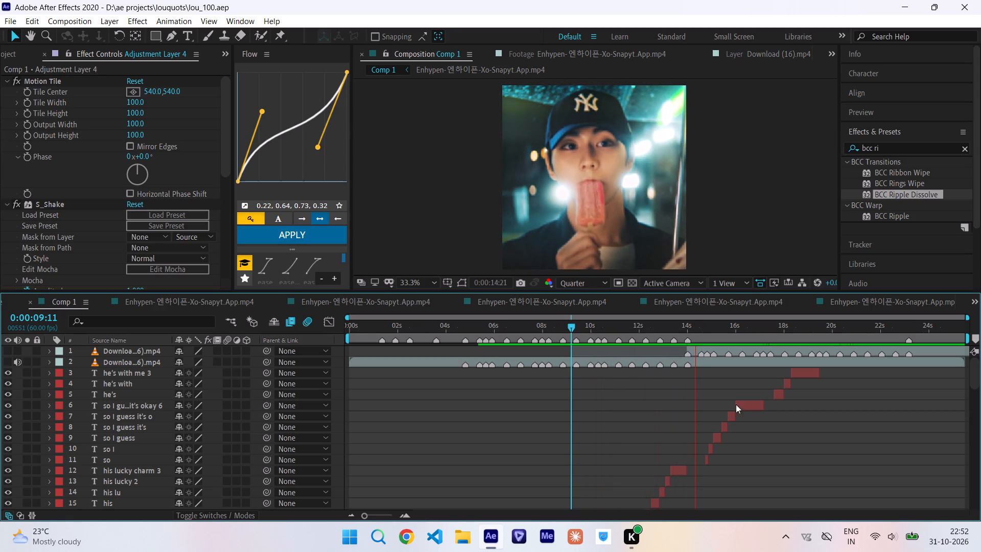
pyautogui.scroll(-3, 750, 411)
pyautogui.scroll(7, 750, 411)
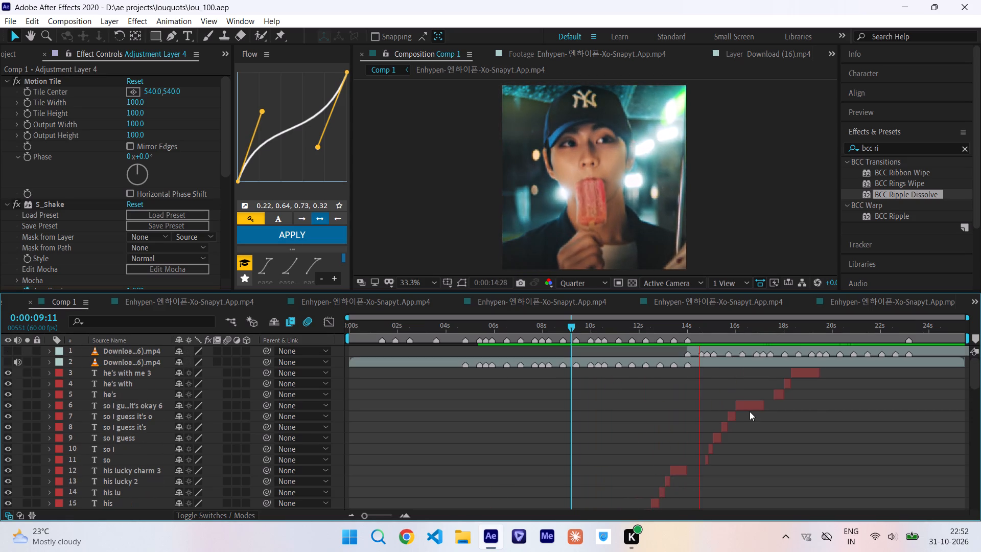
pyautogui.scroll(3, 747, 407)
pyautogui.scroll(-1, 747, 407)
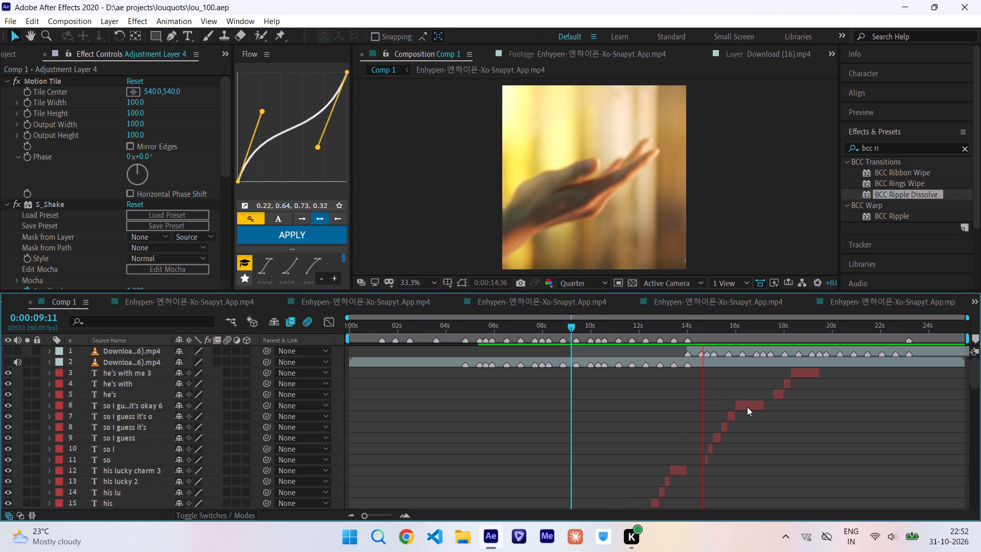
pyautogui.scroll(1, 747, 407)
# Scrub from 0:00:13:31 through 0:00:15:57, 0:00:17:29 and 0:00:19:28 to 0:00:21:10 to check lyrics and clips.
pyautogui.moveTo(668, 321); pyautogui.dragTo(675, 329)
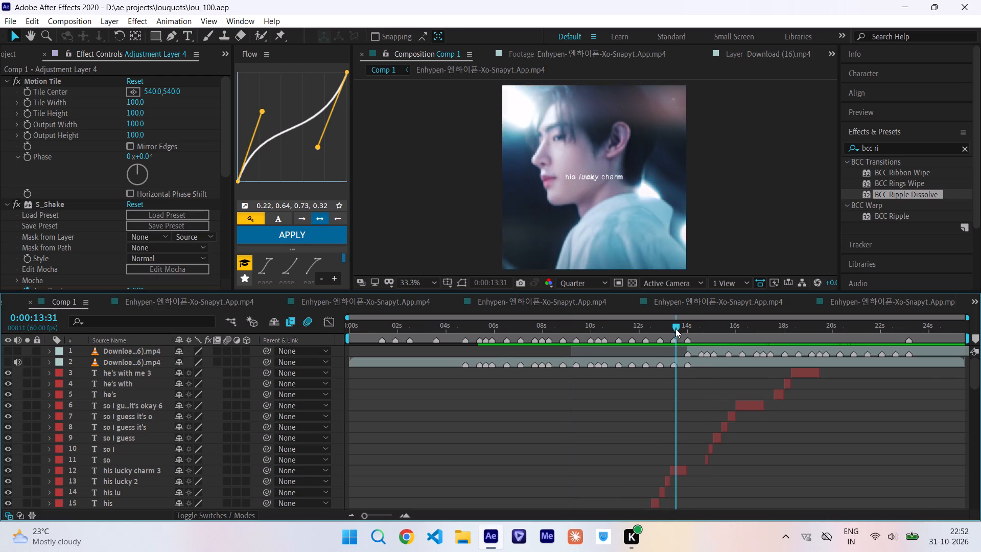
pyautogui.moveTo(675, 329); pyautogui.dragTo(679, 331)
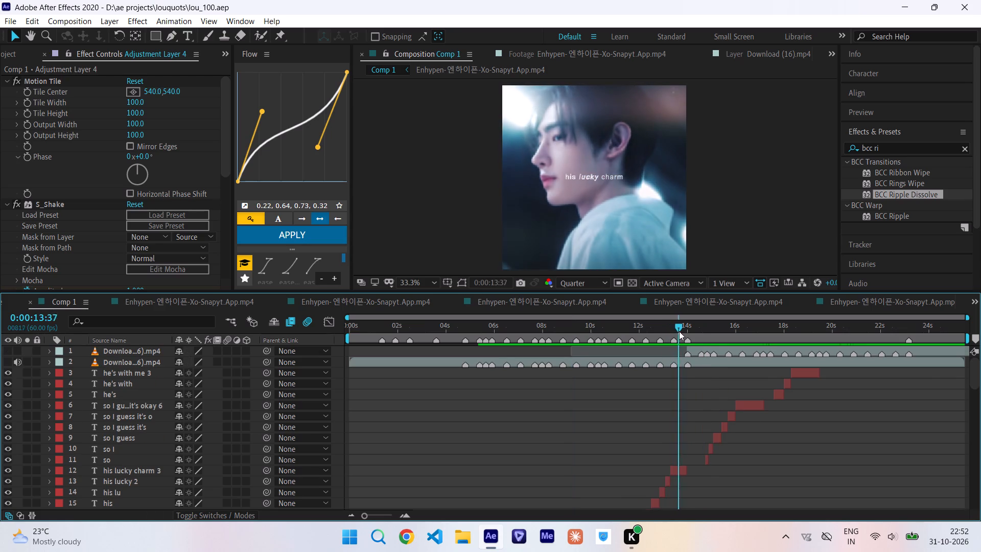
pyautogui.moveTo(679, 331); pyautogui.dragTo(736, 340)
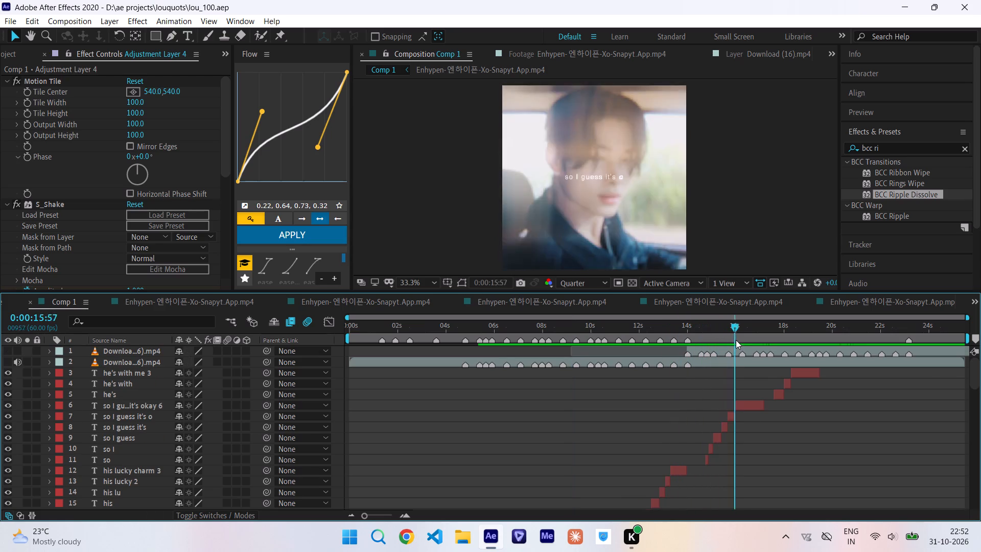
pyautogui.moveTo(736, 340); pyautogui.dragTo(774, 379)
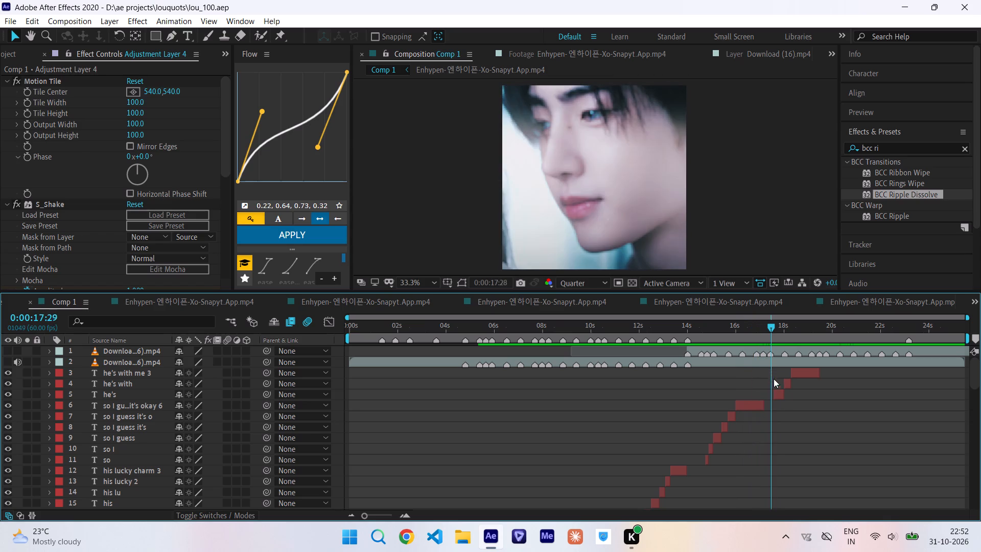
pyautogui.moveTo(774, 379); pyautogui.dragTo(822, 423)
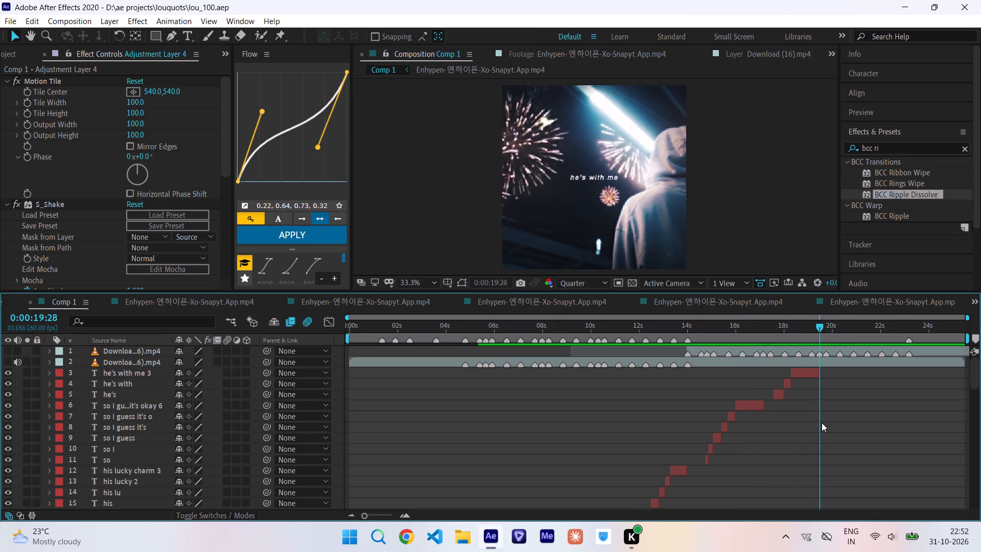
pyautogui.moveTo(822, 423); pyautogui.dragTo(827, 423)
pyautogui.moveTo(829, 328); pyautogui.dragTo(850, 335)
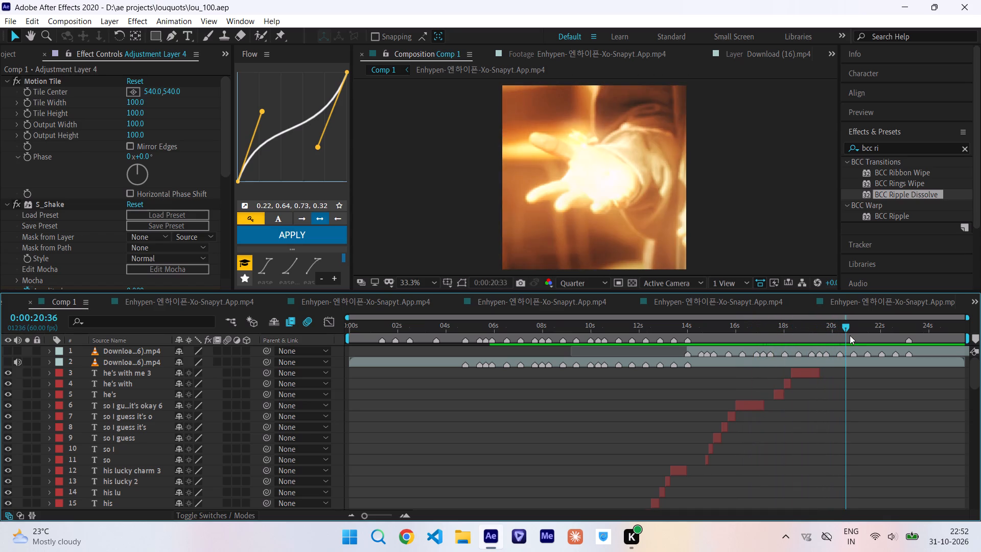
pyautogui.moveTo(850, 335); pyautogui.dragTo(864, 360)
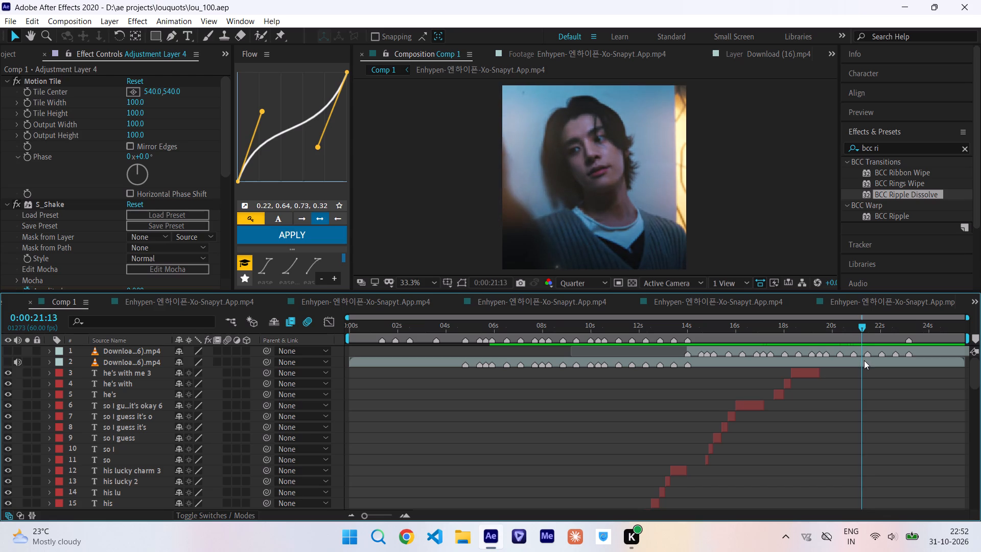
pyautogui.moveTo(864, 360); pyautogui.dragTo(863, 369)
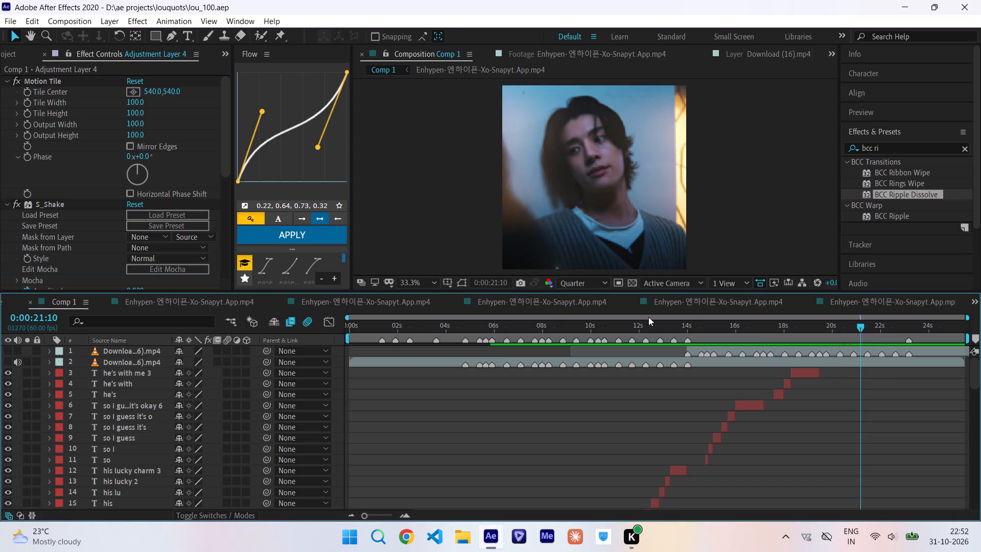
# Set the composition preview to Full resolution and examine the frame at 0:00:21:10 up close.
pyautogui.click(591, 286)
pyautogui.click(581, 316)
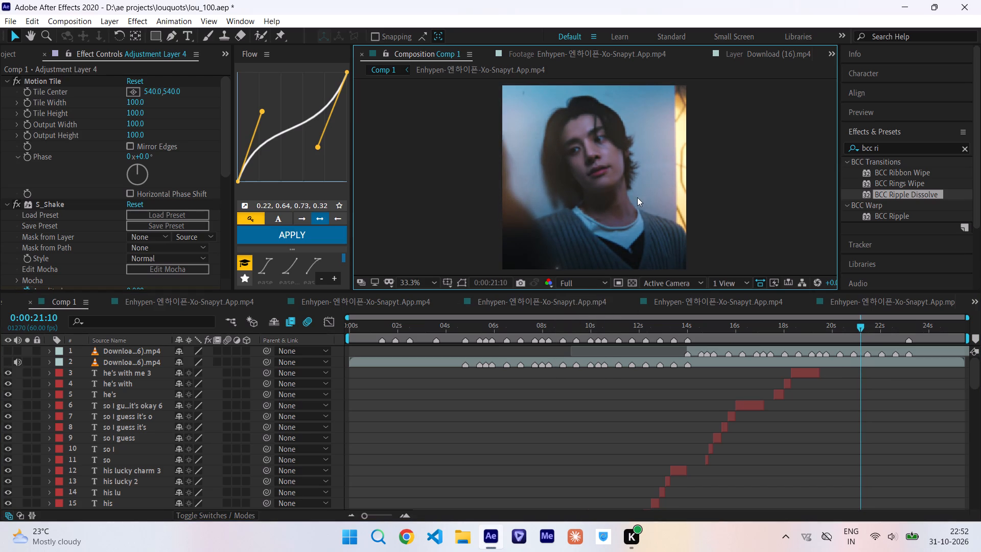
pyautogui.scroll(1, 642, 152)
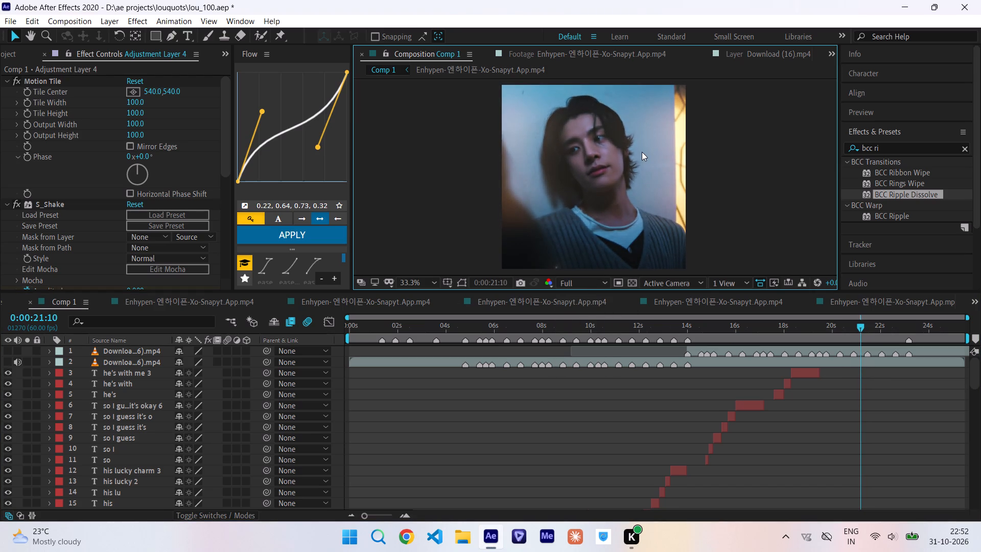
pyautogui.scroll(1, 642, 152)
pyautogui.scroll(-1, 642, 152)
pyautogui.scroll(1, 642, 152)
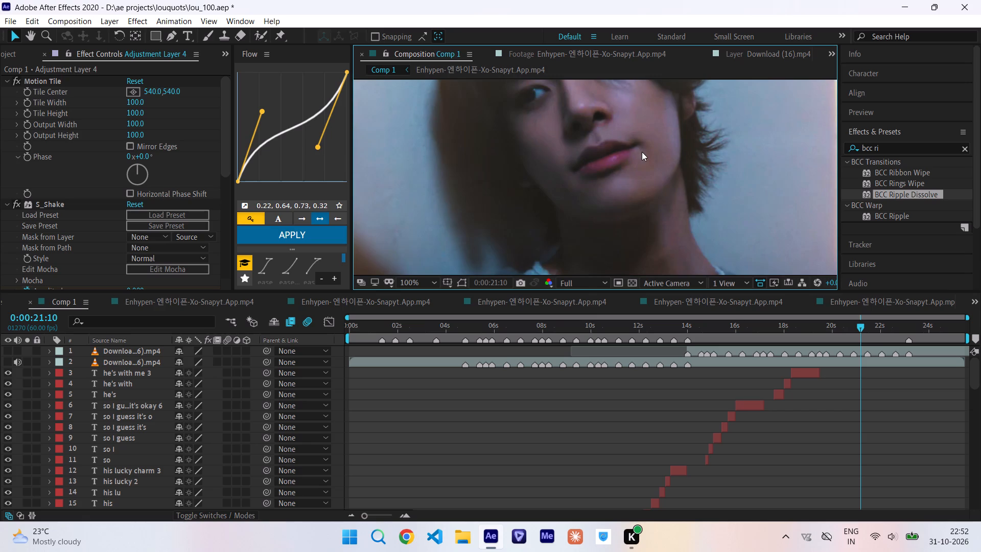
pyautogui.scroll(1, 642, 152)
pyautogui.scroll(-3, 642, 152)
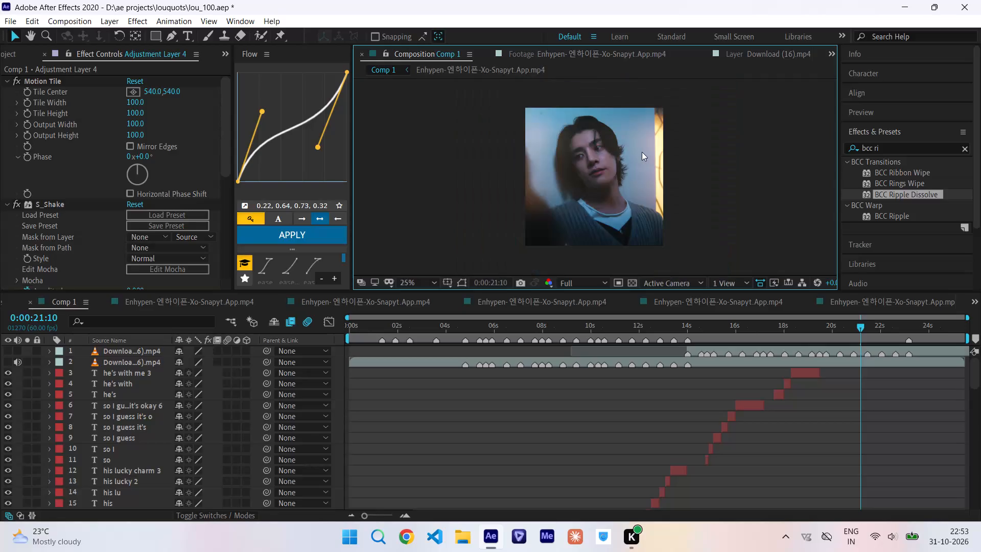
pyautogui.scroll(1, 642, 152)
# Set the composition preview resolution to Quarter.
pyautogui.click(576, 282)
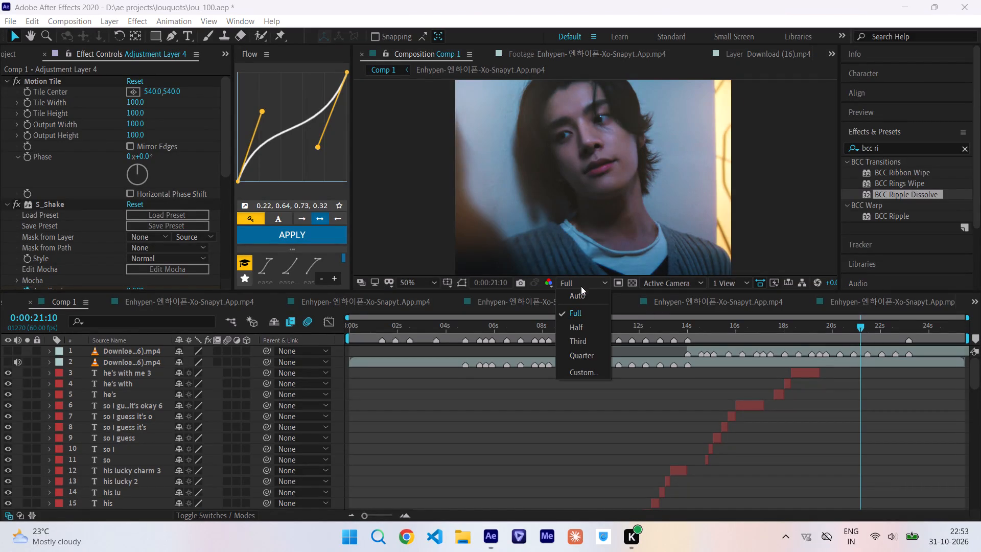
pyautogui.click(571, 353)
# Play the edit from 0:00:06:13 and again from 0:00:13:37 at 25% preview magnification to review the transitions.
pyautogui.moveTo(579, 326); pyautogui.dragTo(582, 326)
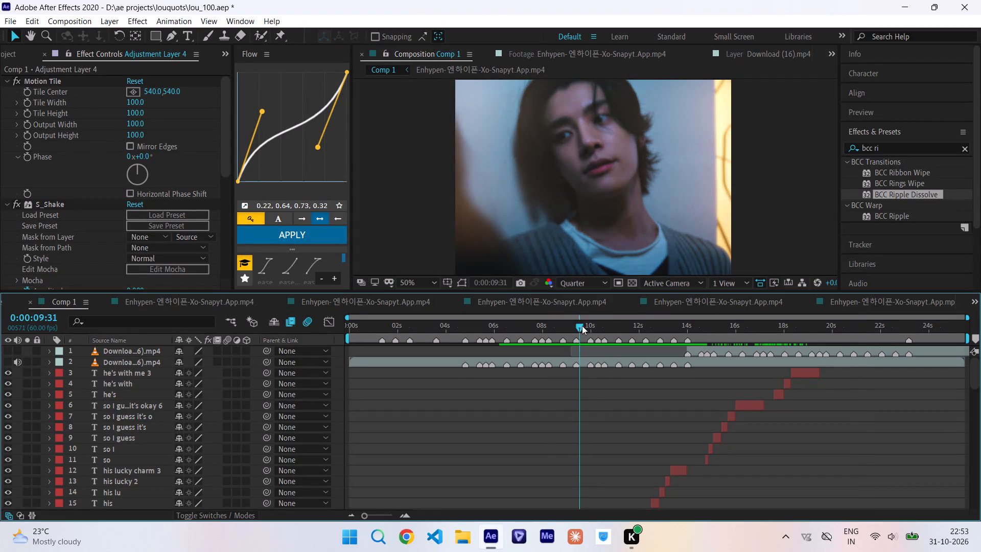
pyautogui.moveTo(582, 326); pyautogui.dragTo(532, 348)
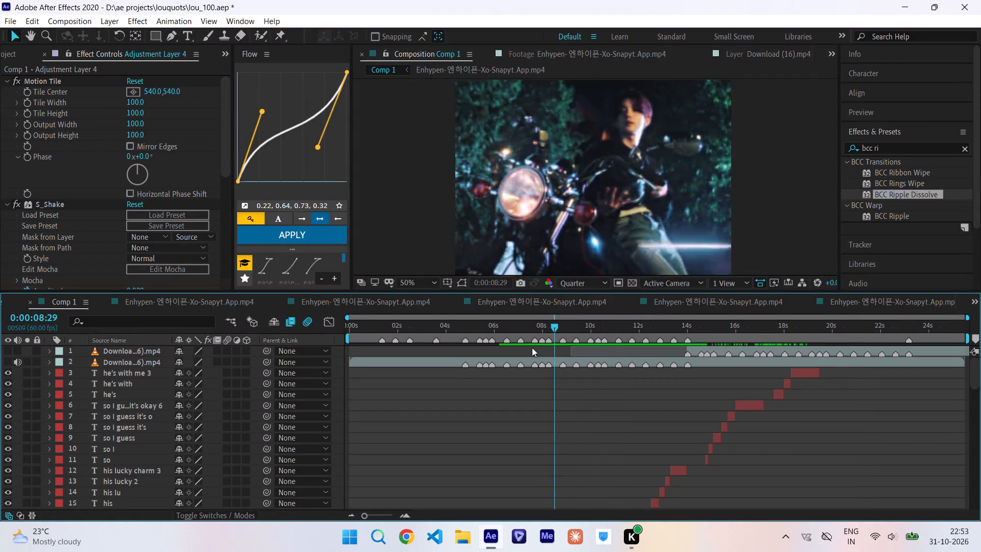
pyautogui.moveTo(532, 348); pyautogui.dragTo(500, 349)
pyautogui.press('space')
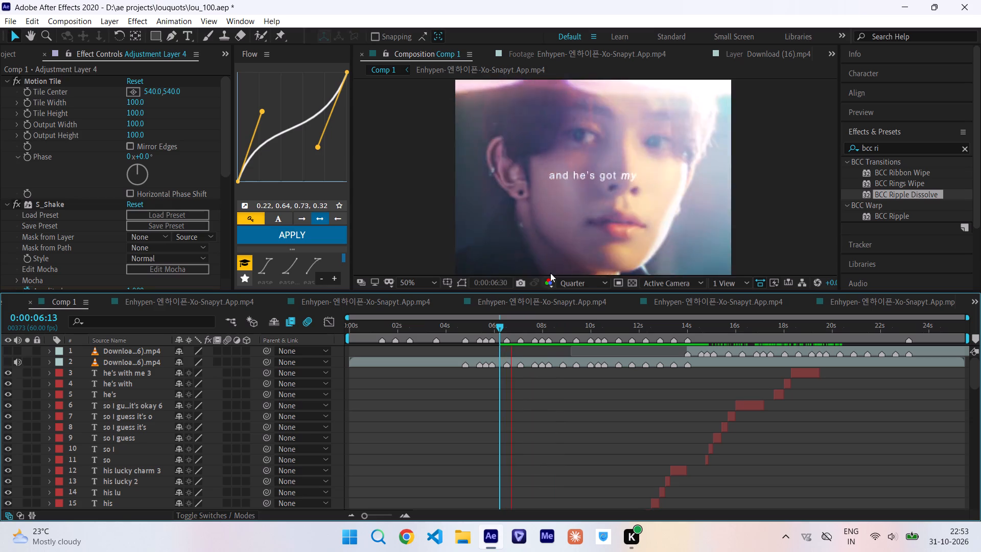
pyautogui.scroll(1, 556, 241)
pyautogui.scroll(-2, 556, 241)
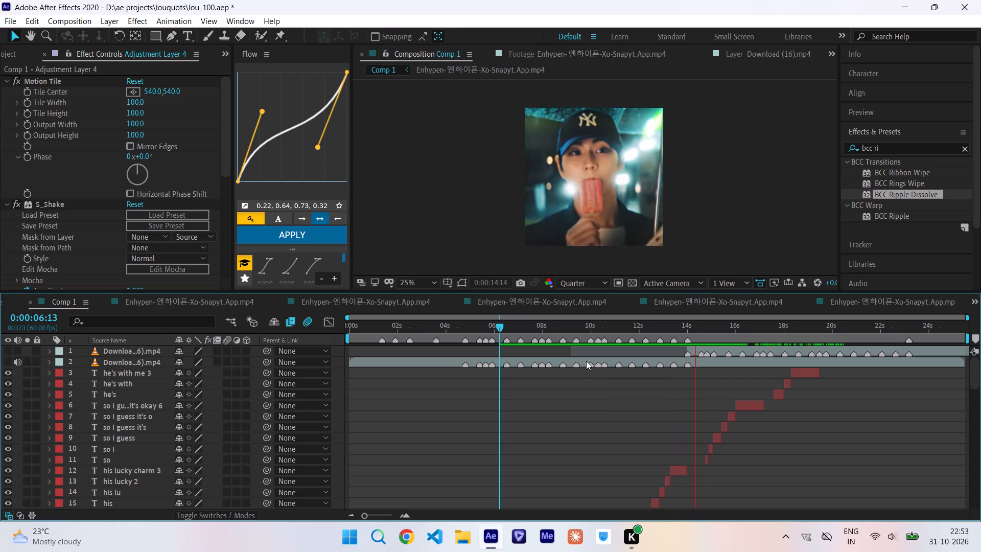
pyautogui.click(679, 319)
pyautogui.press('space')
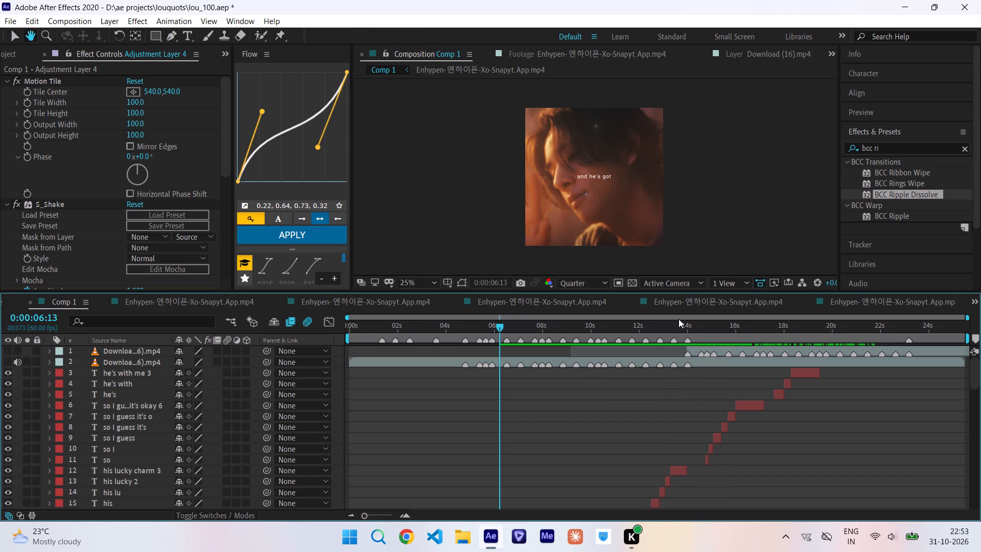
pyautogui.click(679, 325)
pyautogui.press('space')
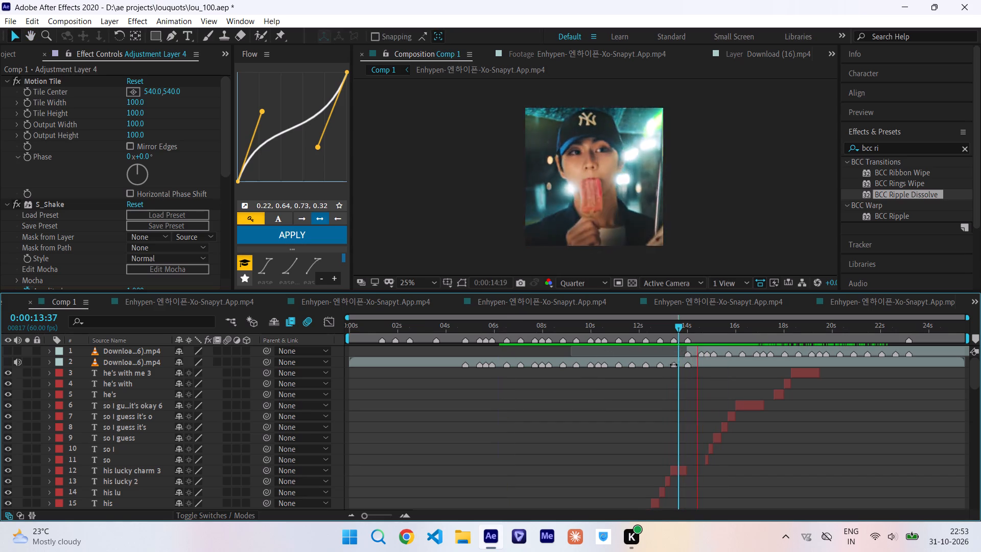
# Delete both layers named Adjustment Layer 4, the one near 14 s and the one near 5 s.
pyautogui.scroll(-12, 672, 380)
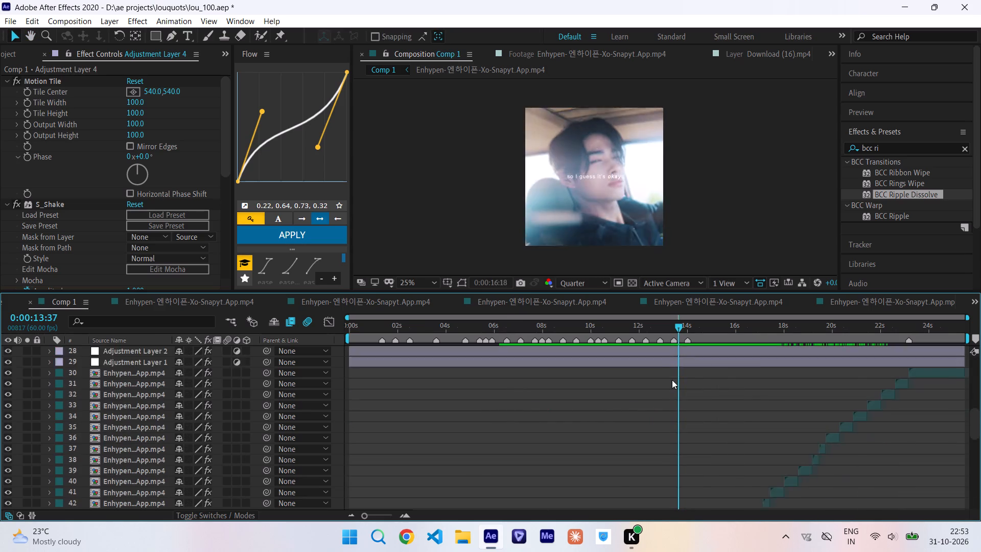
pyautogui.scroll(-2, 672, 380)
pyautogui.click(690, 418)
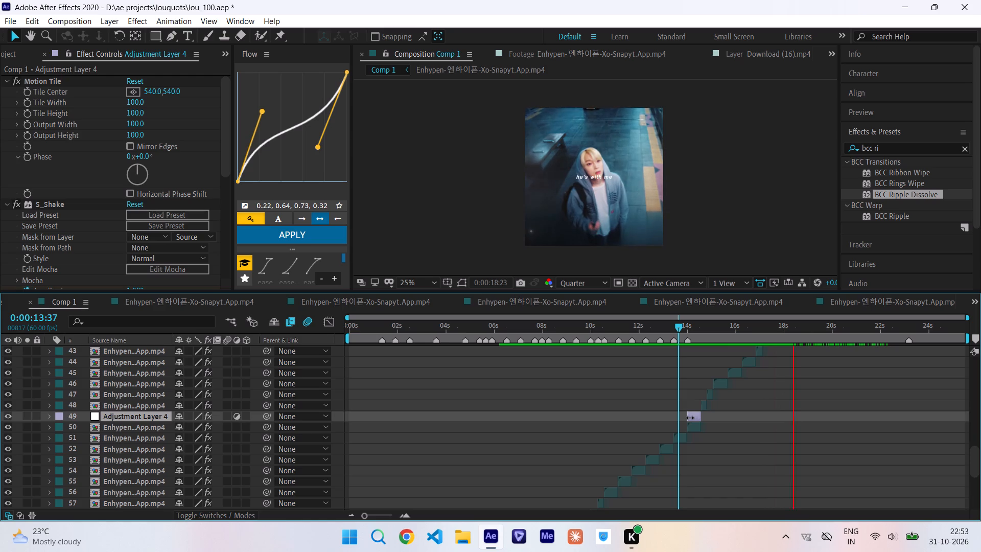
pyautogui.press('Delete')
pyautogui.scroll(-4, 690, 418)
pyautogui.click(473, 501)
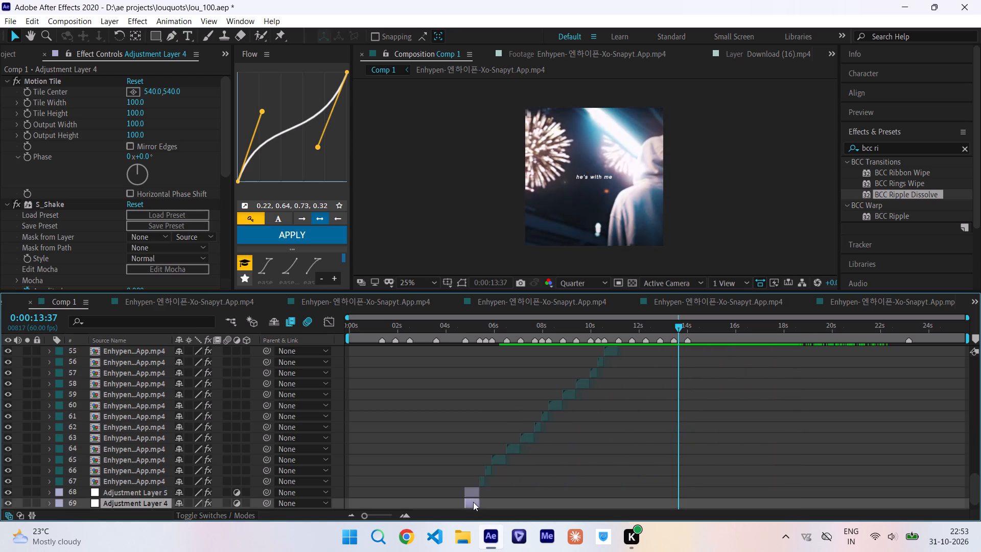
pyautogui.press('Delete')
# Scrub between 0:00:04:58 and 0:00:05:30, and play from 0:00:04:25 to check the transition around 5 s.
pyautogui.moveTo(460, 320); pyautogui.dragTo(462, 320)
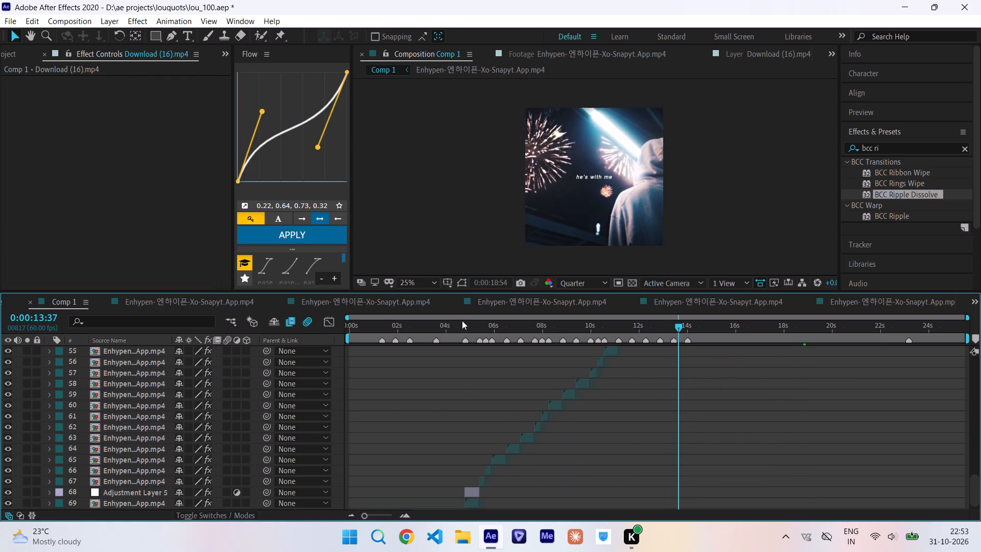
pyautogui.moveTo(462, 320); pyautogui.dragTo(473, 320)
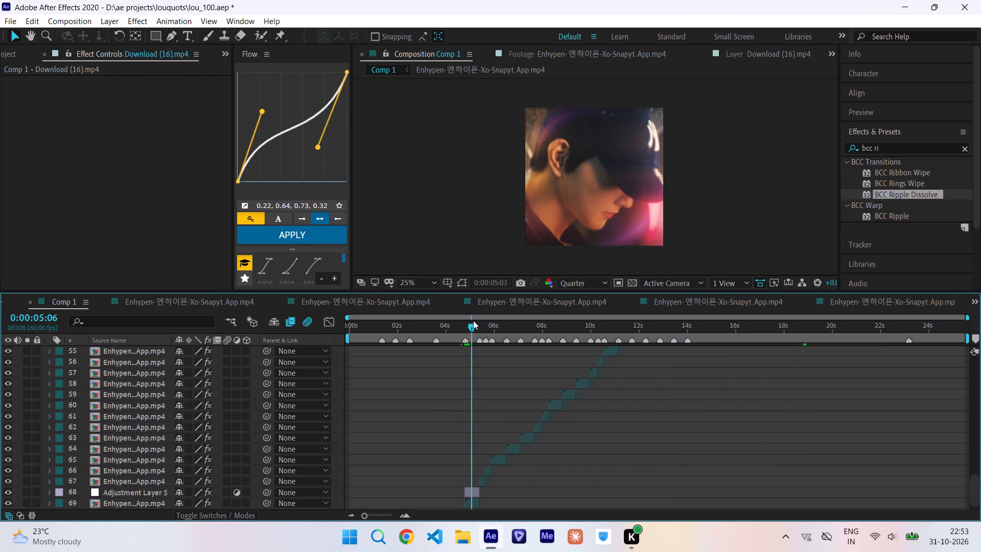
pyautogui.moveTo(473, 320); pyautogui.dragTo(479, 330)
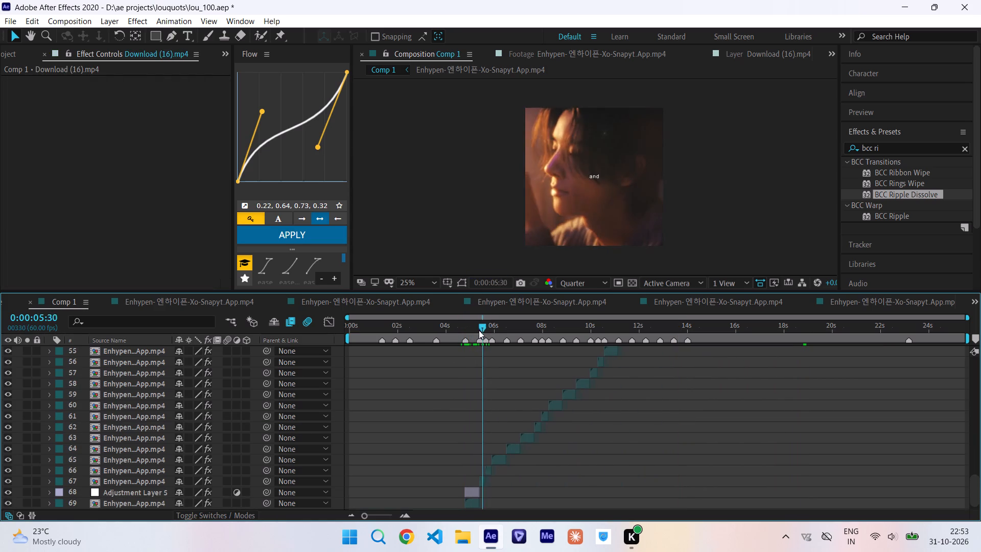
pyautogui.moveTo(479, 330); pyautogui.dragTo(470, 334)
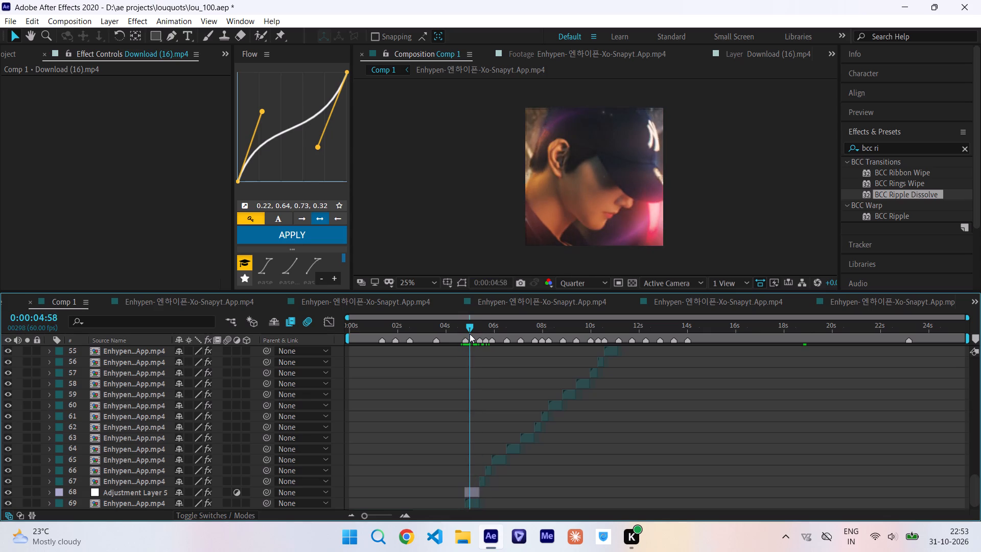
pyautogui.moveTo(470, 334); pyautogui.dragTo(456, 341)
pyautogui.press('space')
pyautogui.write('v')
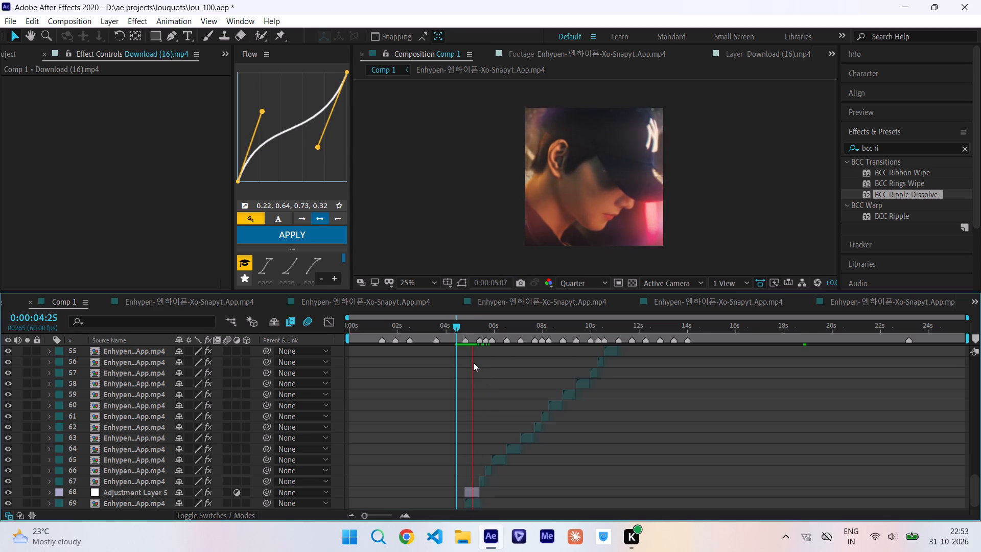
pyautogui.click(456, 326)
pyautogui.press('space')
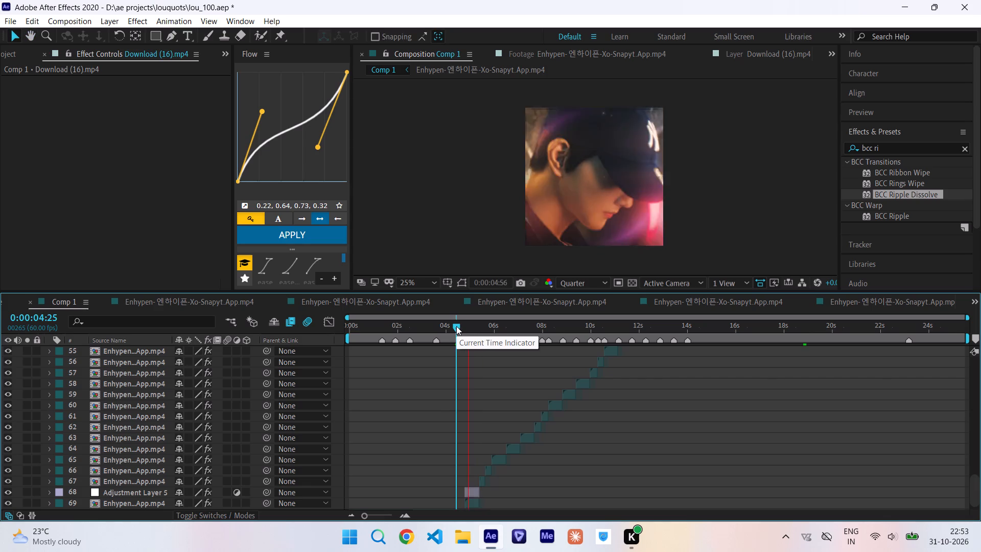
# Save the project.
pyautogui.scroll(5, 467, 348)
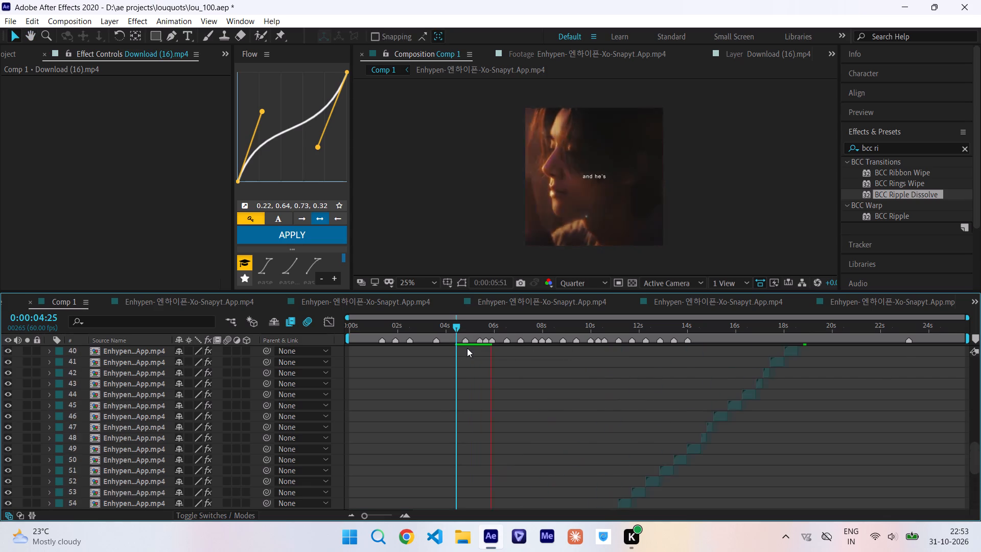
pyautogui.scroll(9, 467, 348)
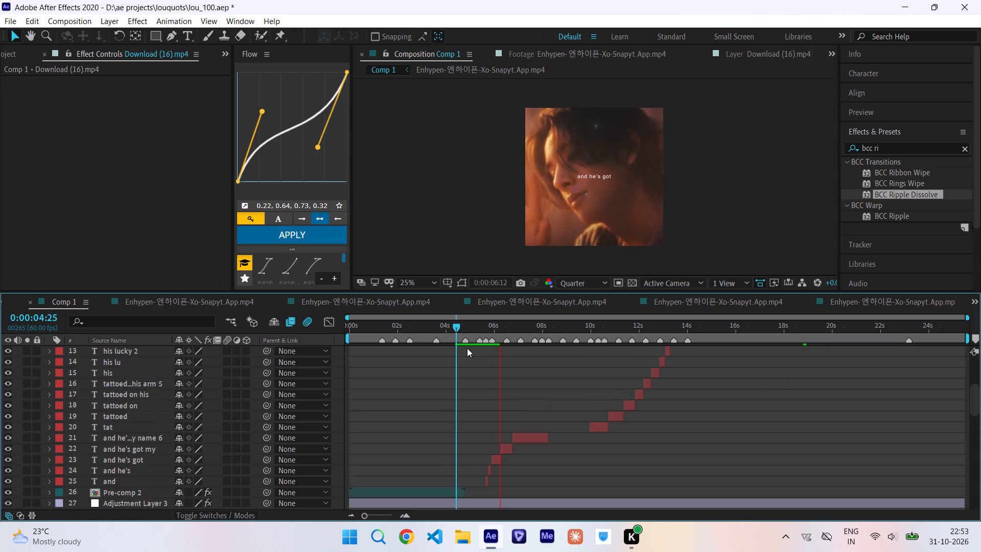
pyautogui.hotkey('ctrl', 's')
# Hide layers 3 to 29: all lyric text layers, Pre-comp 2 and Adjustment Layers 1 to 3.
pyautogui.scroll(-3, 465, 380)
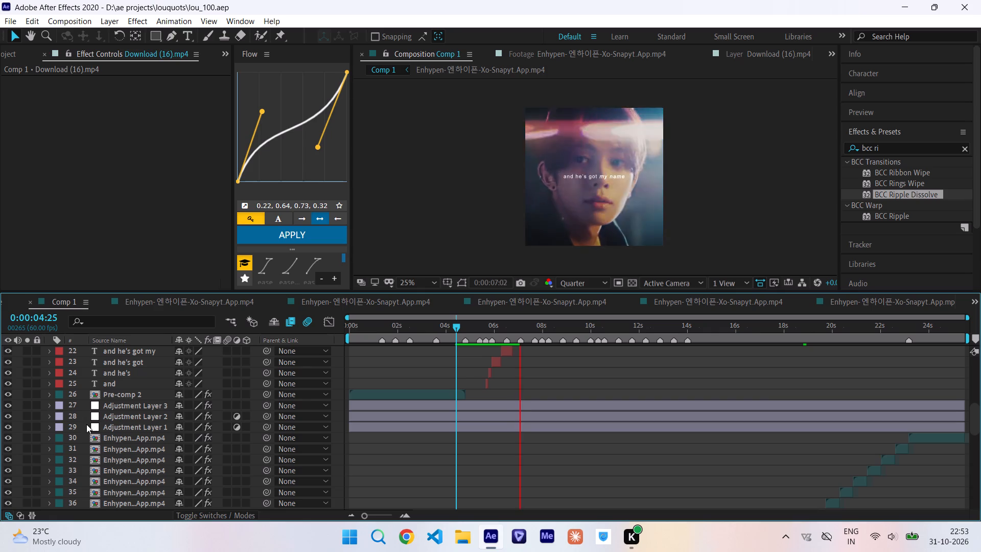
pyautogui.moveTo(79, 428); pyautogui.dragTo(158, 309)
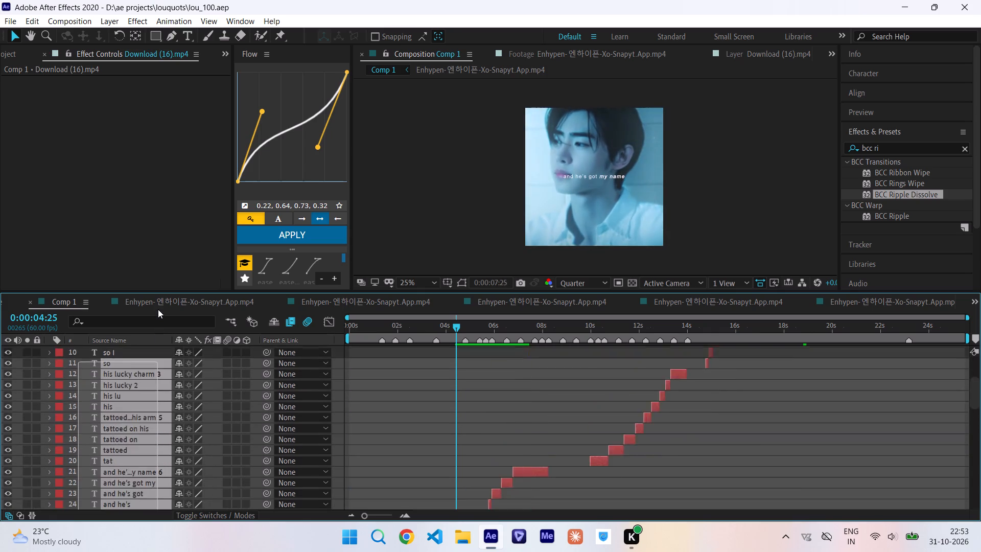
pyautogui.moveTo(158, 309); pyautogui.dragTo(139, 373)
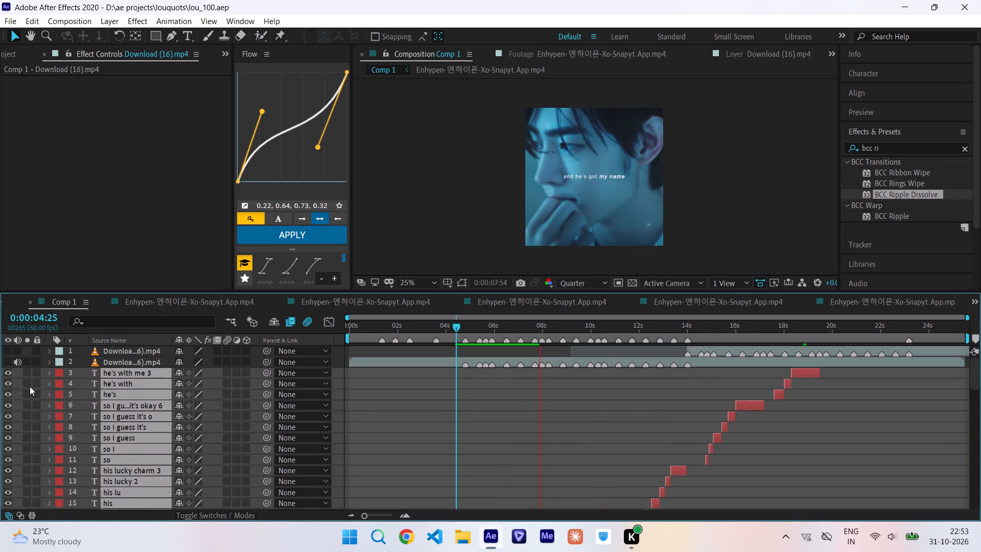
pyautogui.click(4, 372)
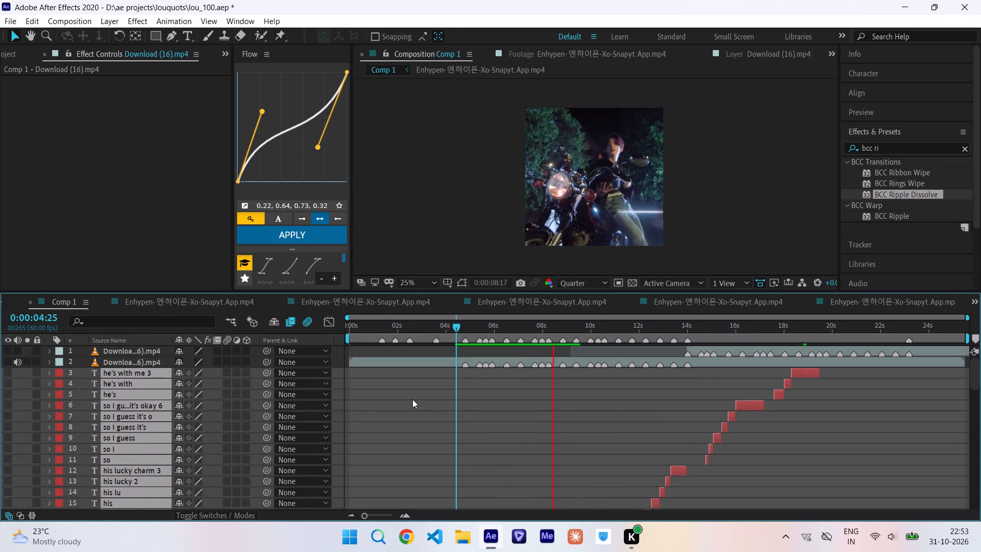
pyautogui.click(412, 400)
# Save the project with the lyric and adjustment layers hidden.
pyautogui.scroll(-10, 412, 400)
pyautogui.hotkey('ctrl', 's')
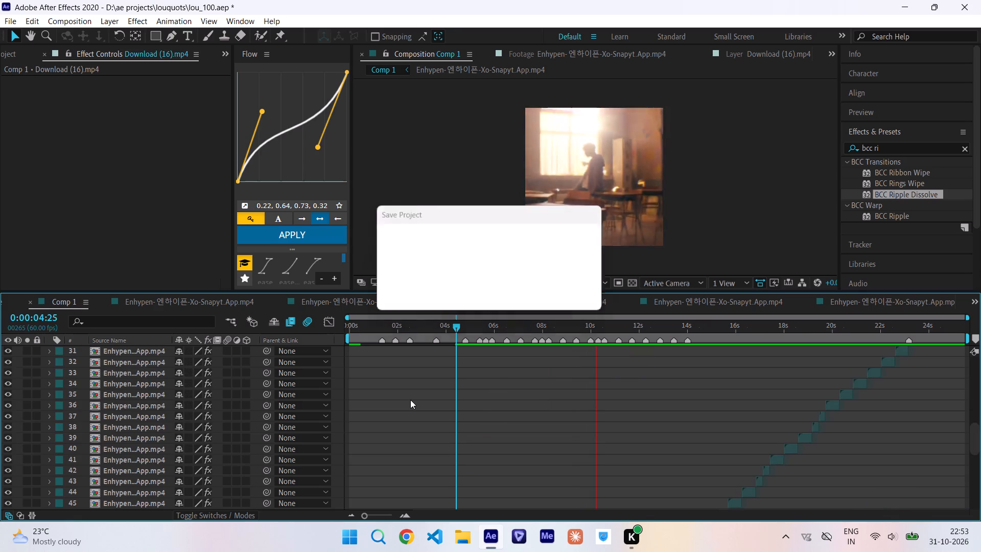
# Examine the clip layers down to Pre-comp 1 while the edit plays without lyrics.
pyautogui.scroll(-10, 462, 412)
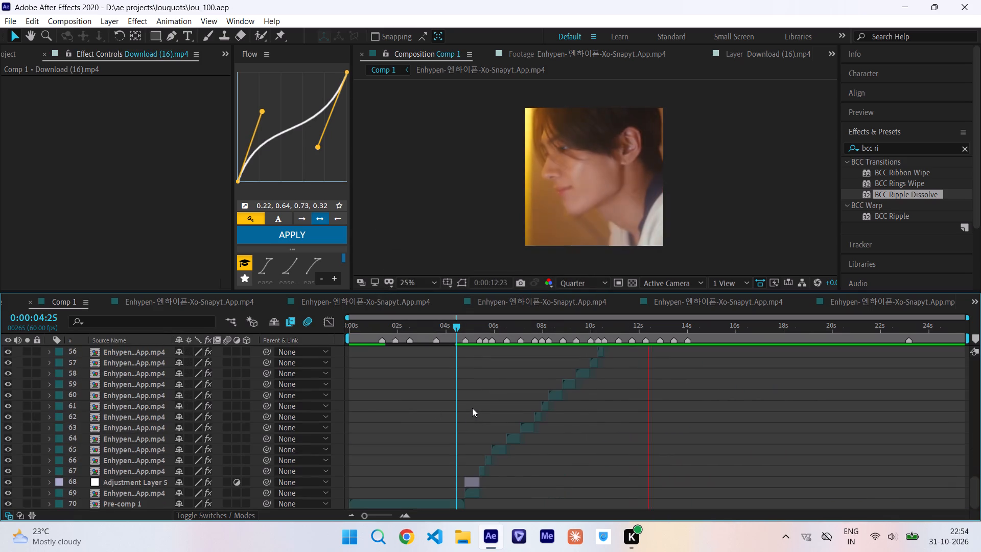
pyautogui.scroll(9, 472, 408)
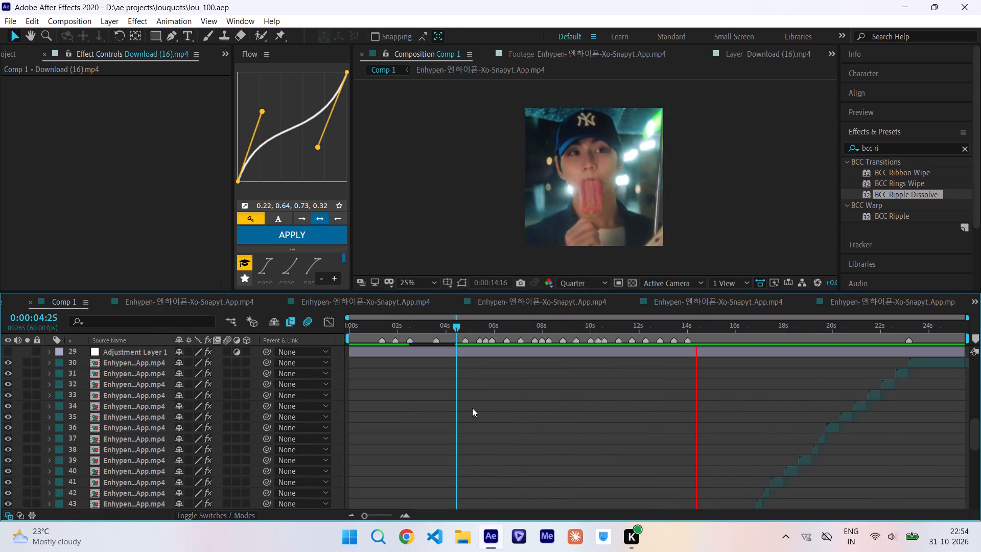
pyautogui.scroll(2, 472, 408)
pyautogui.scroll(-13, 472, 408)
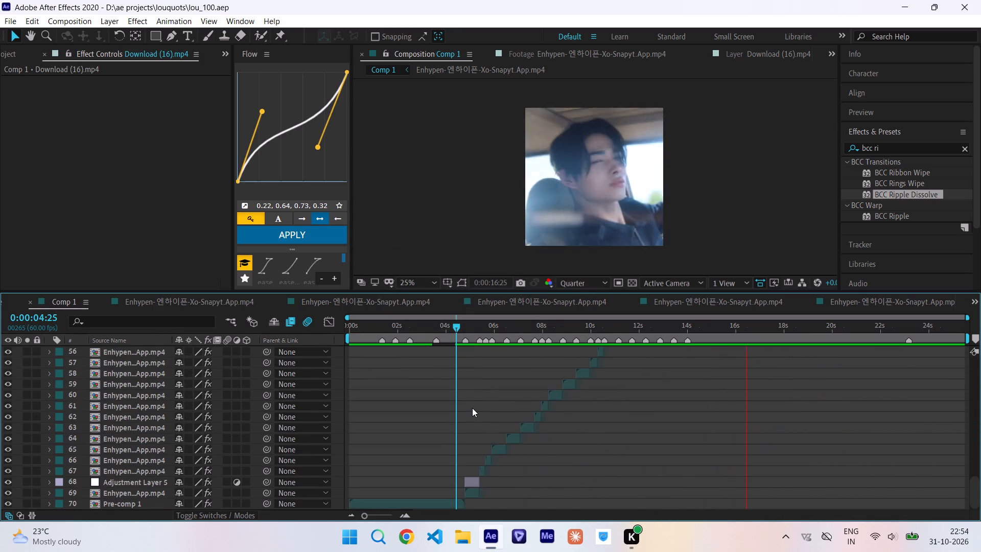
pyautogui.scroll(-4, 472, 408)
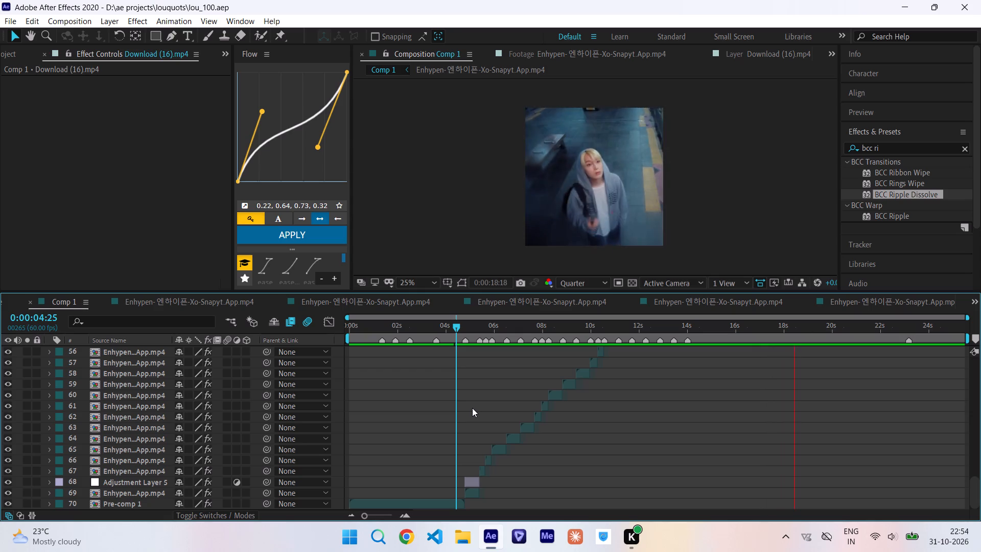
pyautogui.scroll(-3, 472, 408)
pyautogui.scroll(6, 472, 408)
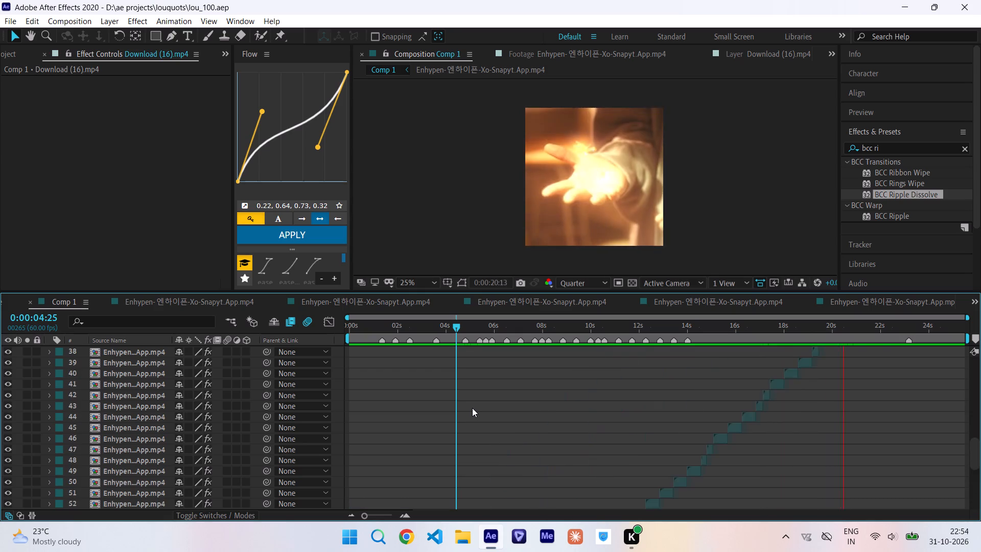
# Enable motion blur on layers 30 to 70, covering all Enhypen clips, Adjustment Layer 5 and Pre-comp 1.
pyautogui.scroll(4, 472, 408)
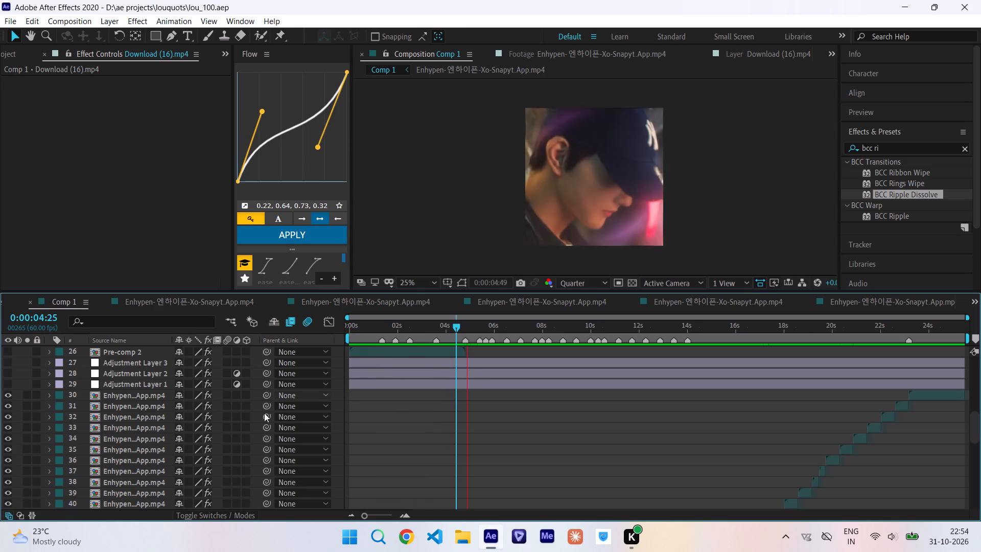
pyautogui.moveTo(81, 397); pyautogui.dragTo(143, 485)
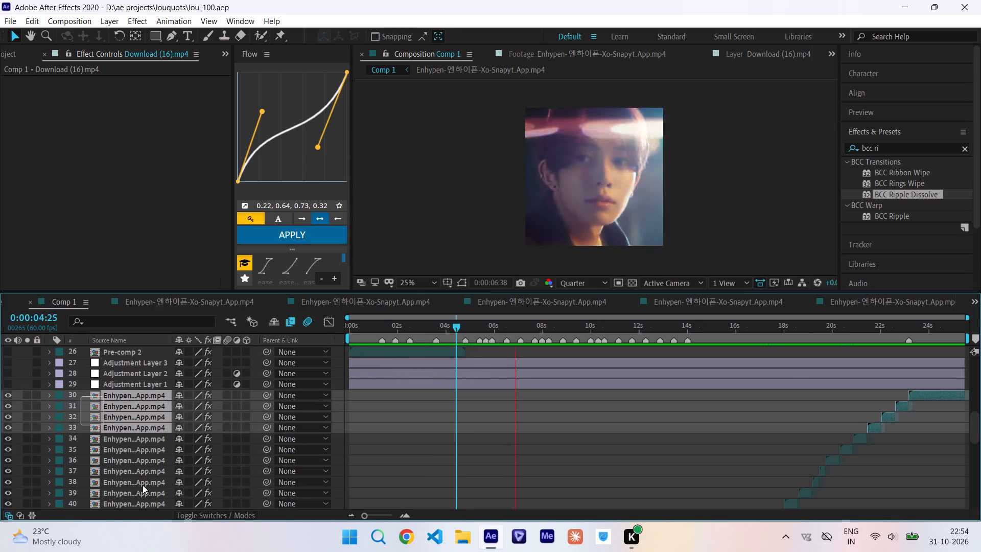
pyautogui.moveTo(143, 485); pyautogui.dragTo(176, 551)
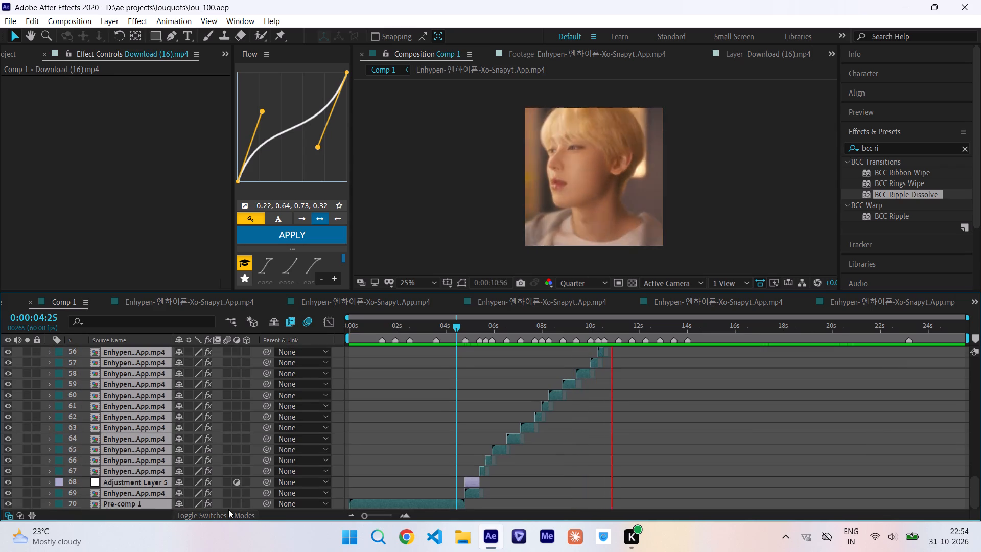
pyautogui.click(228, 506)
pyautogui.click(484, 402)
pyautogui.scroll(3, 484, 402)
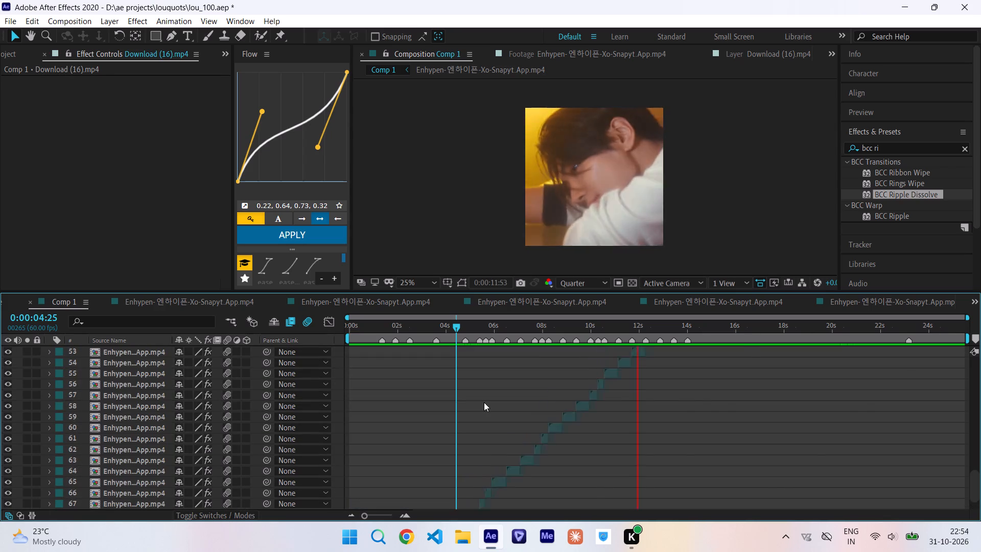
pyautogui.scroll(19, 484, 402)
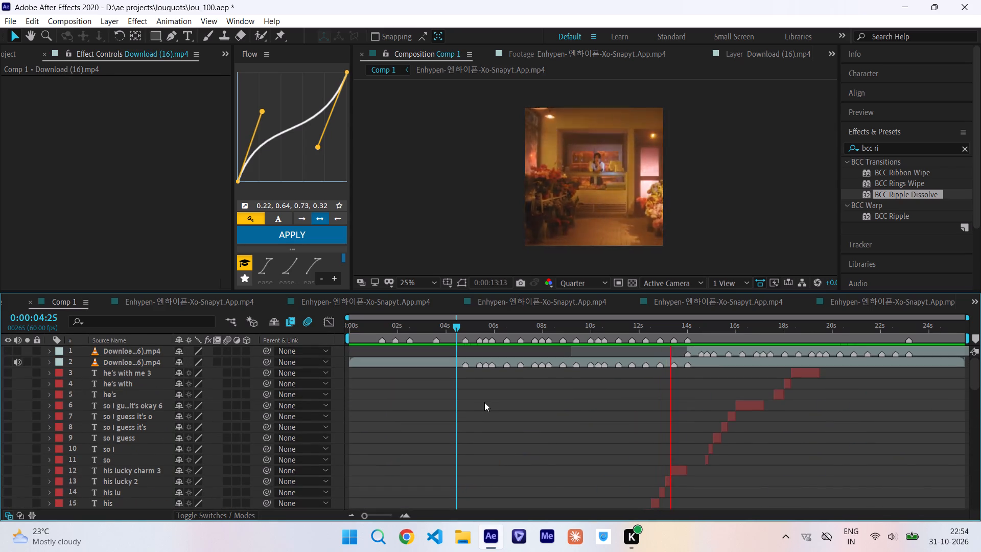
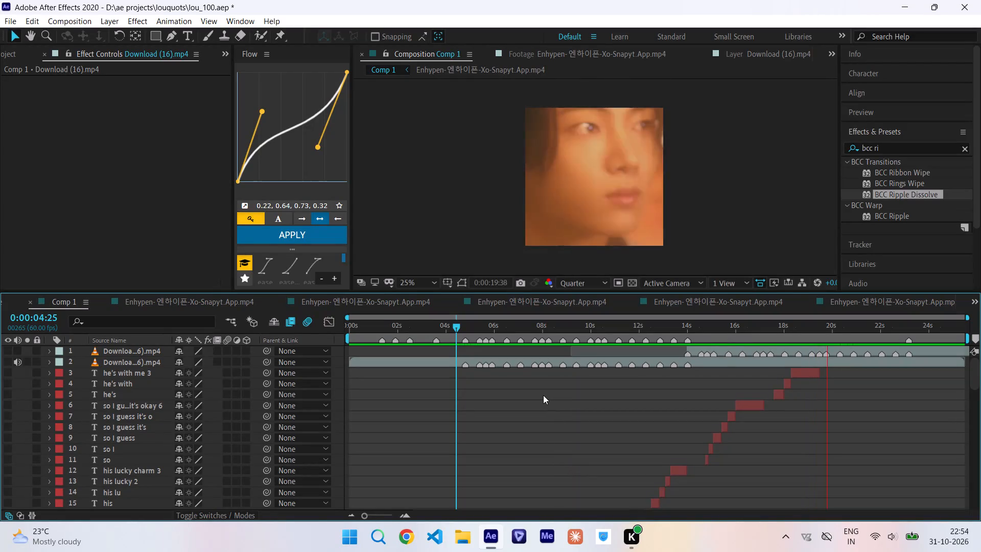
# Save the lou_100 project.
pyautogui.scroll(3, 538, 410)
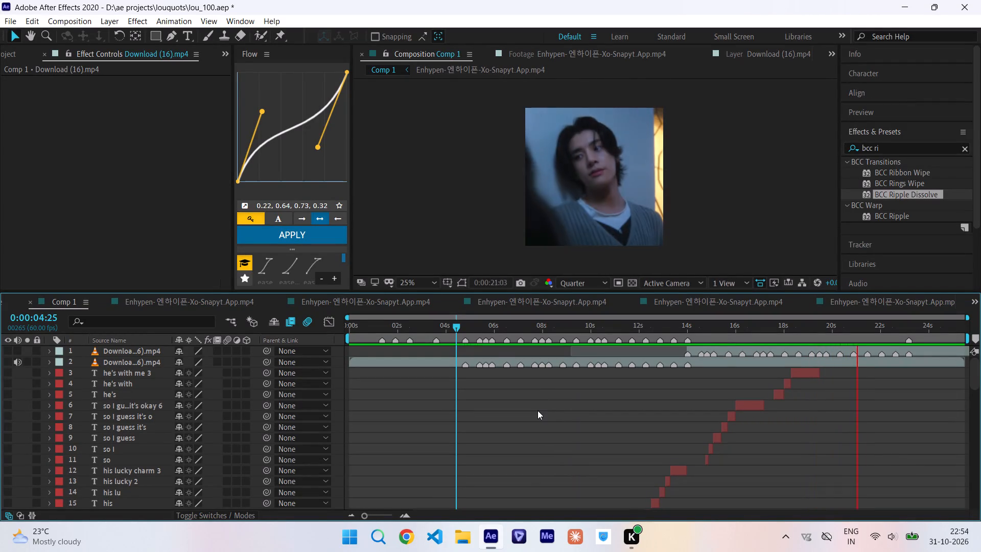
pyautogui.scroll(1, 538, 410)
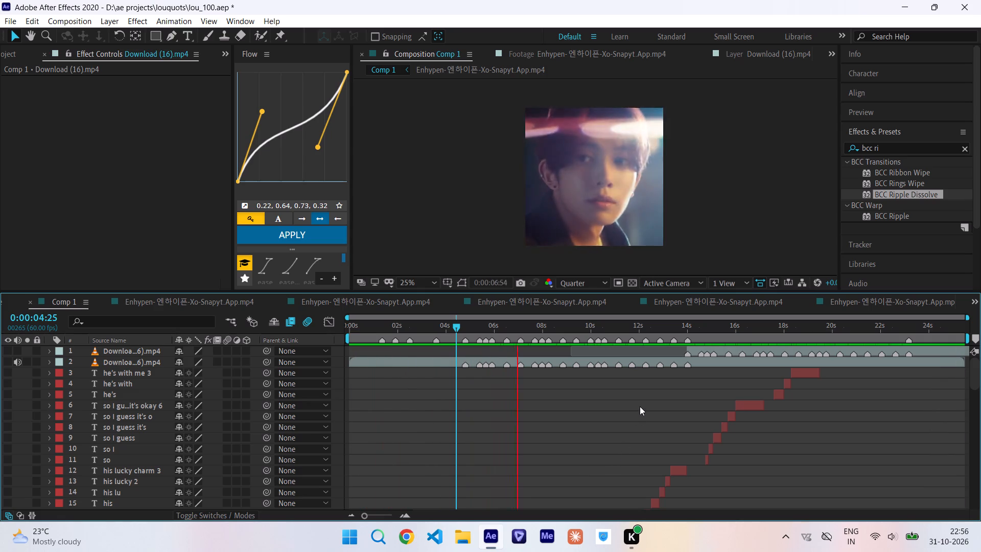
pyautogui.scroll(-2, 640, 406)
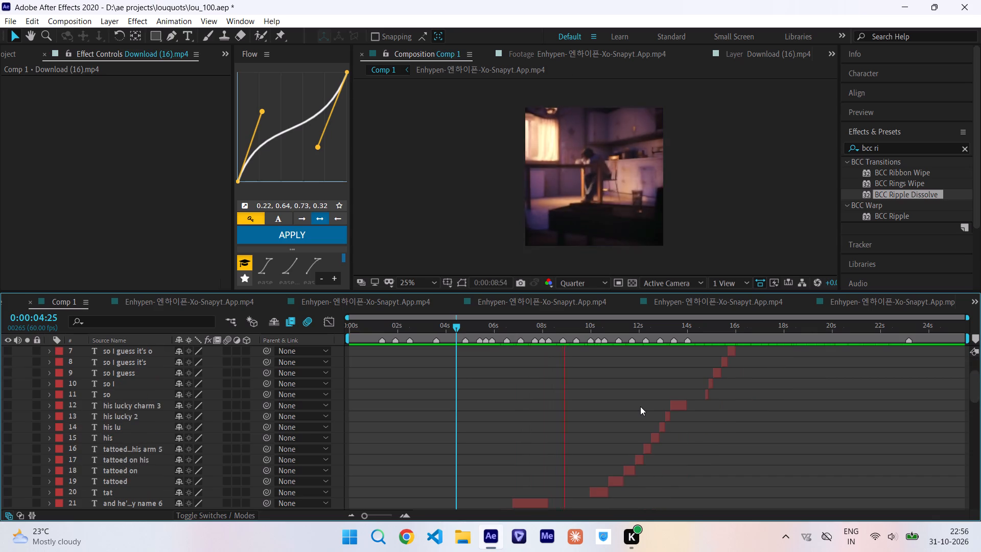
pyautogui.hotkey('ctrl', 's')
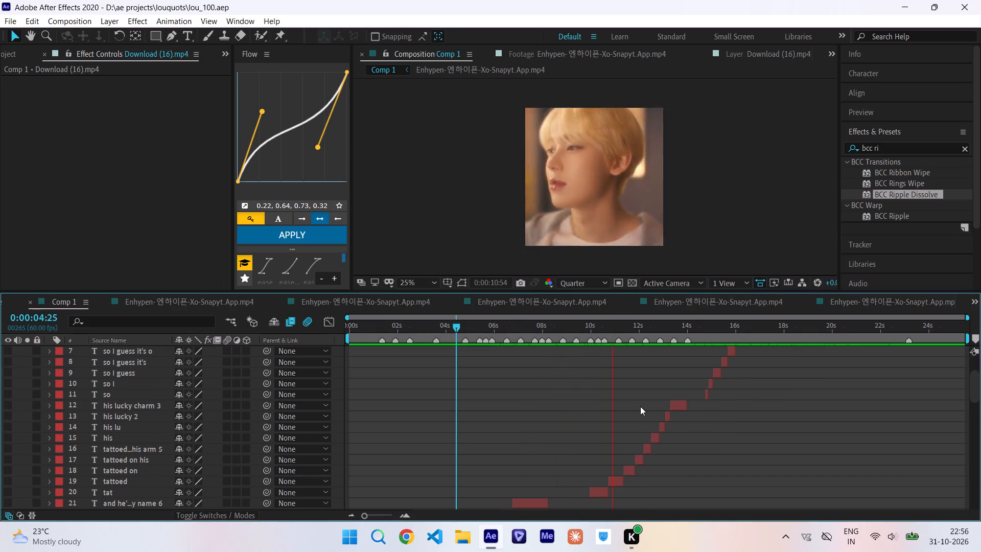
# Review the Comp 1 preview and examine its layer stack down to Pre-comp 1, ending with playback stopped.
pyautogui.scroll(4, 675, 411)
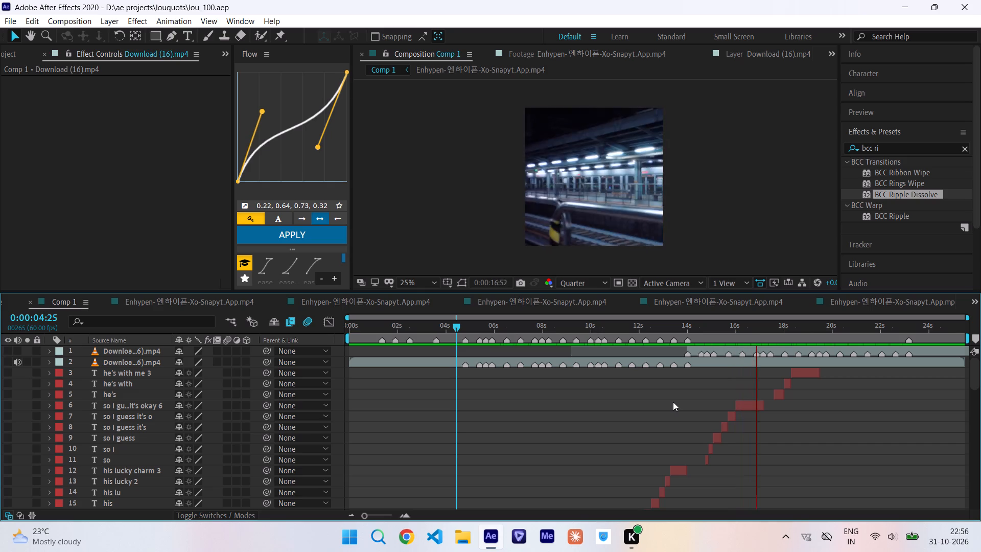
pyautogui.scroll(-4, 673, 402)
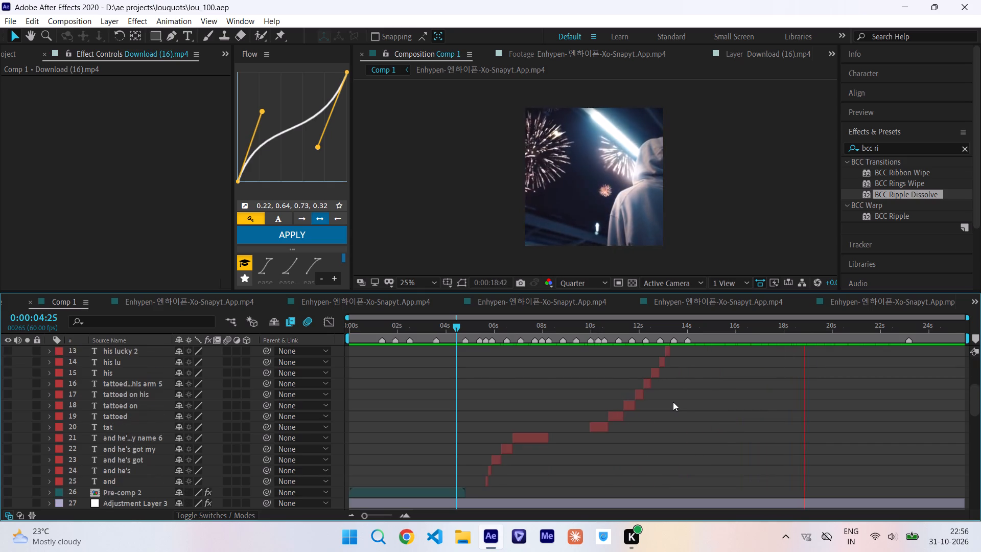
pyautogui.scroll(-10, 673, 402)
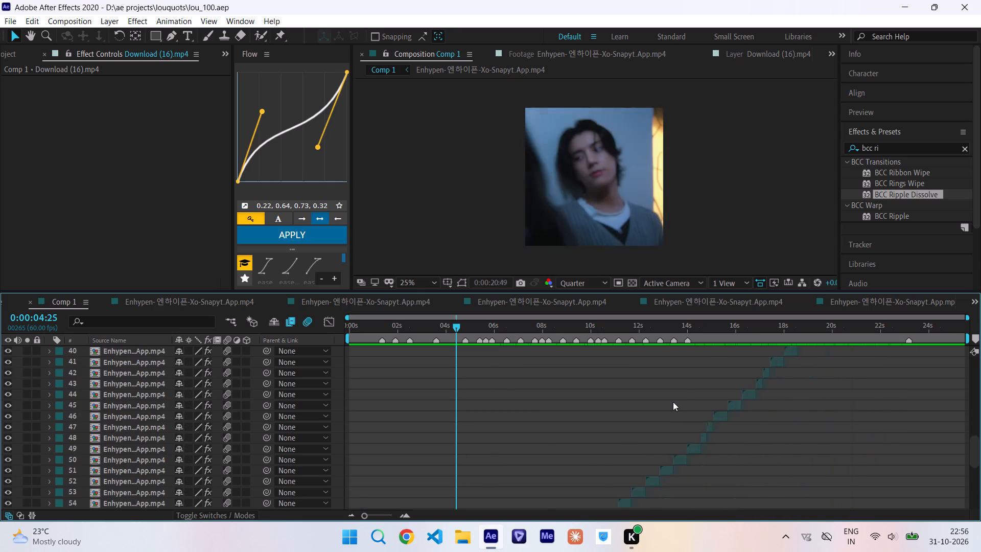
pyautogui.scroll(-13, 673, 402)
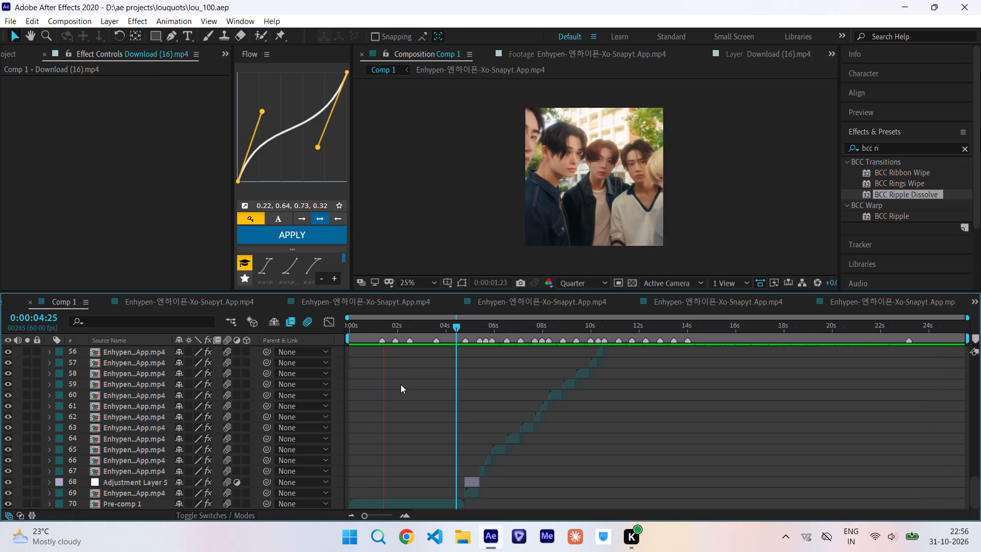
pyautogui.press('space')
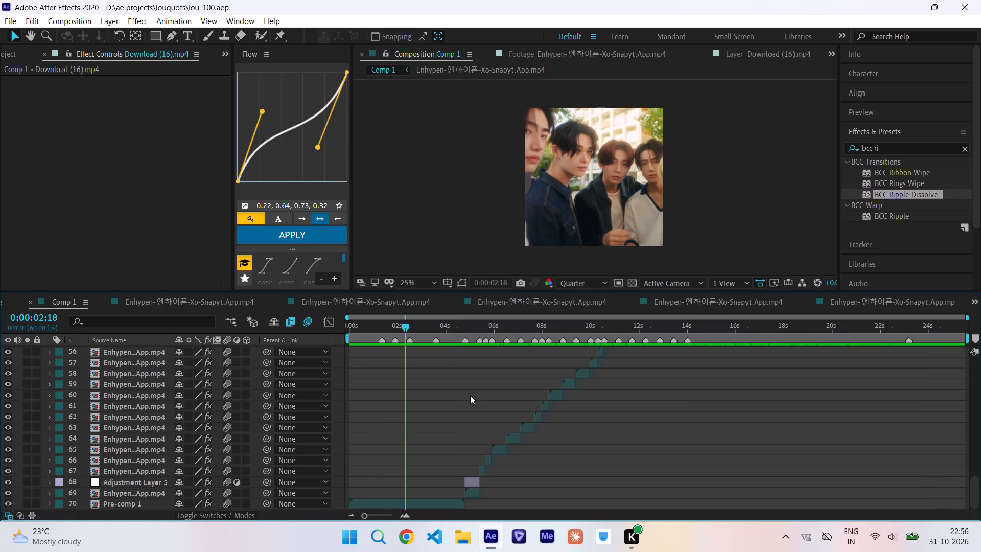
# Export Comp 1 to the Adobe Media Encoder queue.
pyautogui.scroll(13, 471, 395)
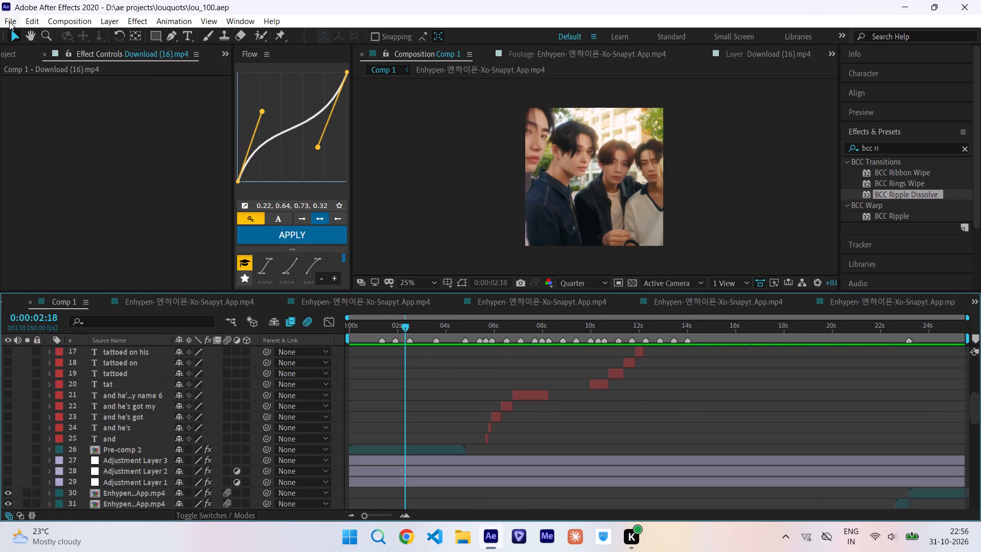
pyautogui.click(10, 22)
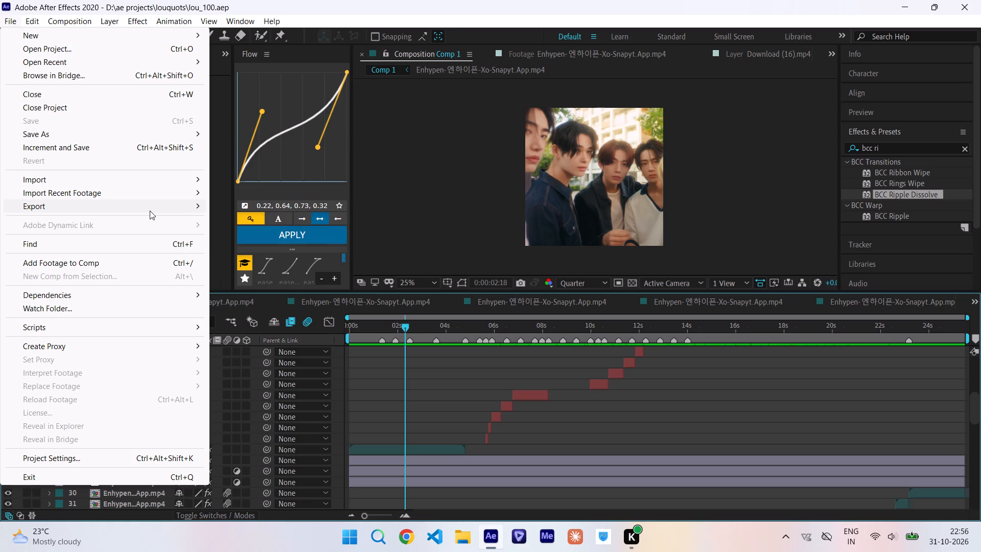
pyautogui.click(218, 206)
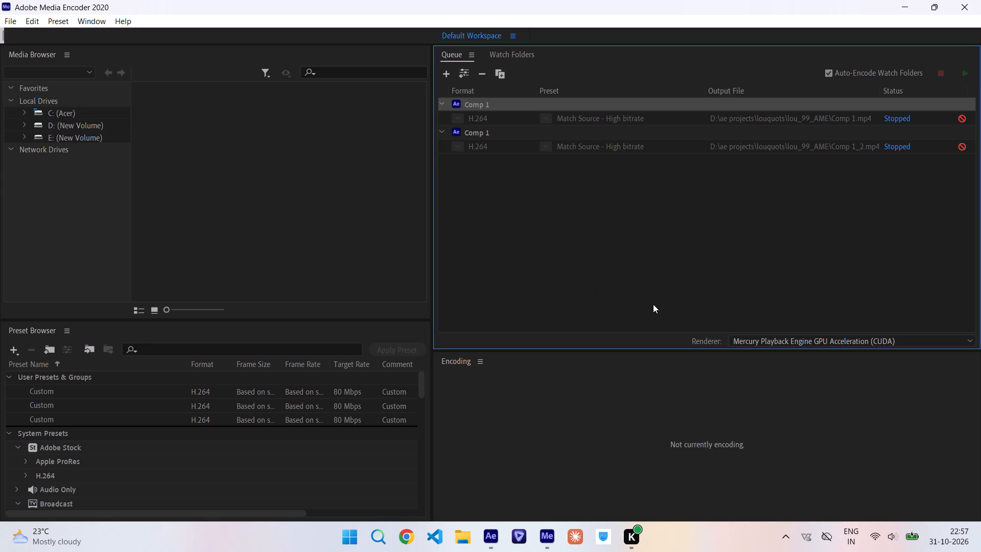
# Switch to the desktop and launch Loggy3.
pyautogui.click(980, 551)
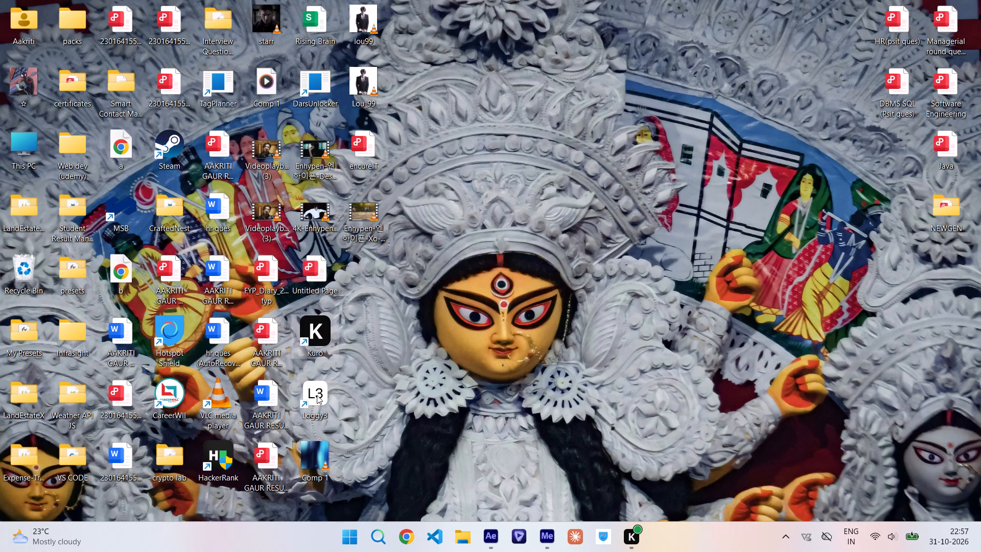
pyautogui.doubleClick(316, 395)
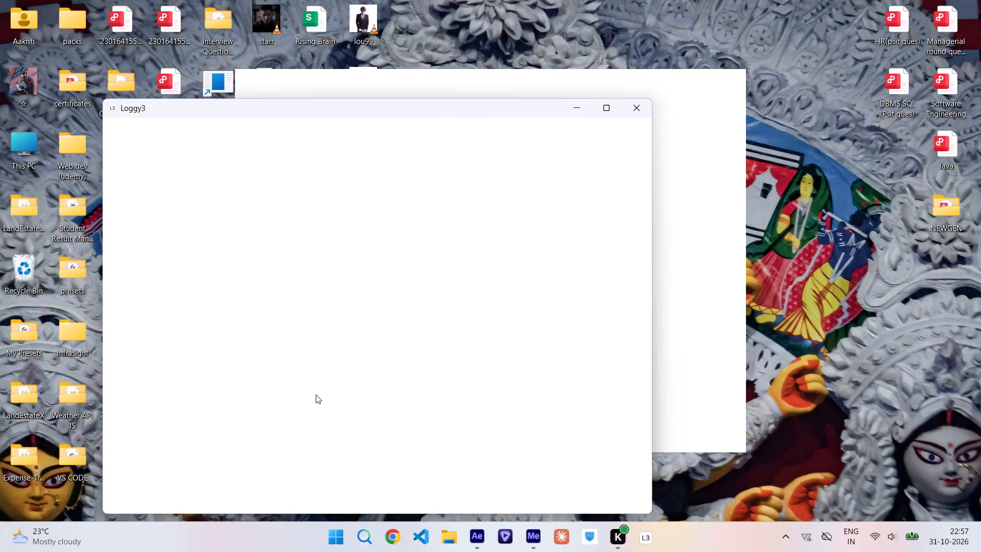